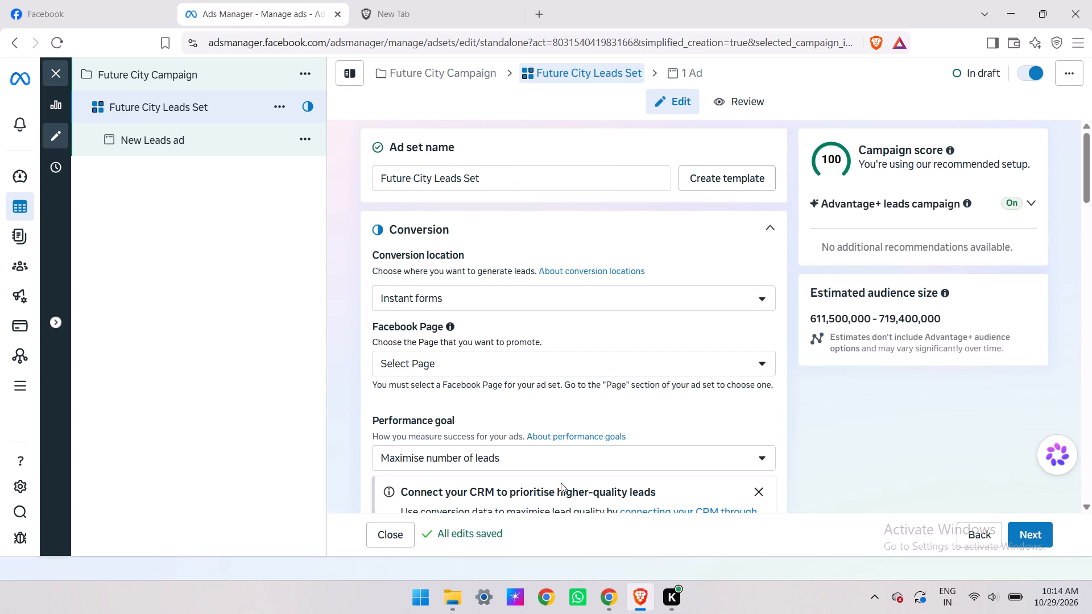
In Ads Manager in Brave, set the Future City Leads Set's conversion location to the single option Calls.
left_click(659, 306)
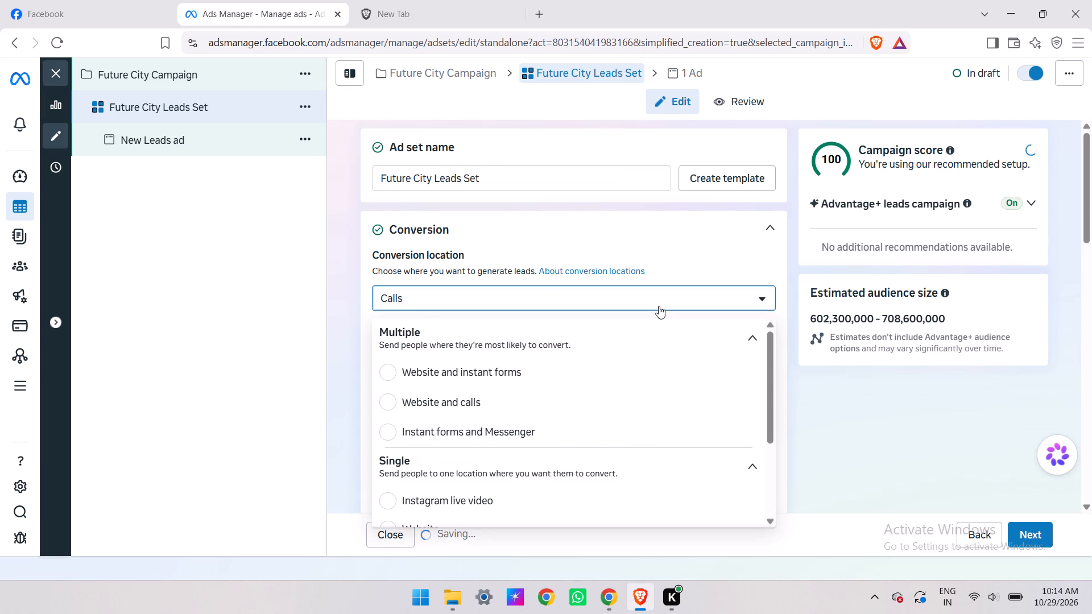
scroll(610, 374, "down", 1)
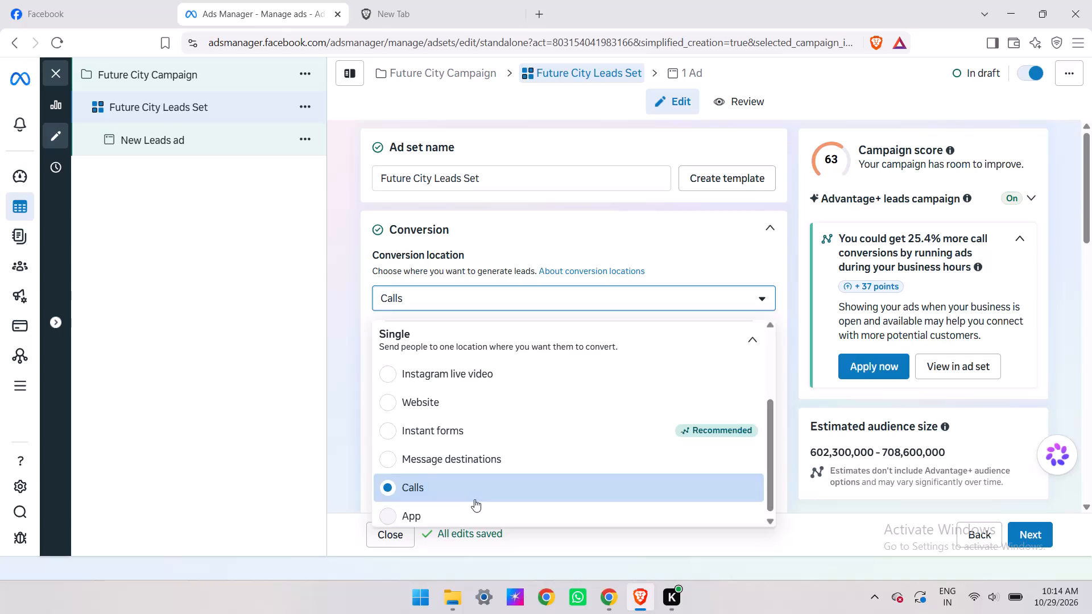
left_click(477, 497)
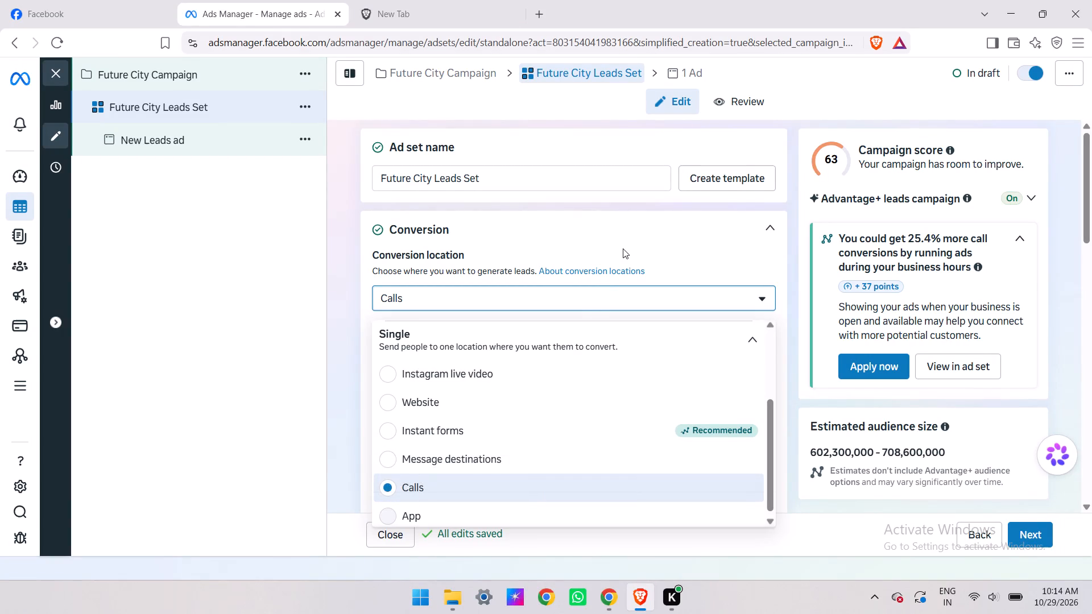
left_click(623, 248)
Review the ad set's remaining conversion settings, including Value rules, and read the introduction to creating a rule set before closing it.
scroll(578, 364, "down", 1)
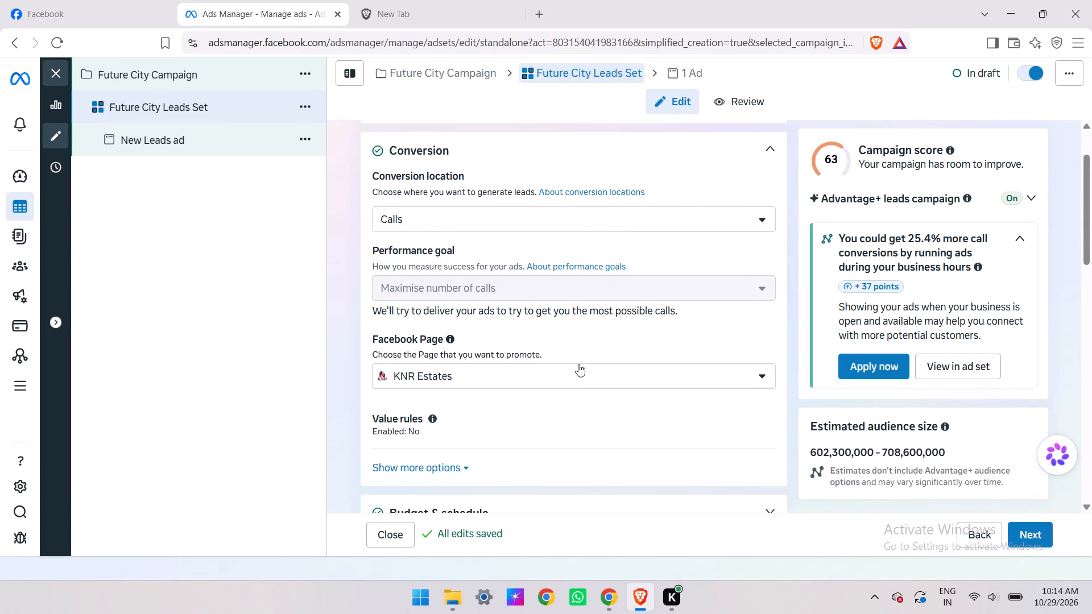
scroll(578, 364, "down", 2)
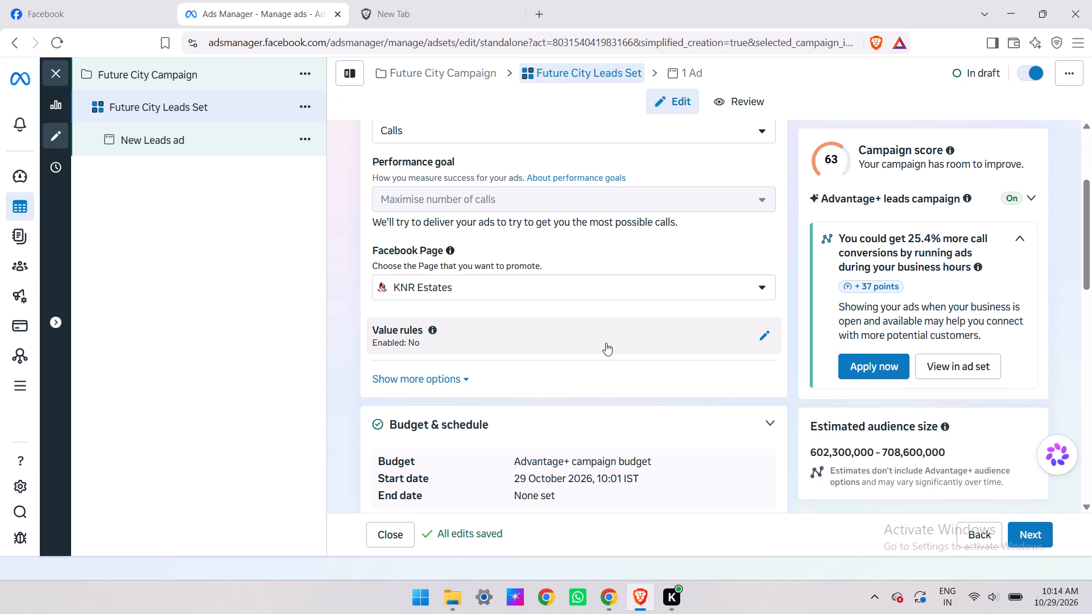
scroll(606, 343, "up", 1)
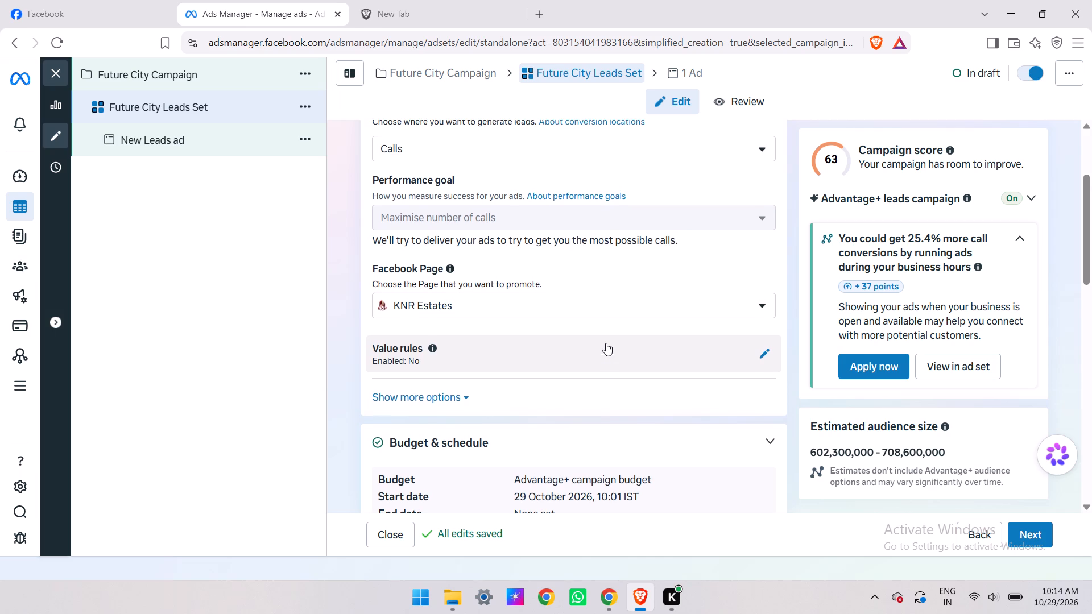
left_click(763, 349)
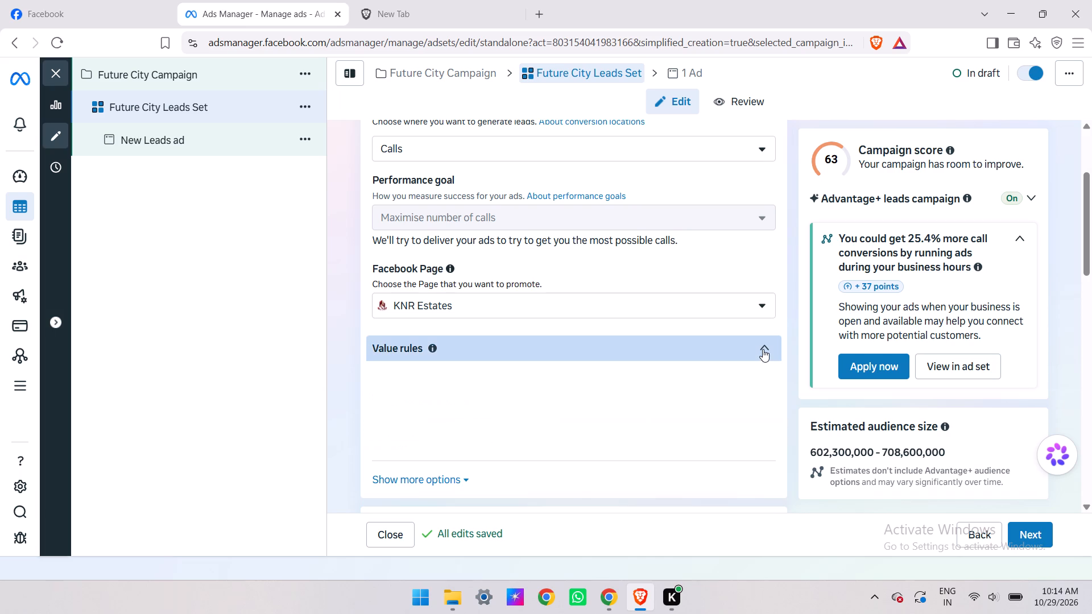
left_click(763, 349)
left_click(763, 349)
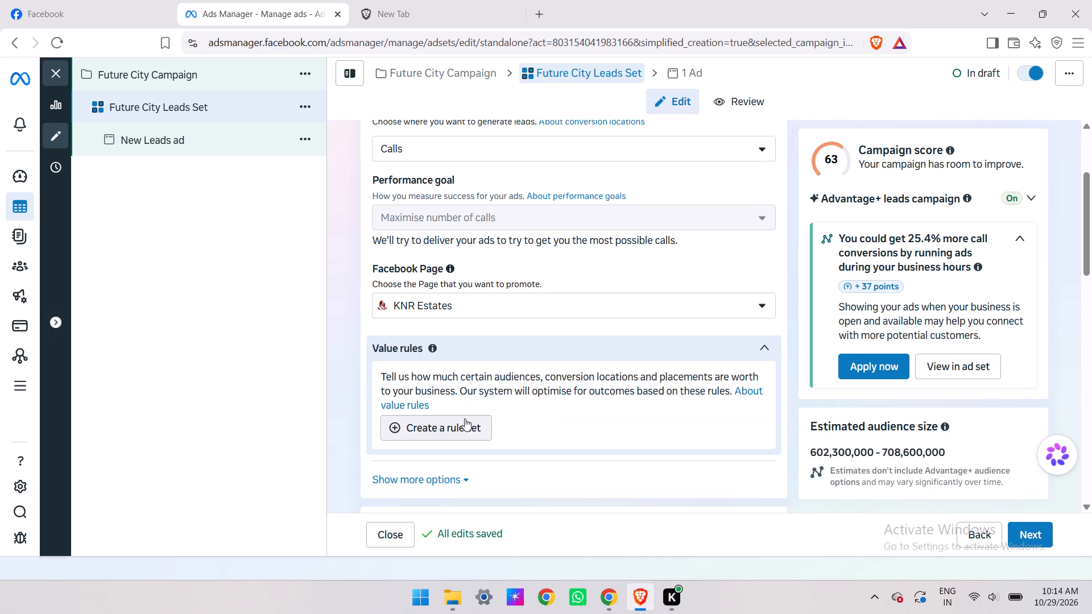
left_click(464, 419)
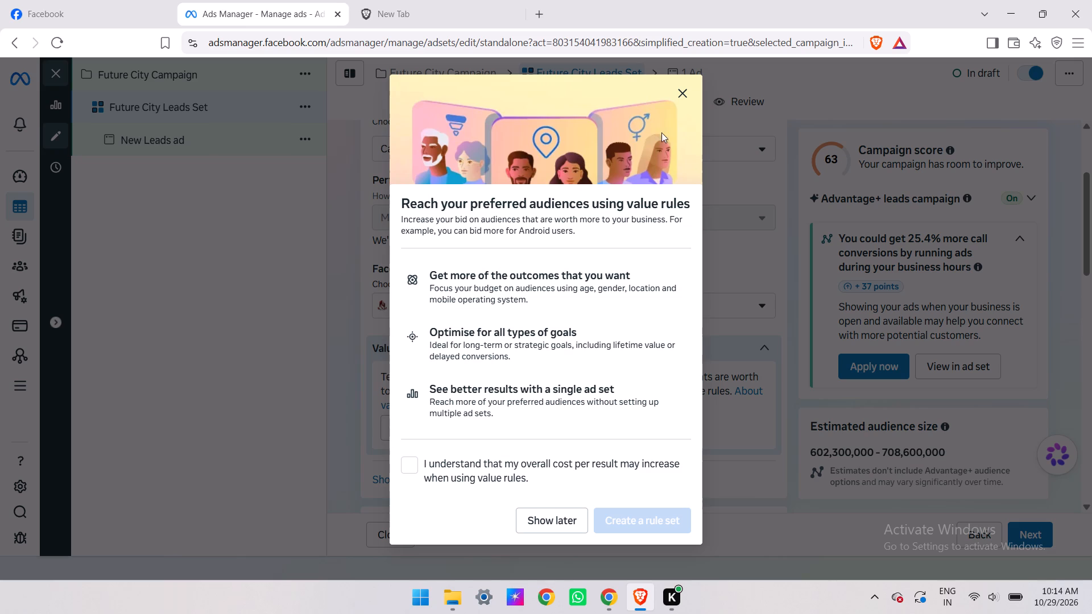
left_click(675, 98)
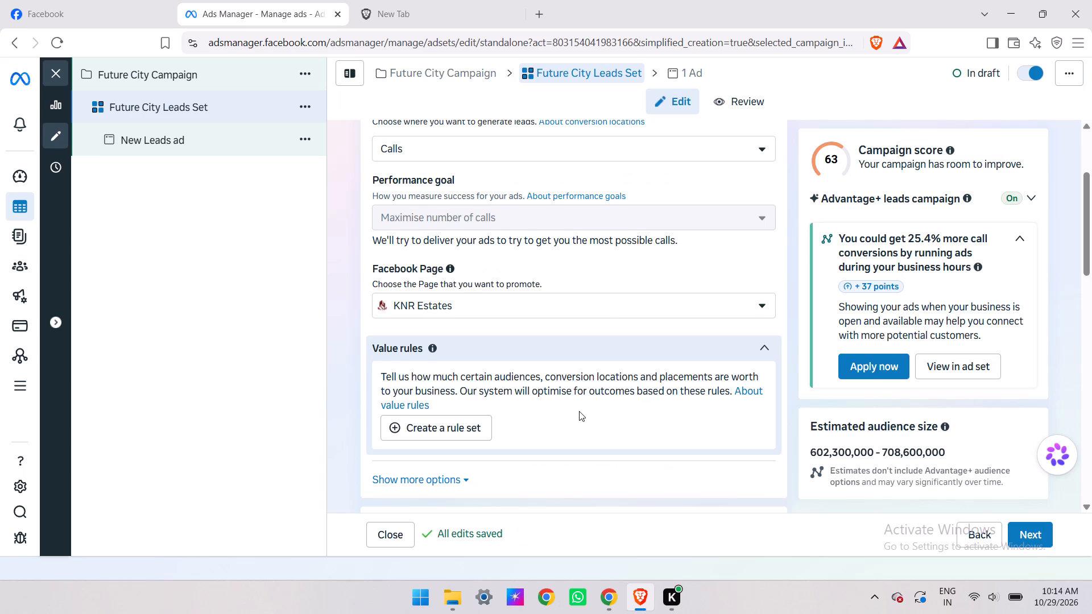
Examine the ad set's extra conversion options and its budget, audience, policy, placement and brand safety settings.
scroll(579, 411, "down", 1)
left_click(458, 395)
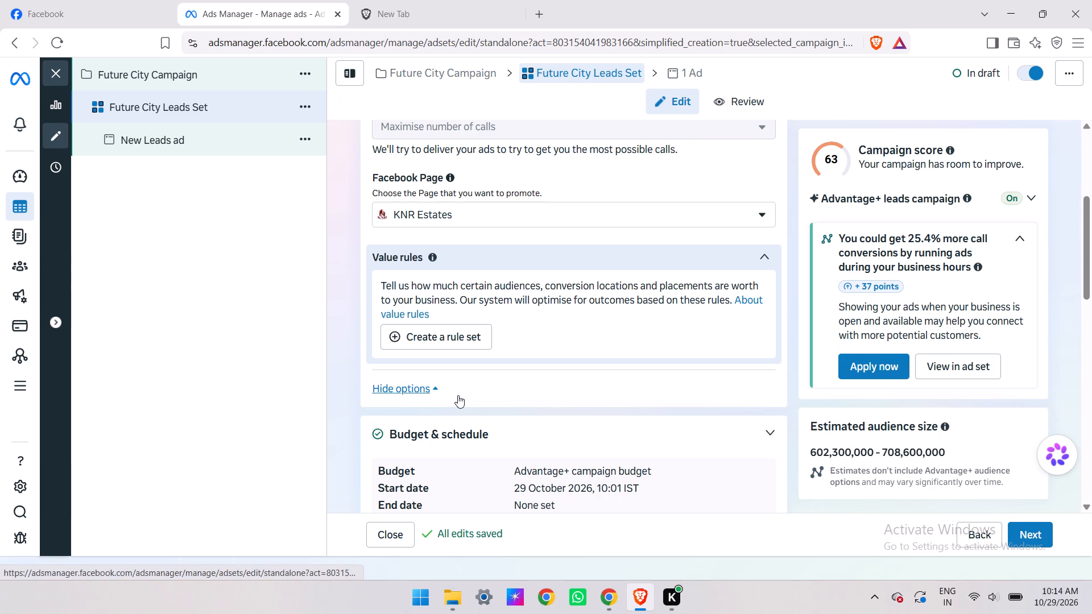
left_click(400, 394)
left_click(400, 394)
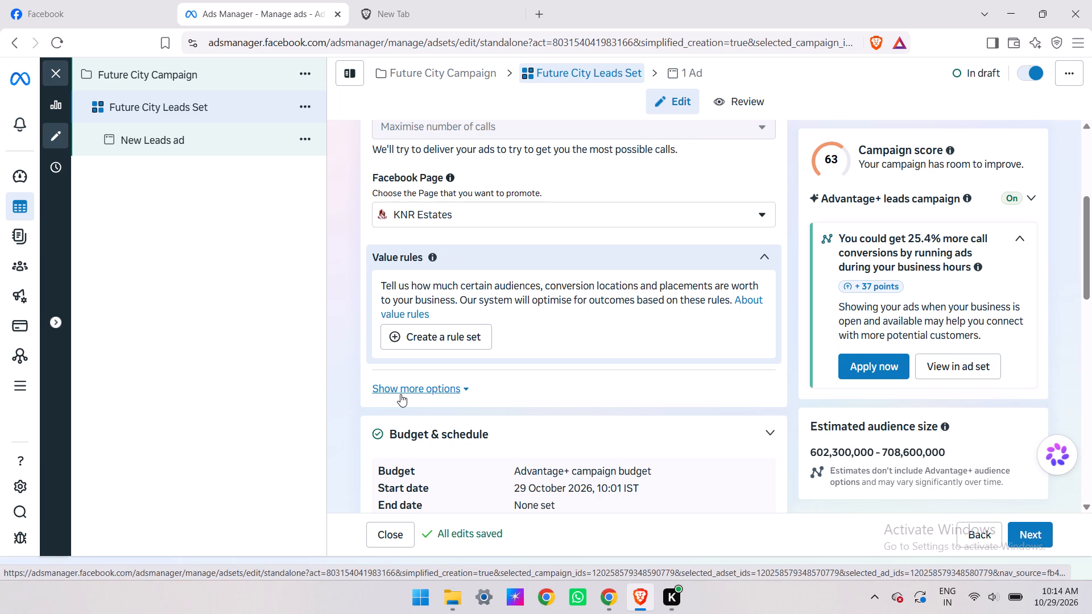
scroll(400, 394, "down", 2)
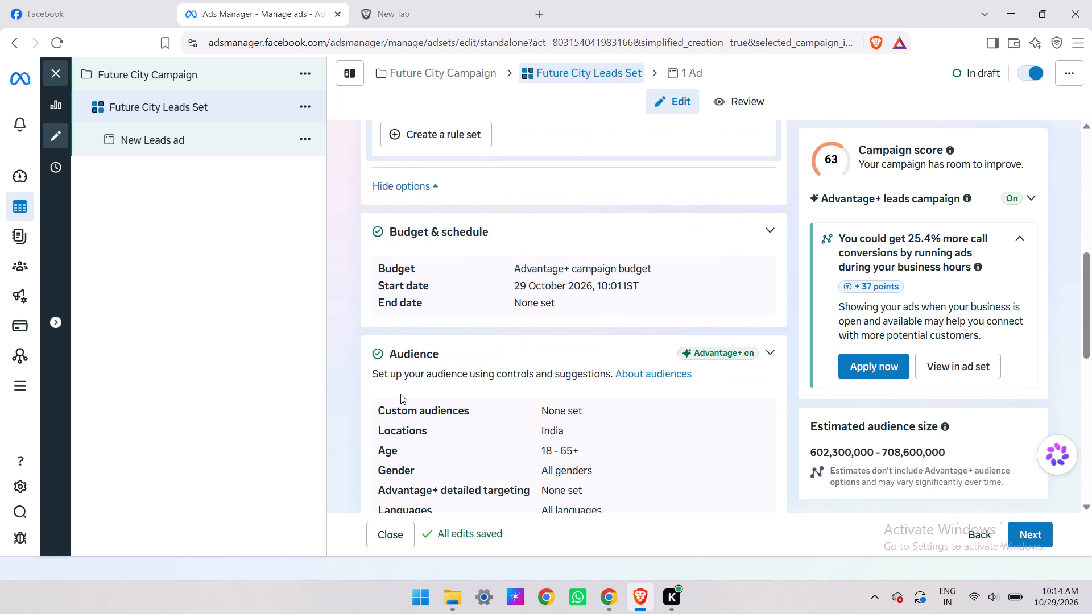
scroll(400, 394, "down", 1)
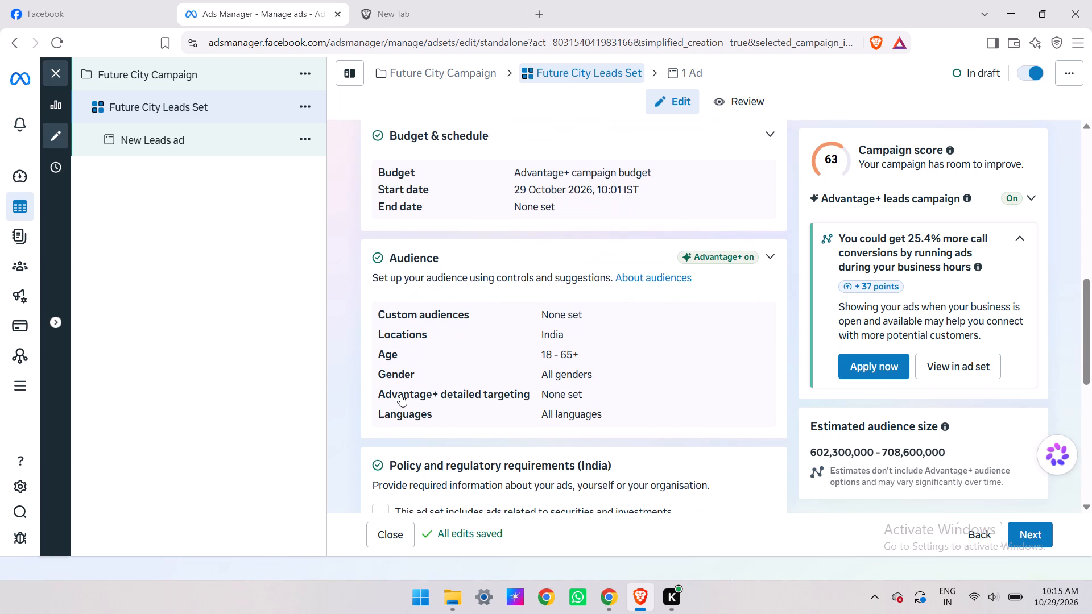
scroll(400, 394, "down", 5)
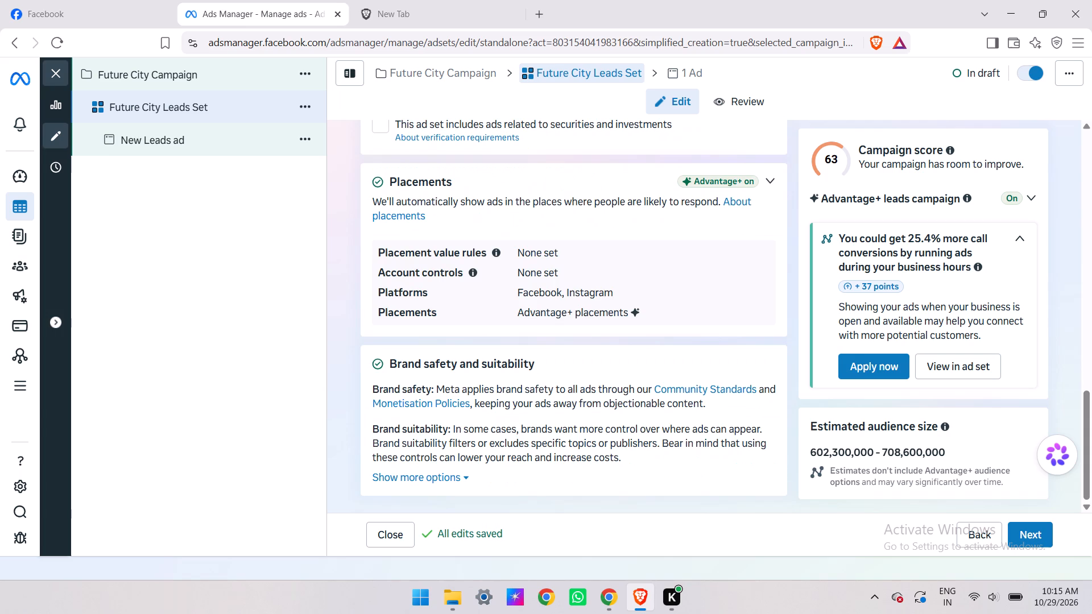
scroll(400, 394, "down", 2)
scroll(400, 394, "up", 7)
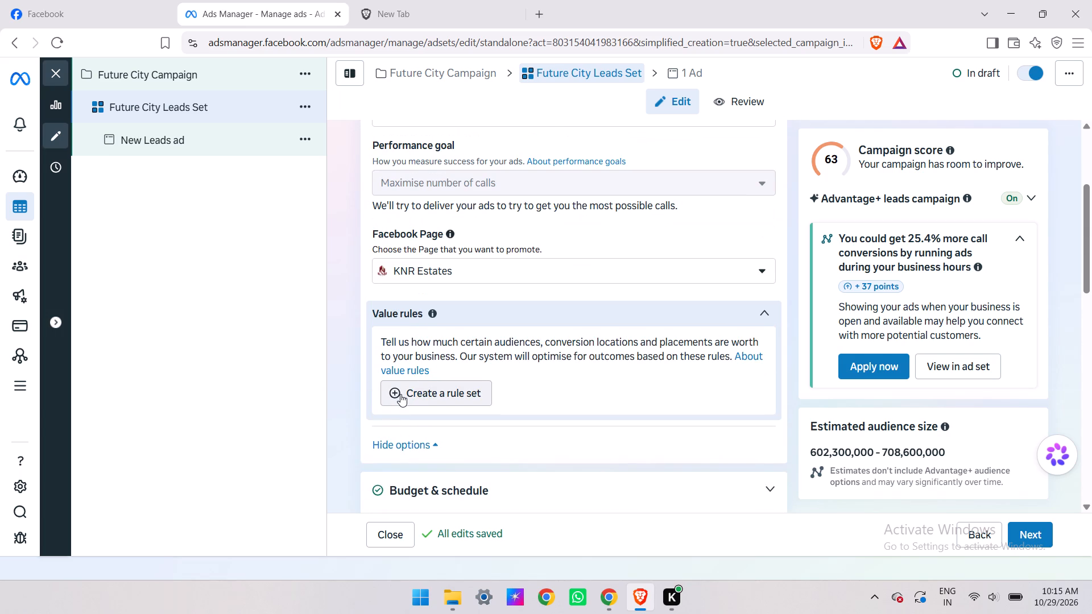
scroll(400, 394, "down", 1)
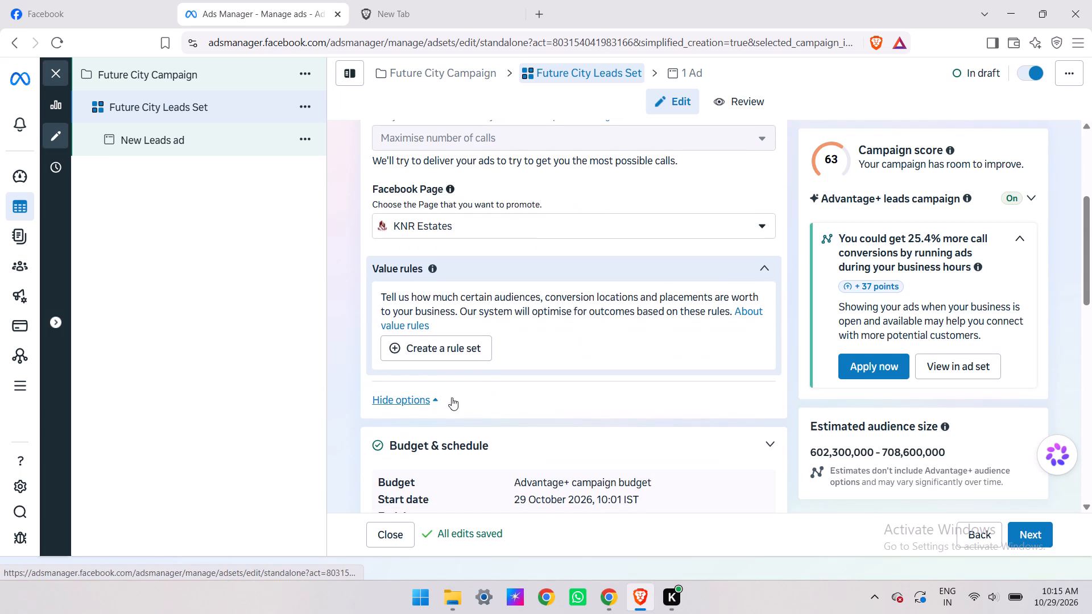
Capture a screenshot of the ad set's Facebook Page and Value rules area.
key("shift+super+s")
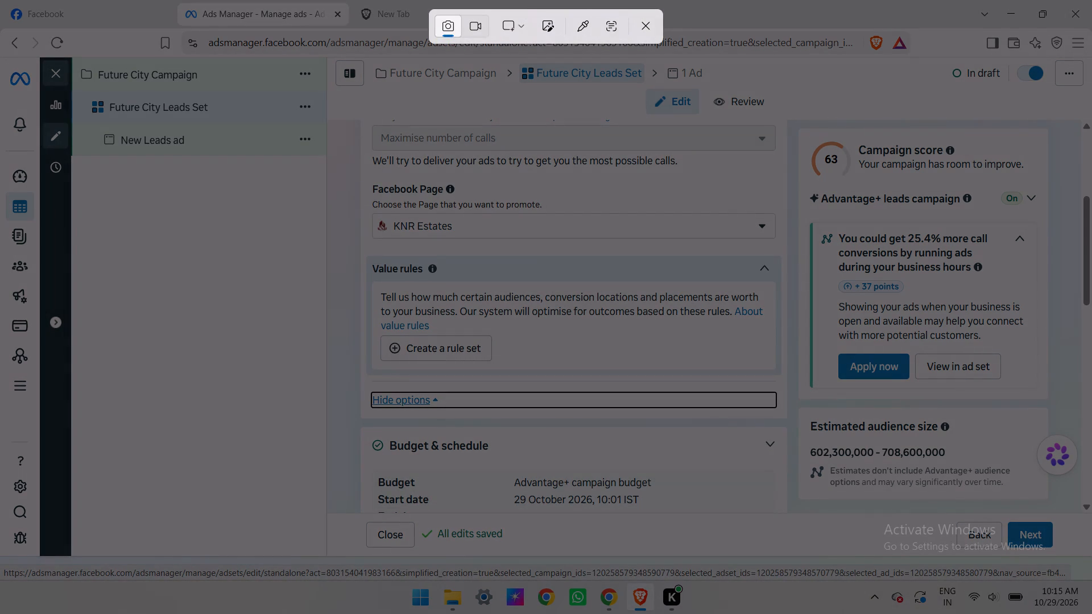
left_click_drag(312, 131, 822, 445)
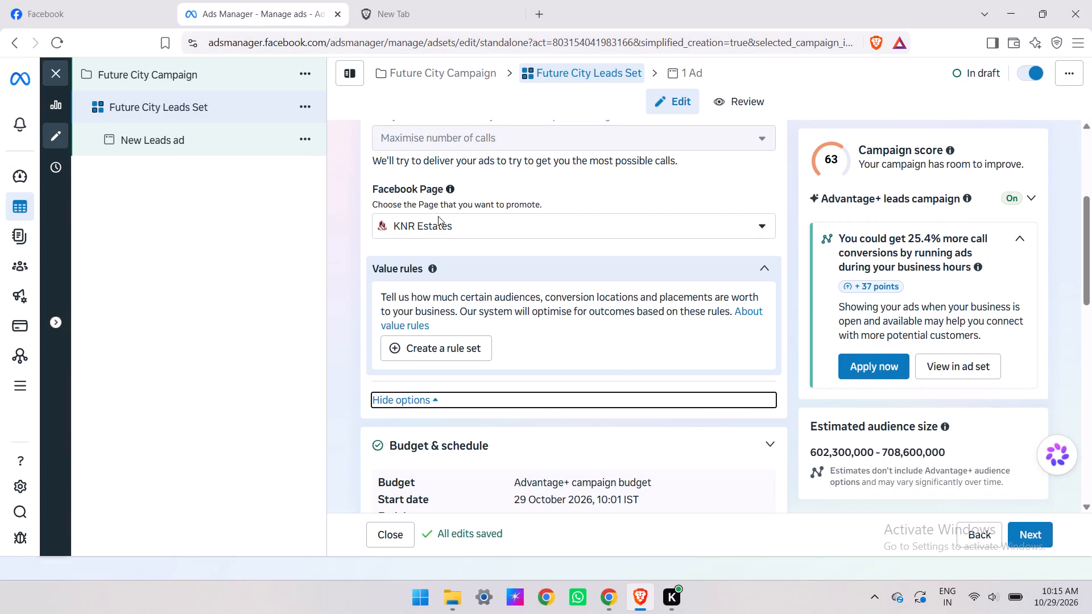
Start a follow-up in the Arena chat in Chrome with the text "main imporatnt step".
left_click(607, 613)
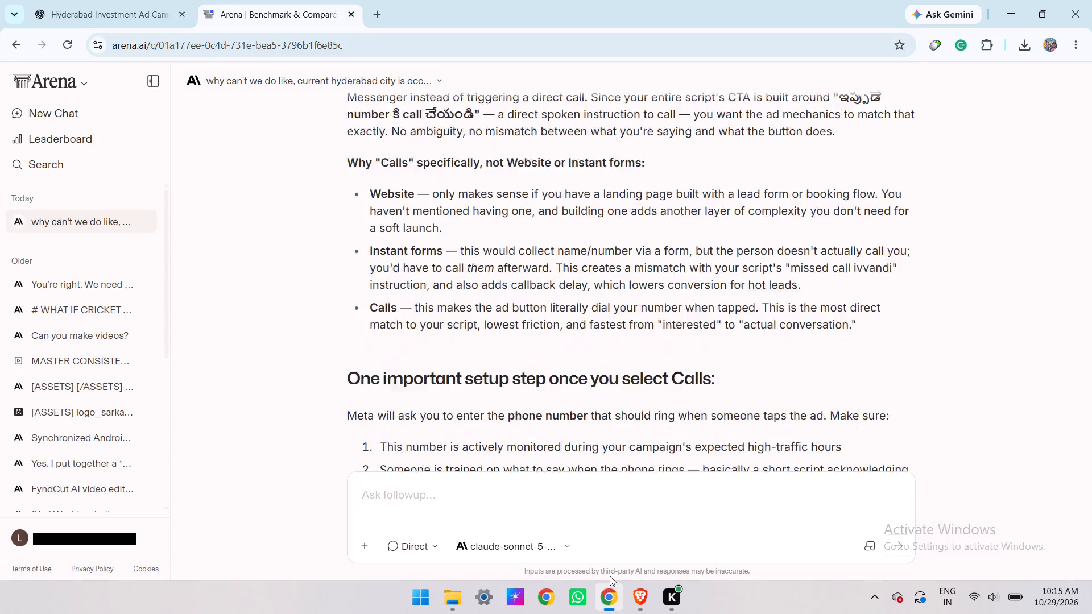
type("main in")
key("BackSpace")
key("m")
key("BackSpace")
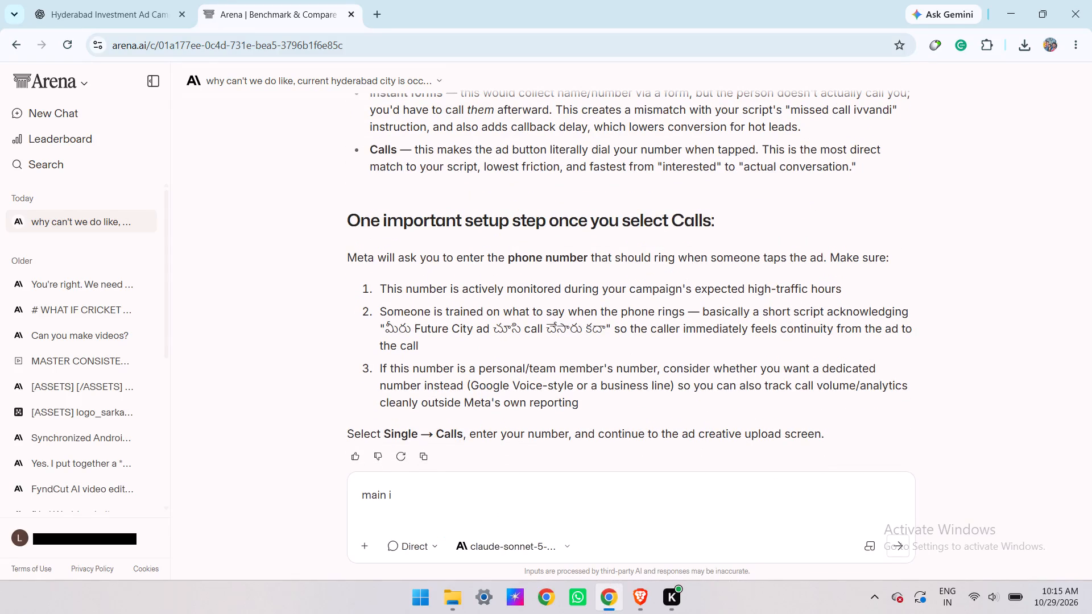
type("mpr")
key("BackSpace")
type("orata")
key("BackSpace")
type("nt step")
Copy the Value rules description from the ad set in Brave and add it on a new line of the Arena draft.
left_click(643, 596)
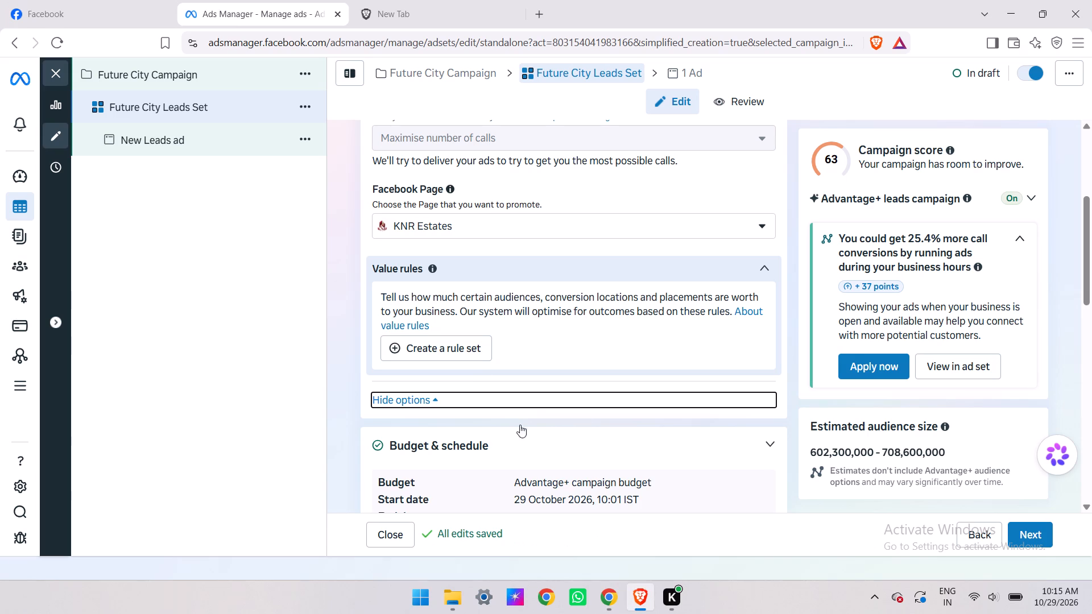
left_click_drag(379, 292, 522, 341)
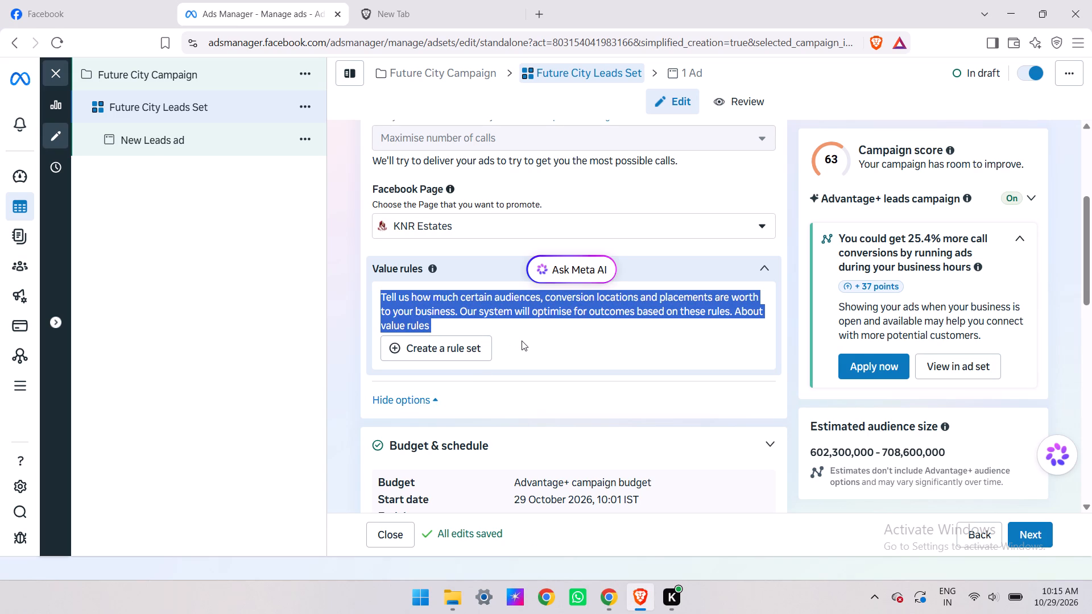
key("ctrl+c")
left_click(607, 611)
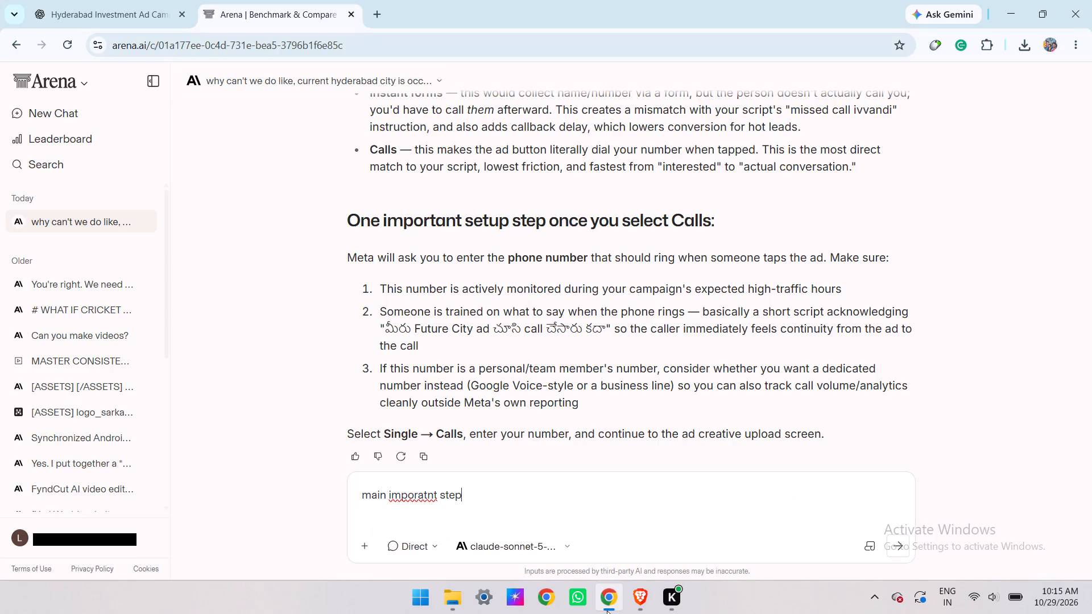
key("shift+Return")
key("ctrl+v")
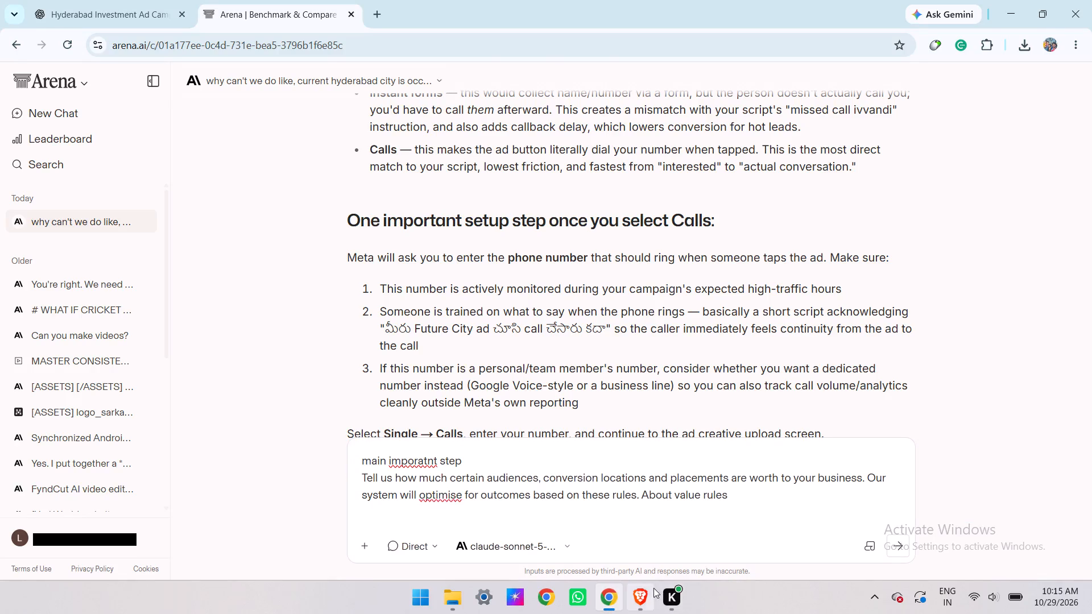
left_click(653, 588)
scroll(661, 423, "down", 3)
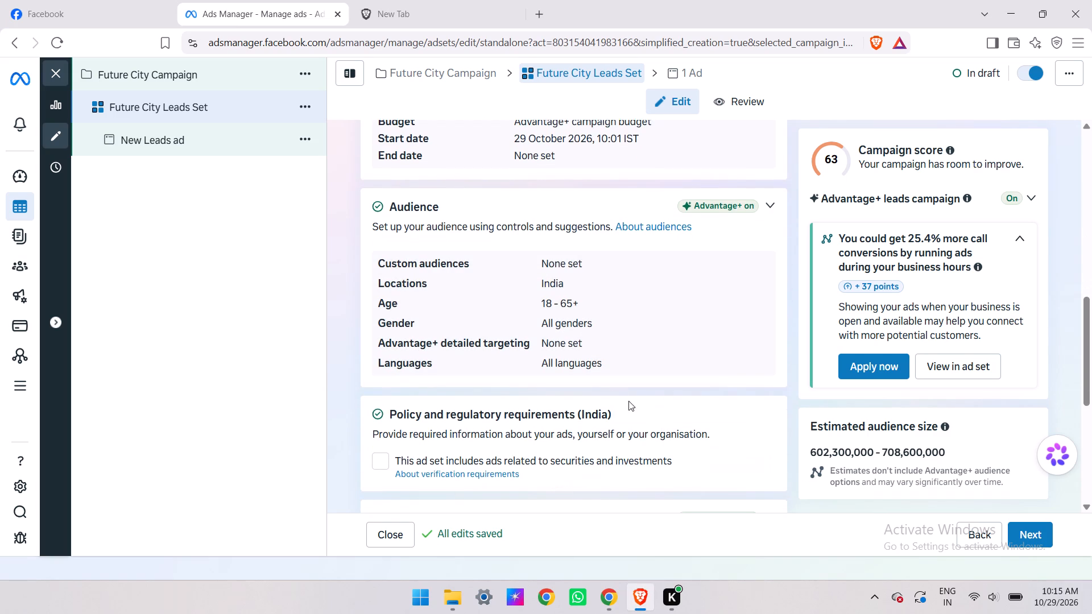
left_click_drag(383, 196, 657, 371)
left_click_drag(657, 371, 660, 373)
left_click(655, 309)
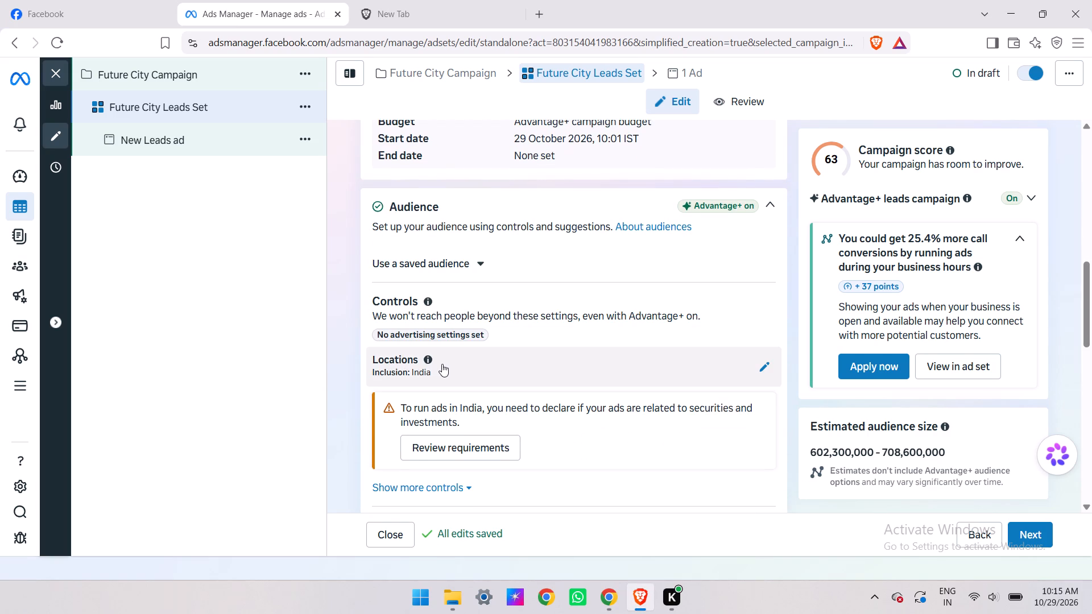
scroll(442, 364, "up", 2)
left_click(612, 613)
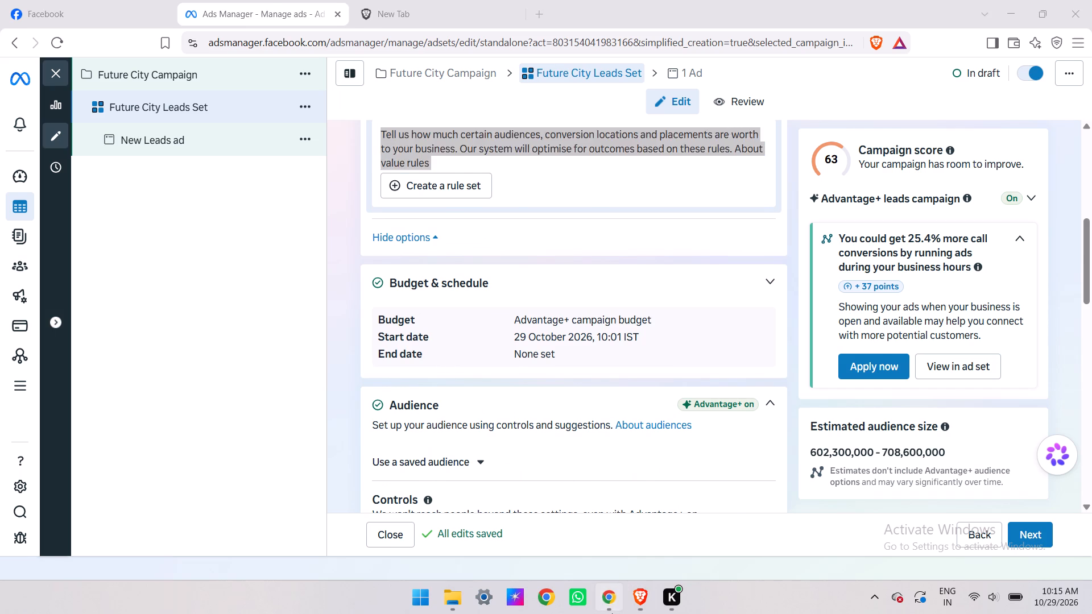
left_click(655, 599)
scroll(571, 395, "down", 1)
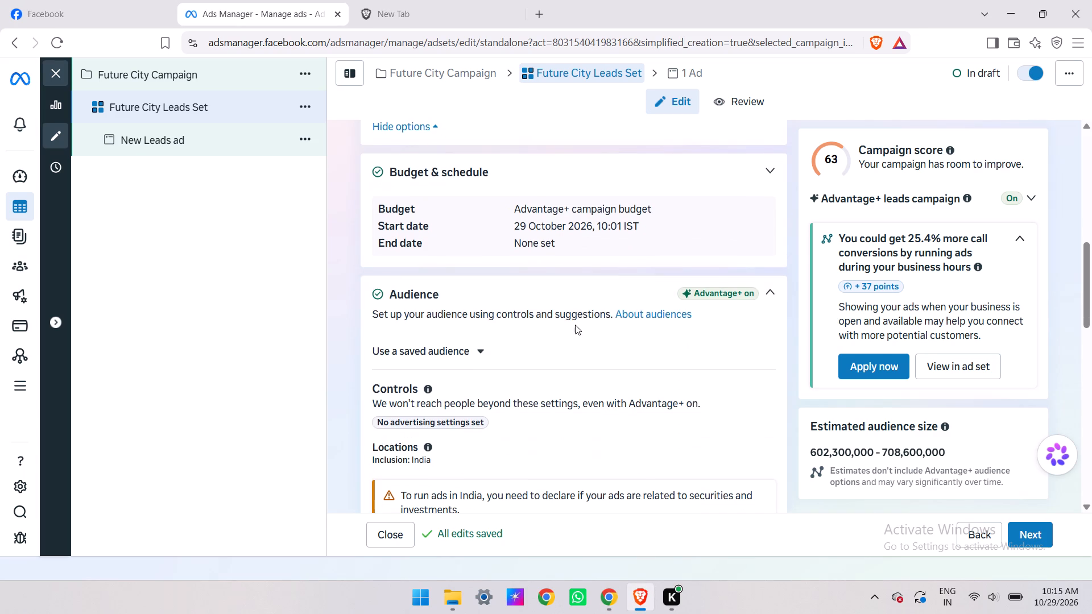
left_click(580, 313)
scroll(504, 349, "down", 1)
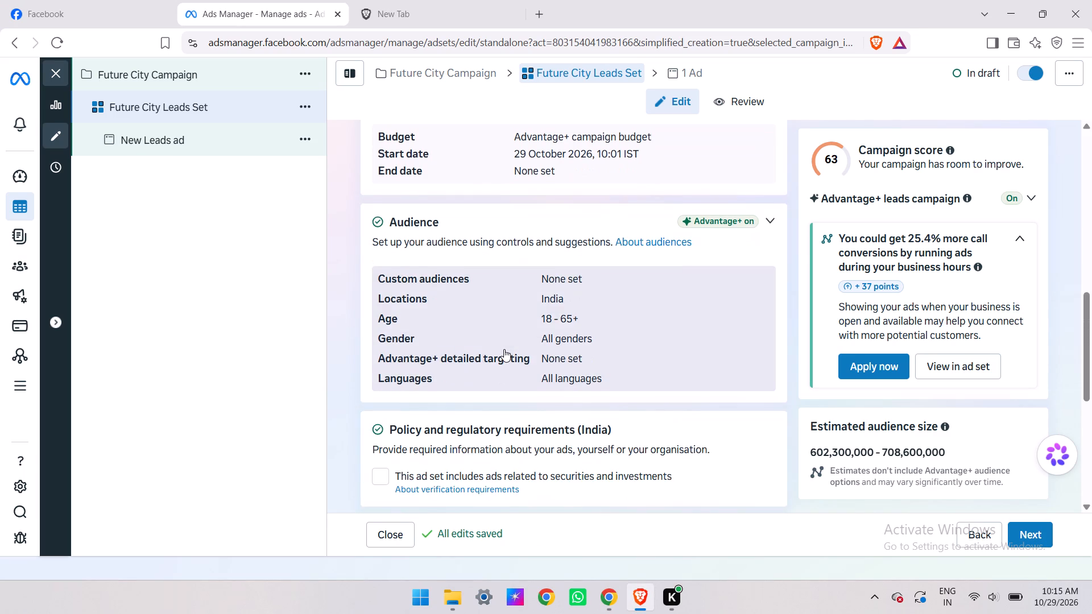
scroll(504, 349, "down", 1)
left_click_drag(634, 305, 429, 169)
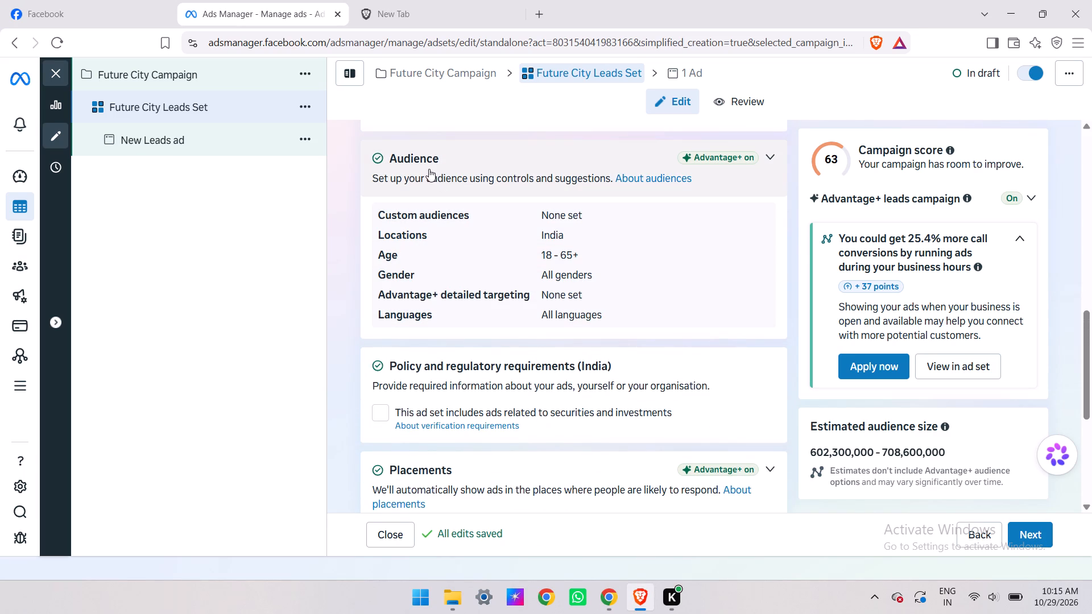
left_click_drag(429, 169, 427, 168)
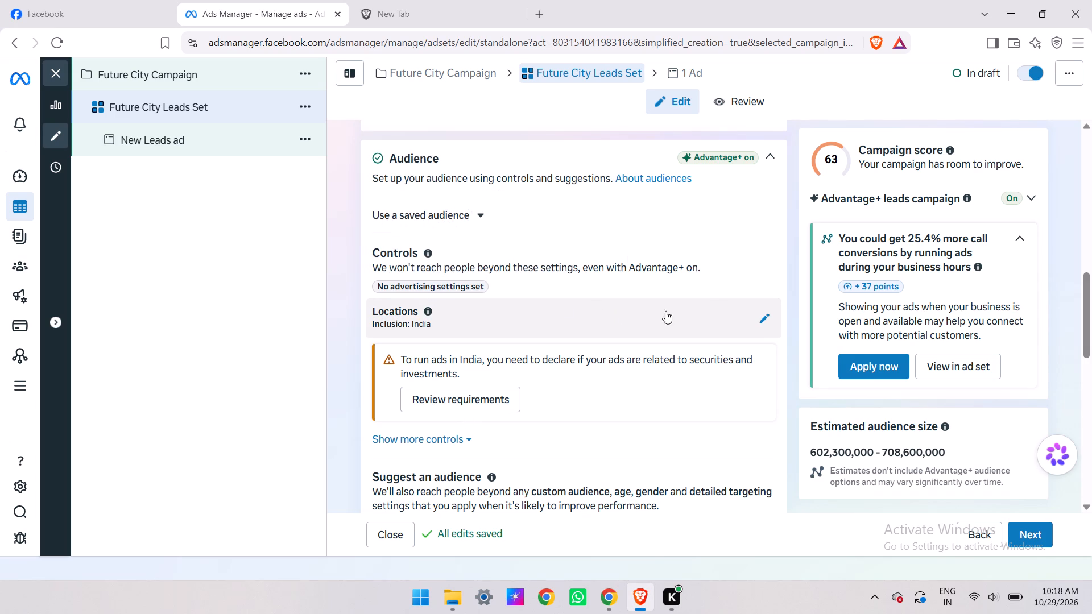
Open the ad set's audience locations for editing and search for "Hyderabad" as a location to include.
left_click(764, 313)
scroll(647, 316, "down", 1)
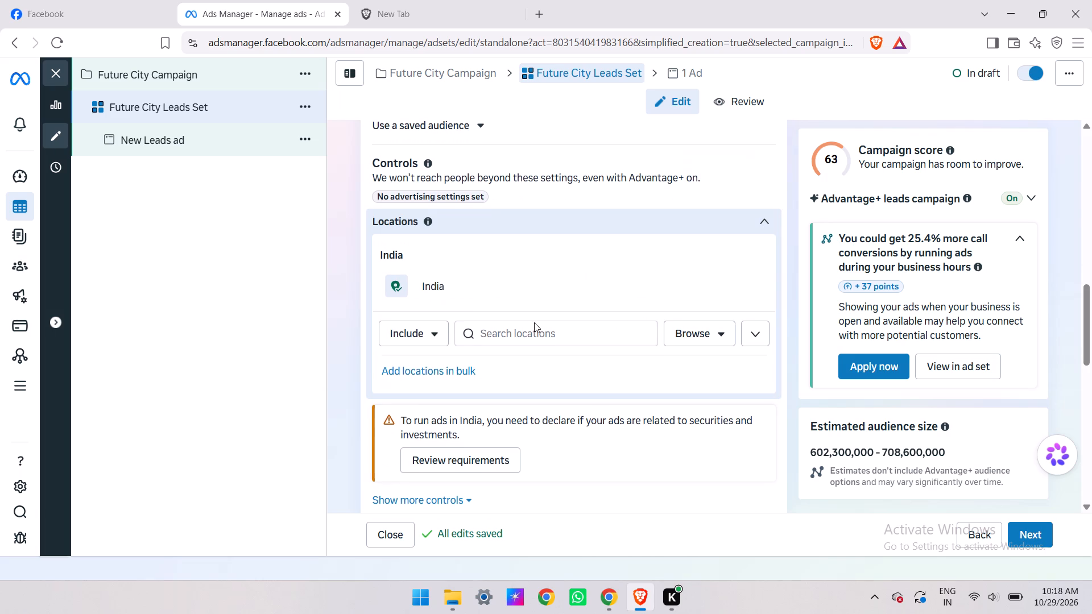
left_click(503, 334)
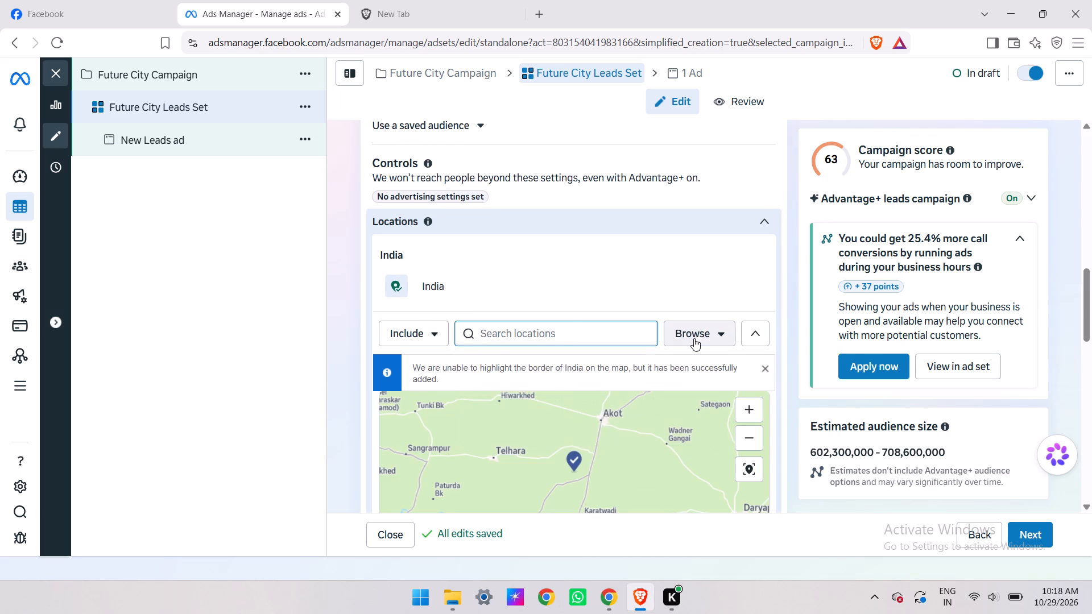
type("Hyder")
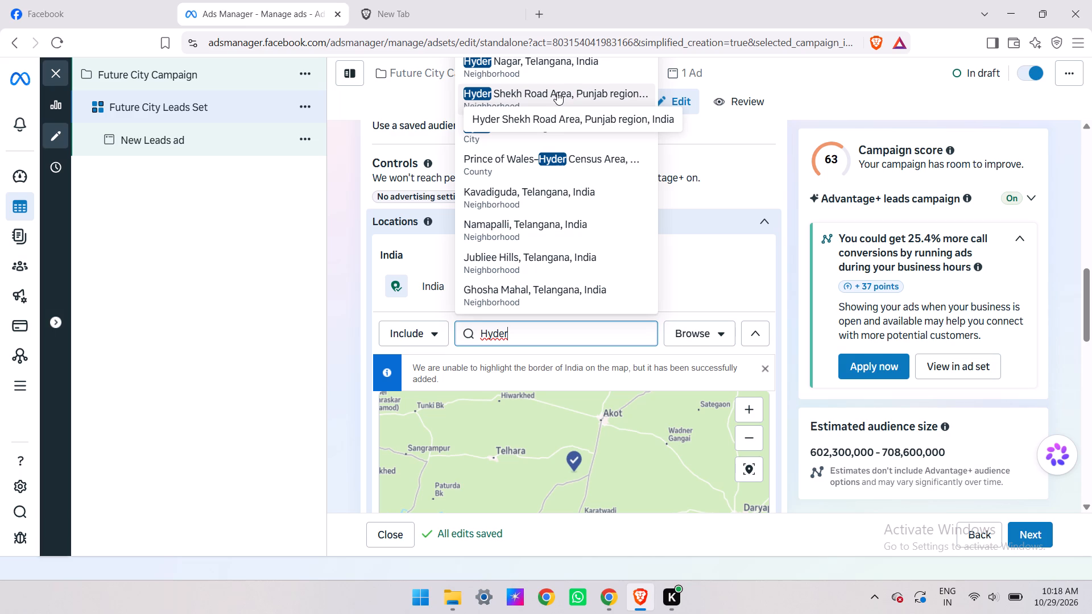
scroll(557, 92, "up", 2)
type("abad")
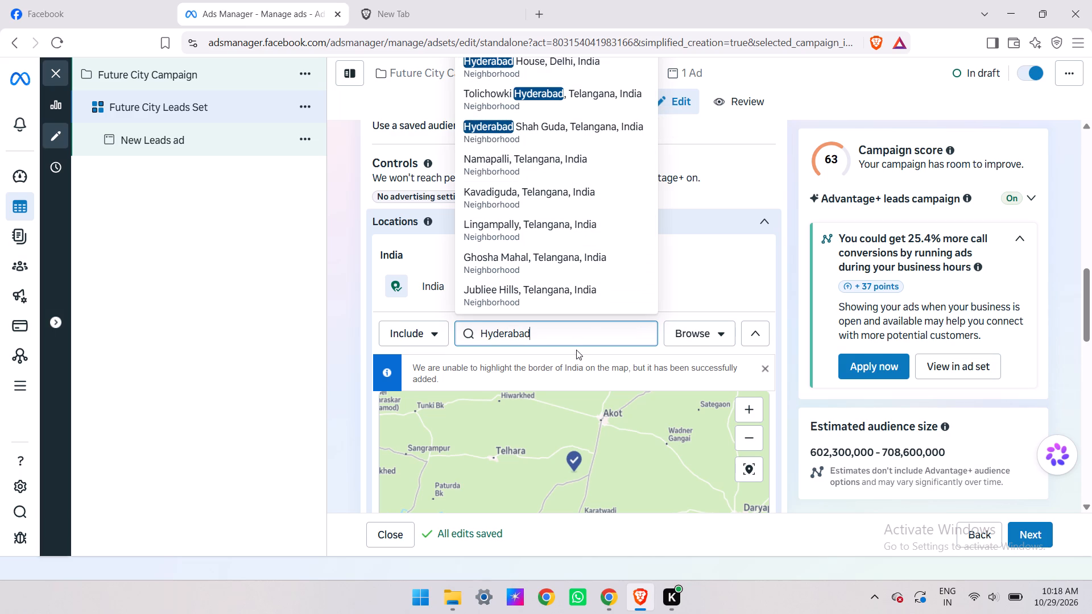
Switch to Ads Manager in Brave and include the city Hyderabad, Telangana, India in the Future City Leads Set's locations.
left_click_drag(579, 331, 449, 314)
key("BackSpace")
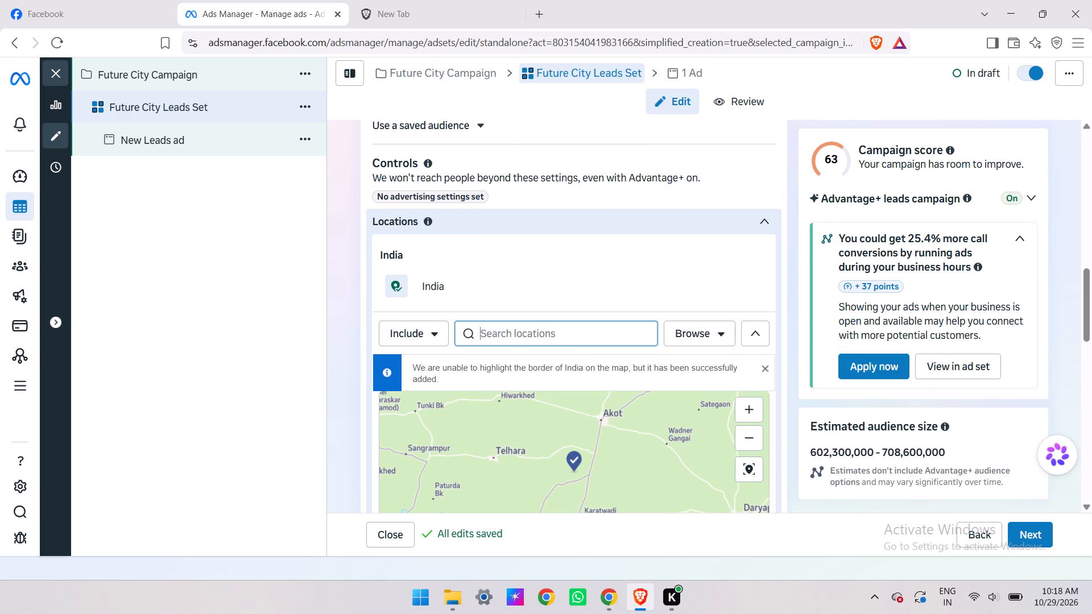
type("Hy")
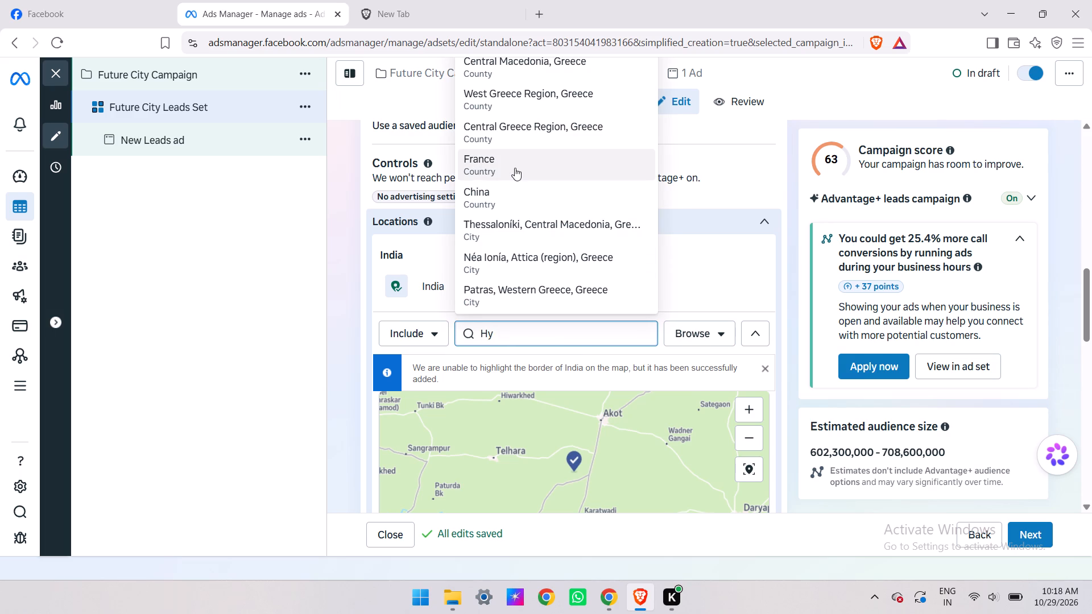
scroll(515, 168, "up", 3)
scroll(515, 168, "down", 1)
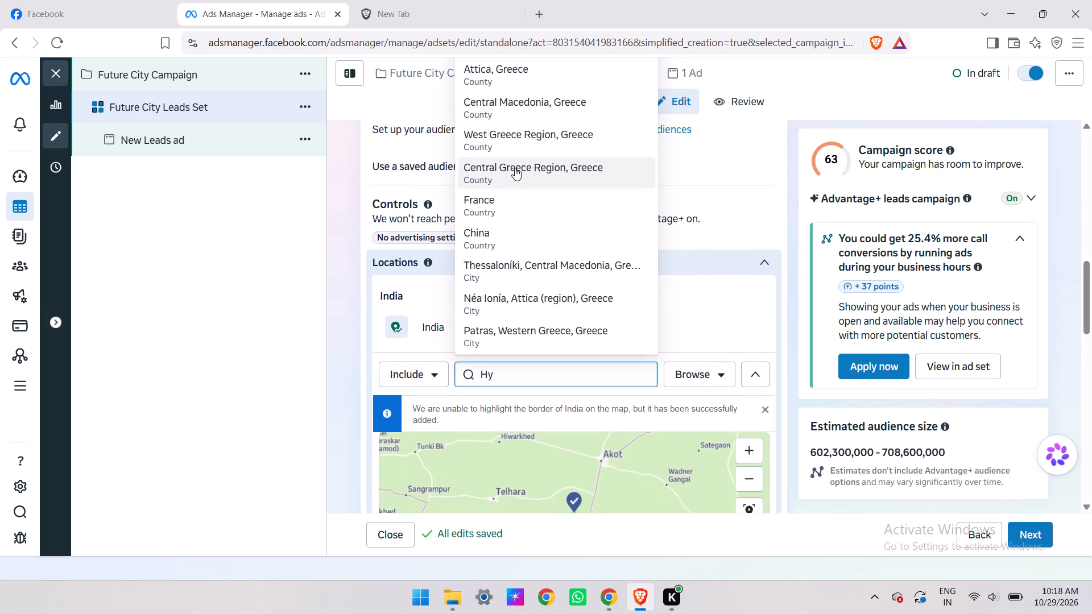
scroll(517, 265, "down", 1)
type("der")
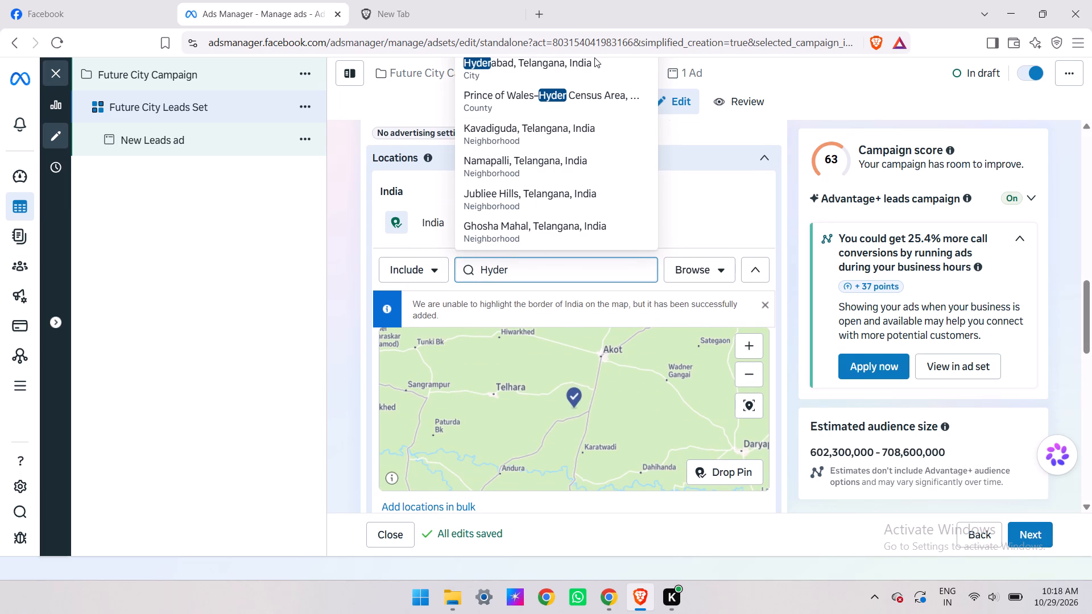
left_click(591, 71)
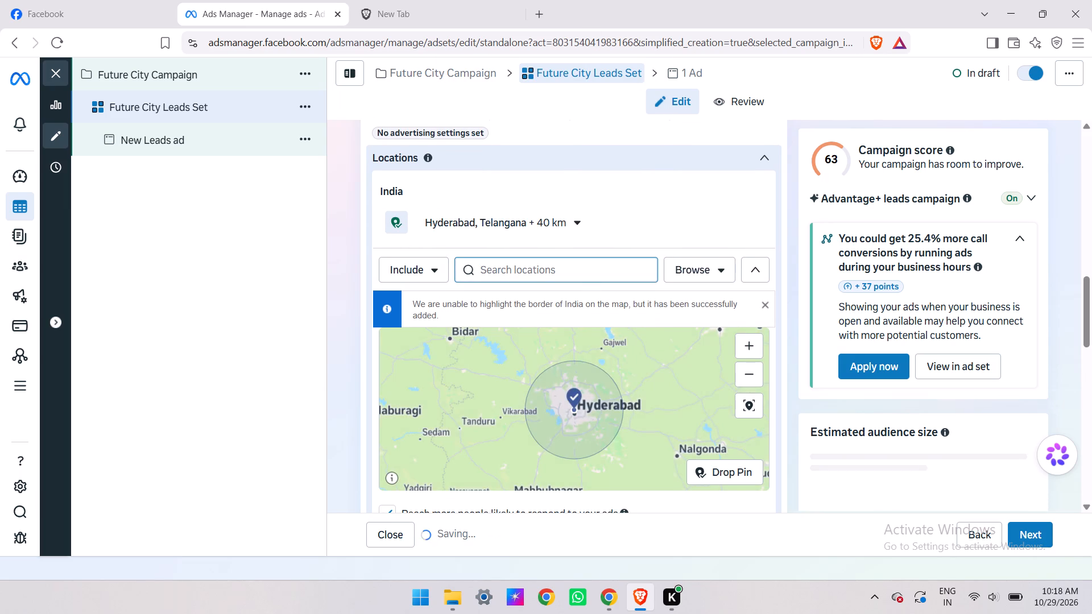
Add the city Khammam, Telangana, India to the ad set's included locations.
scroll(564, 385, "down", 1)
scroll(558, 478, "down", 1)
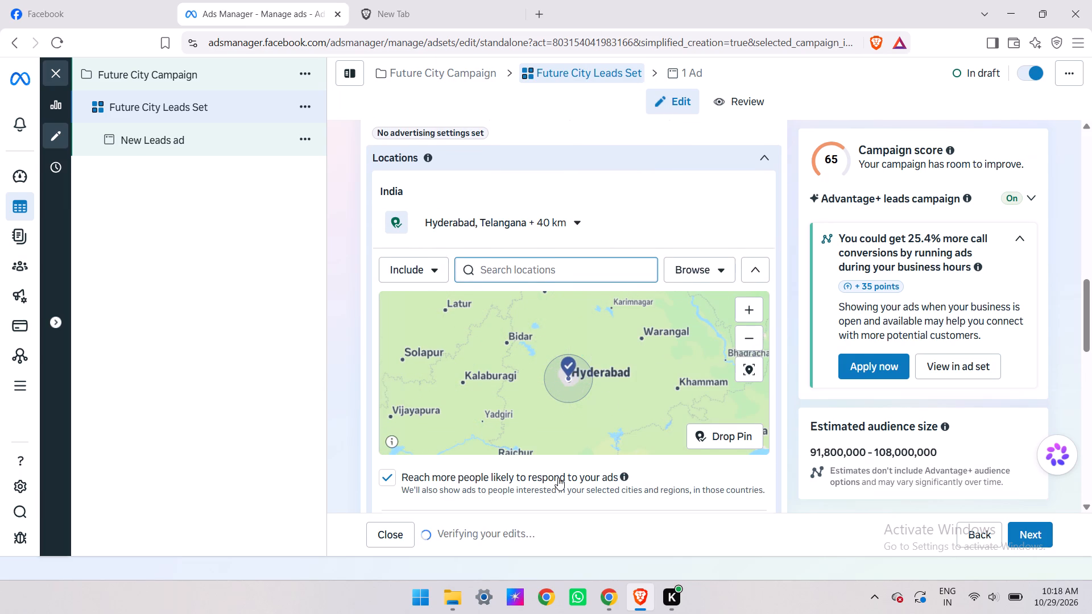
scroll(558, 478, "down", 1)
scroll(558, 478, "up", 1)
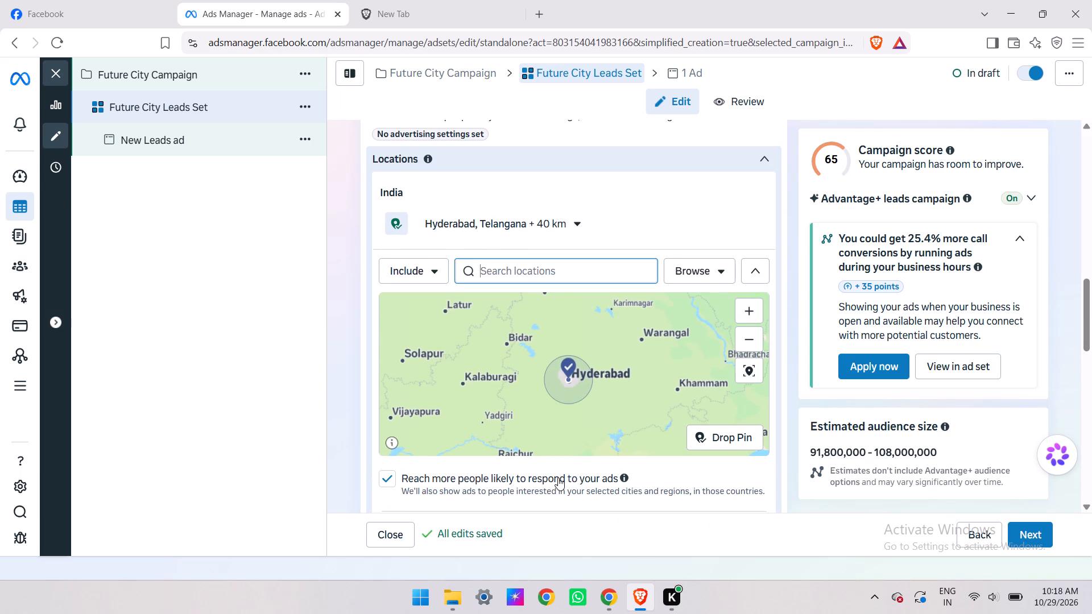
type("Khammam")
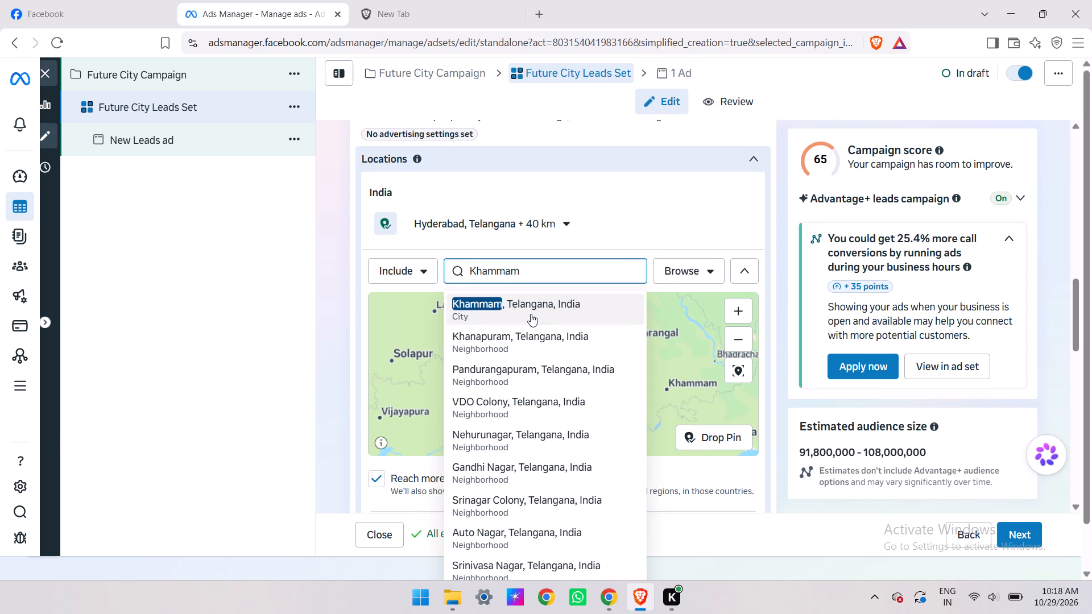
left_click(531, 314)
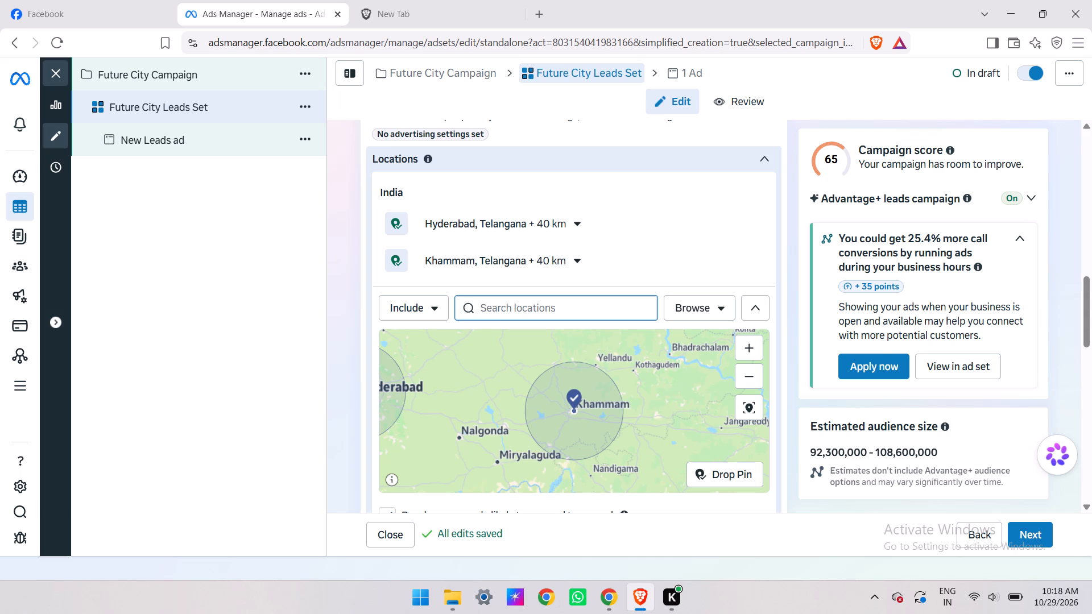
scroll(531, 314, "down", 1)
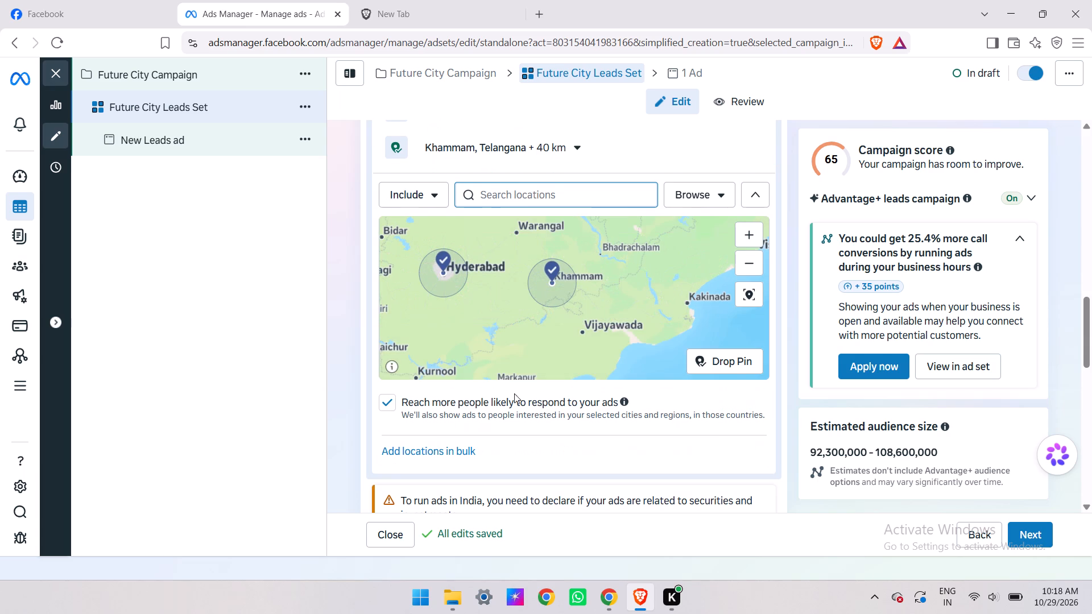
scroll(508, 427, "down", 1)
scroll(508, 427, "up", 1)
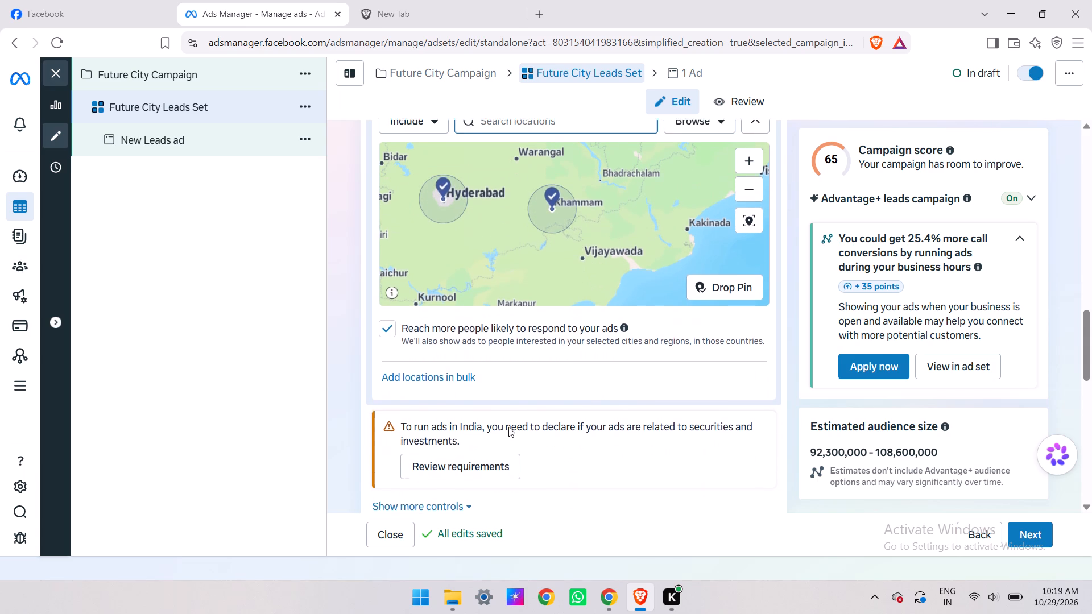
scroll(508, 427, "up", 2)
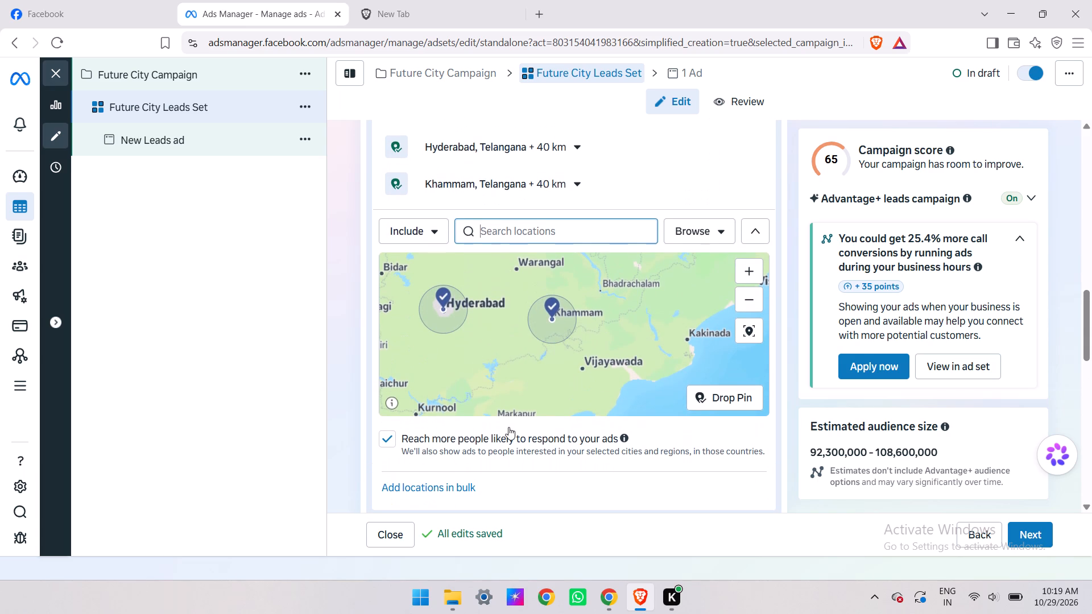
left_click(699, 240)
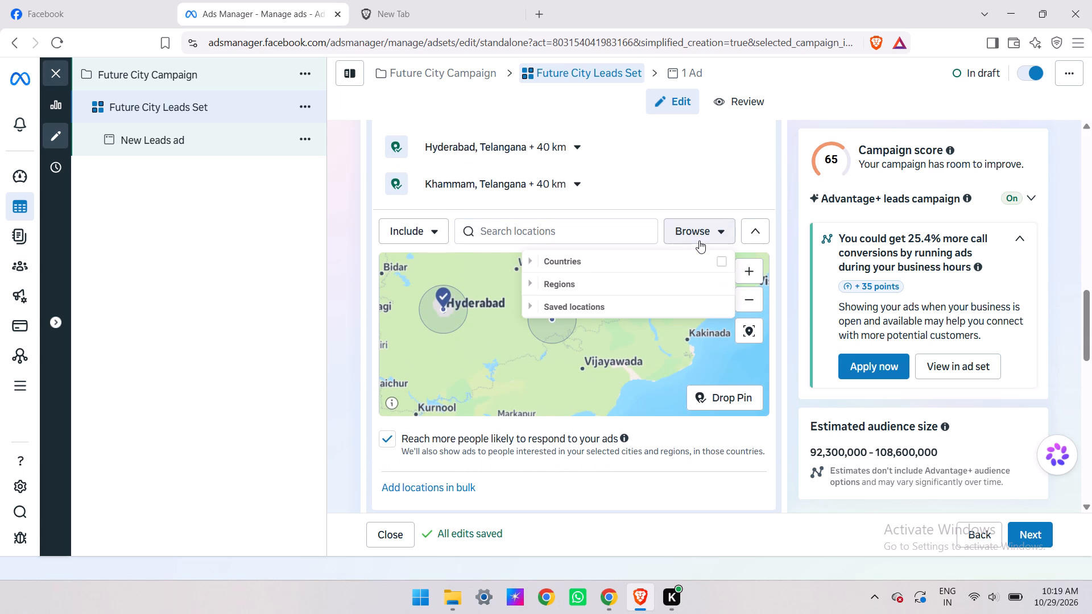
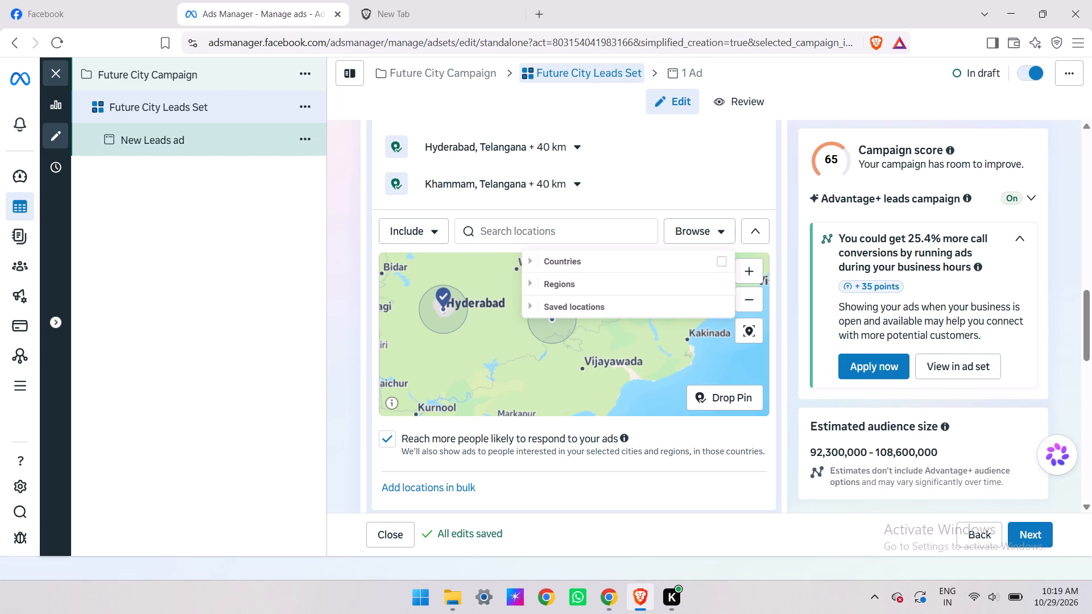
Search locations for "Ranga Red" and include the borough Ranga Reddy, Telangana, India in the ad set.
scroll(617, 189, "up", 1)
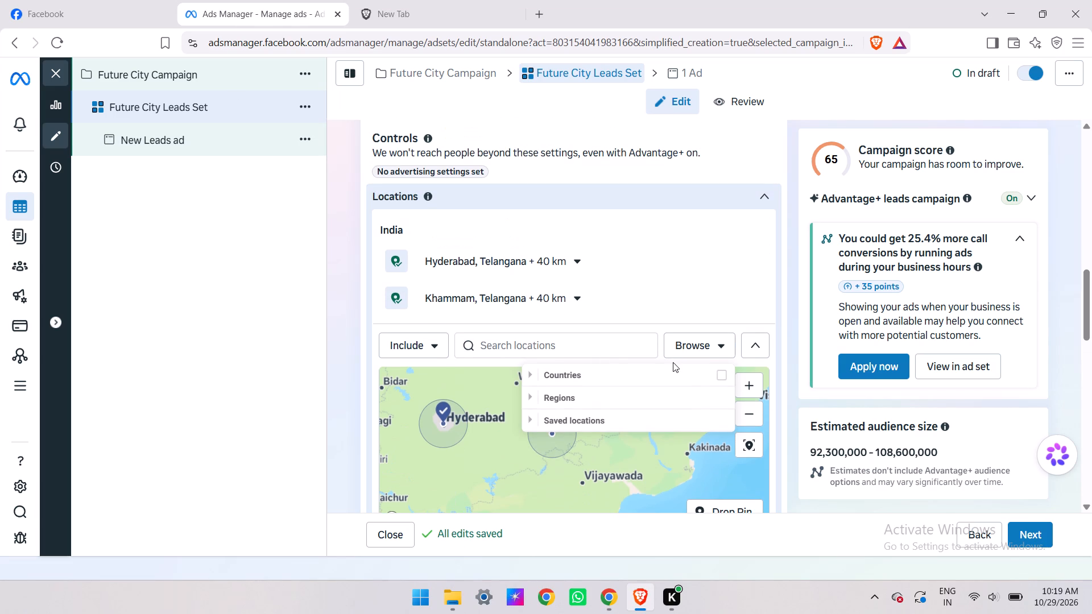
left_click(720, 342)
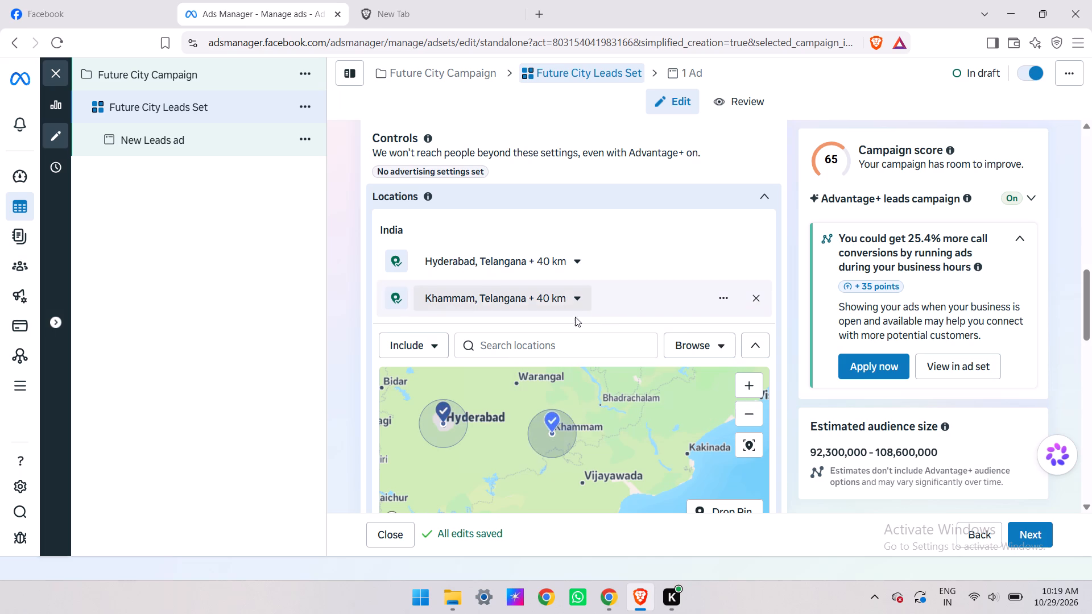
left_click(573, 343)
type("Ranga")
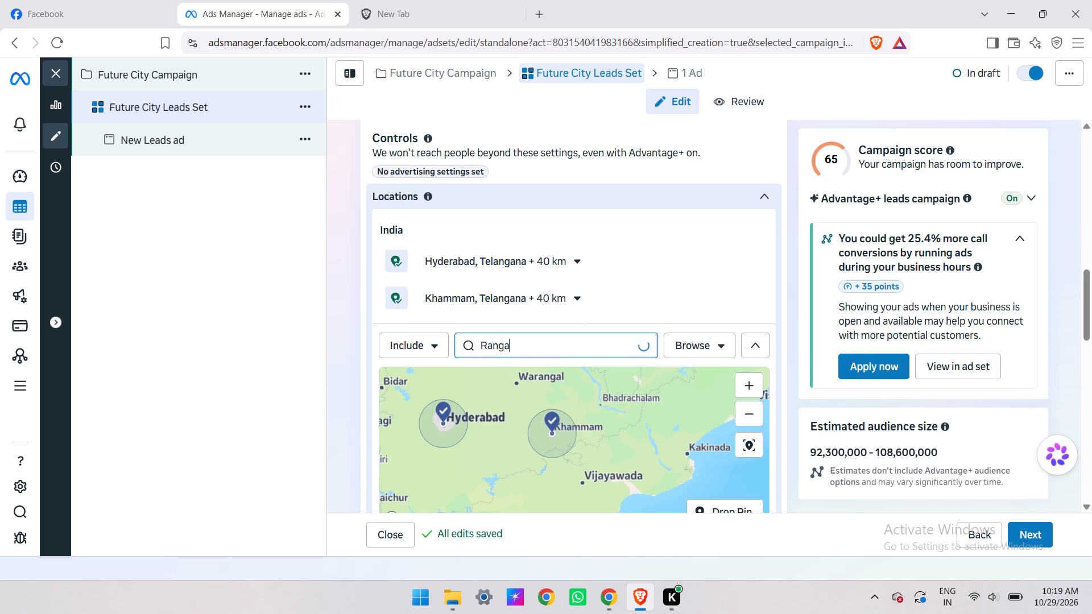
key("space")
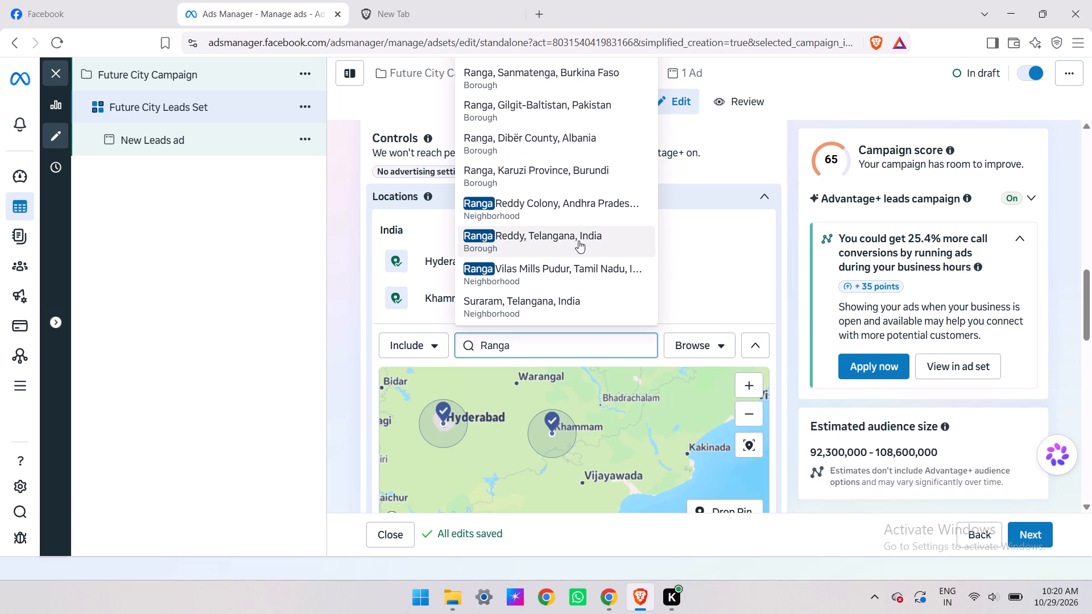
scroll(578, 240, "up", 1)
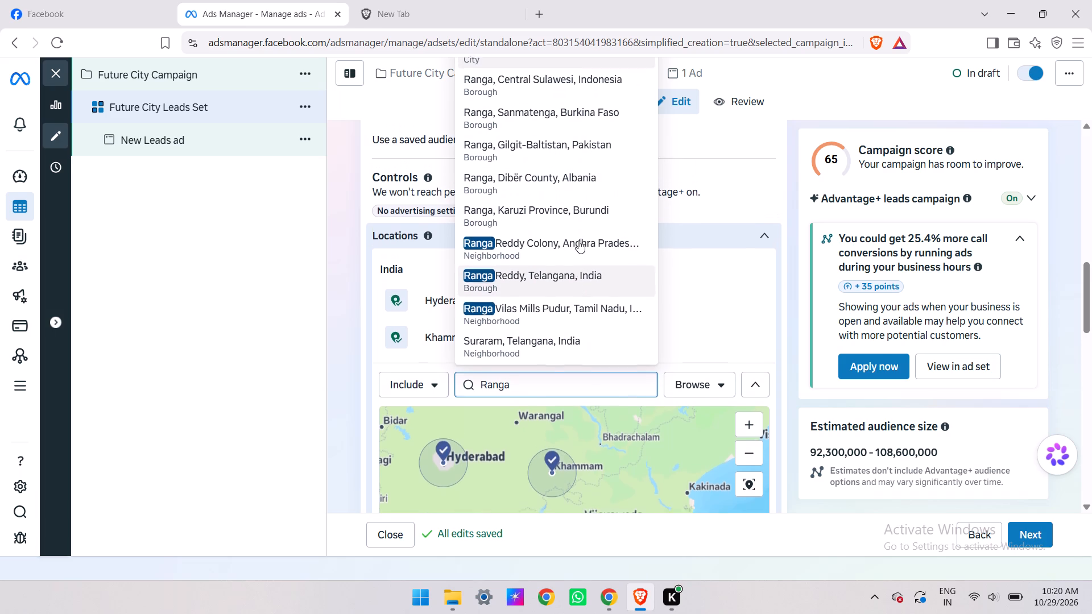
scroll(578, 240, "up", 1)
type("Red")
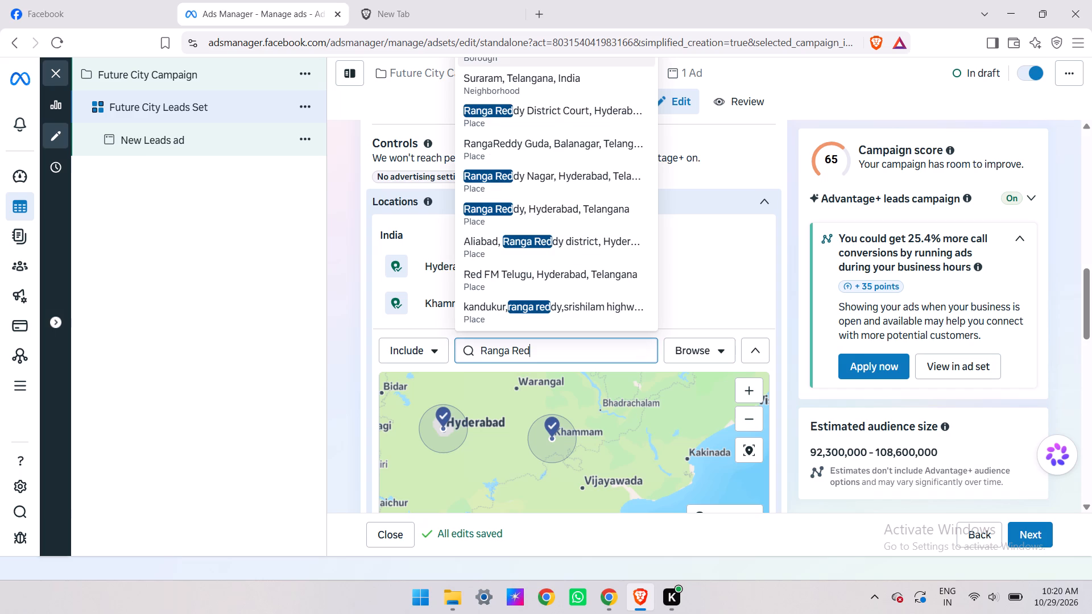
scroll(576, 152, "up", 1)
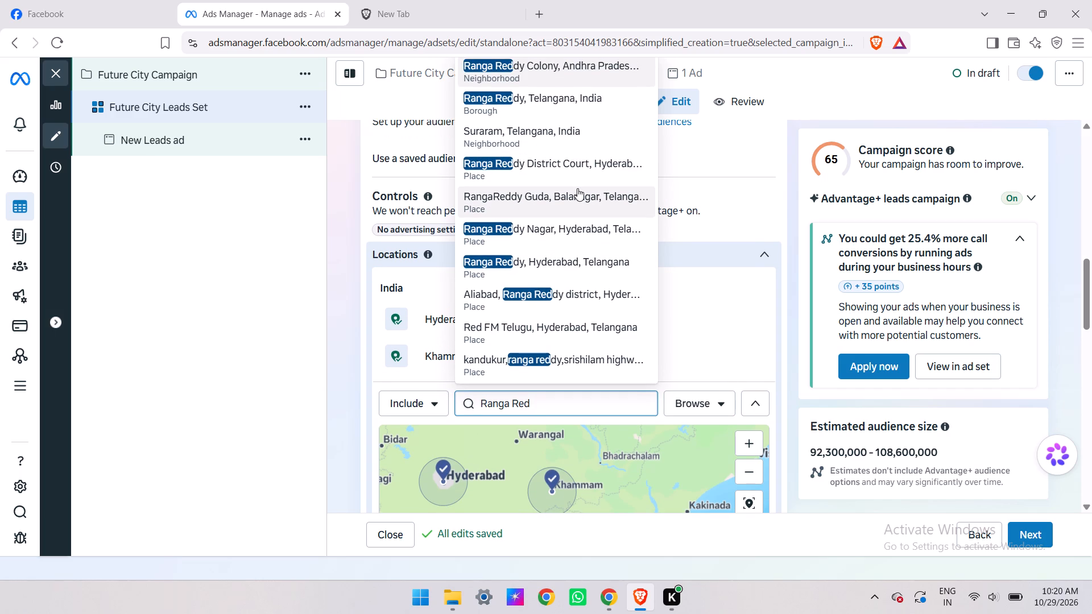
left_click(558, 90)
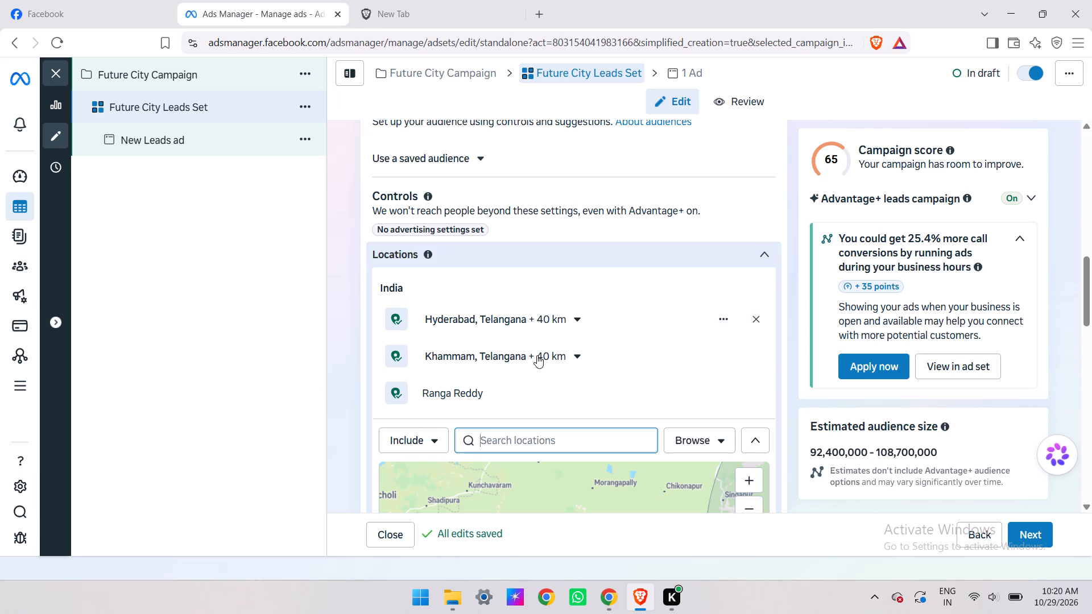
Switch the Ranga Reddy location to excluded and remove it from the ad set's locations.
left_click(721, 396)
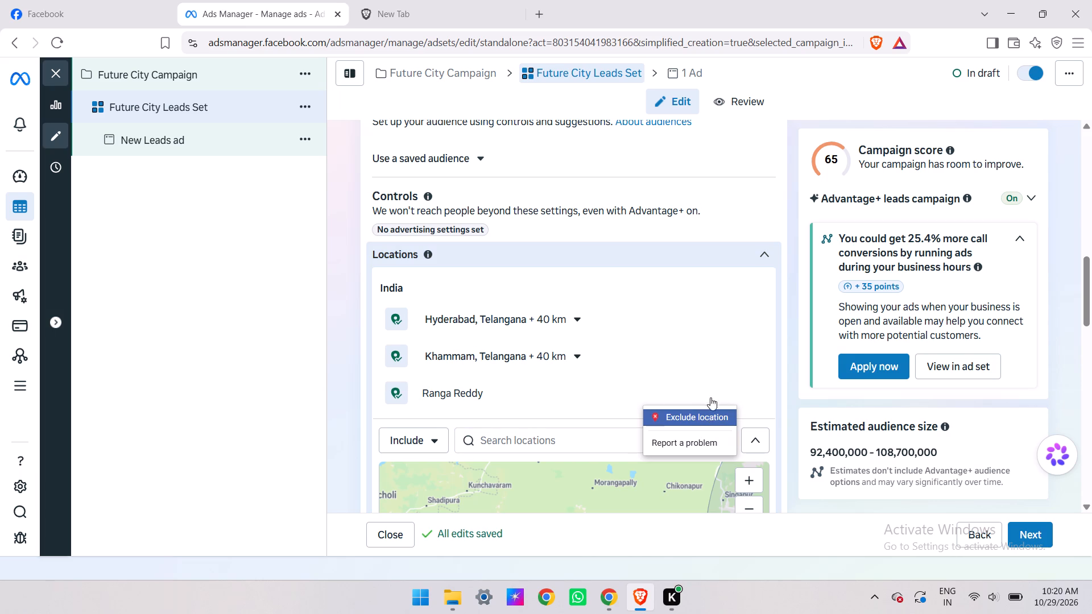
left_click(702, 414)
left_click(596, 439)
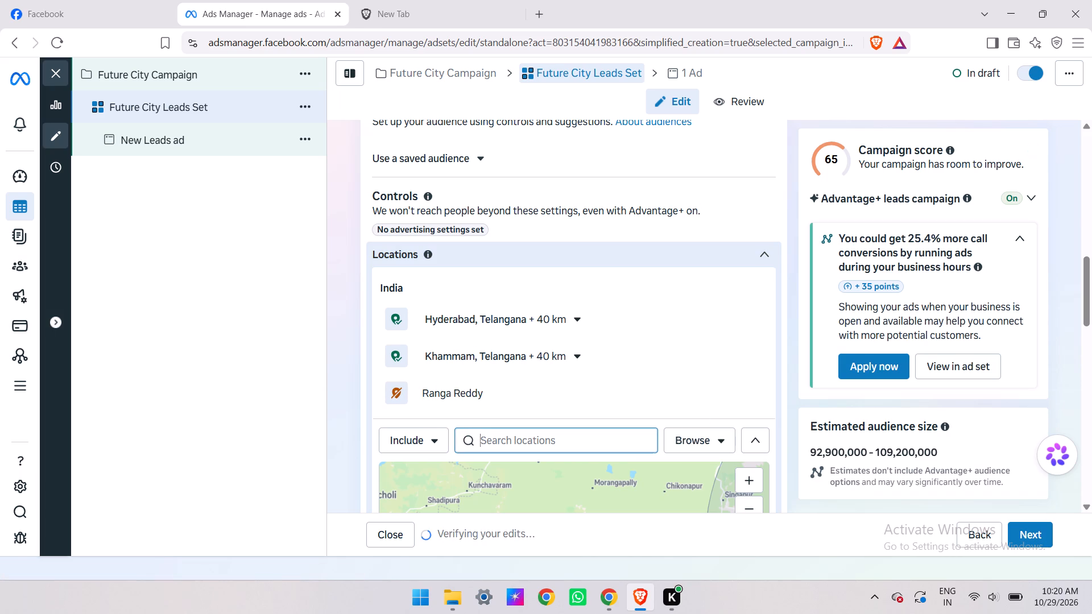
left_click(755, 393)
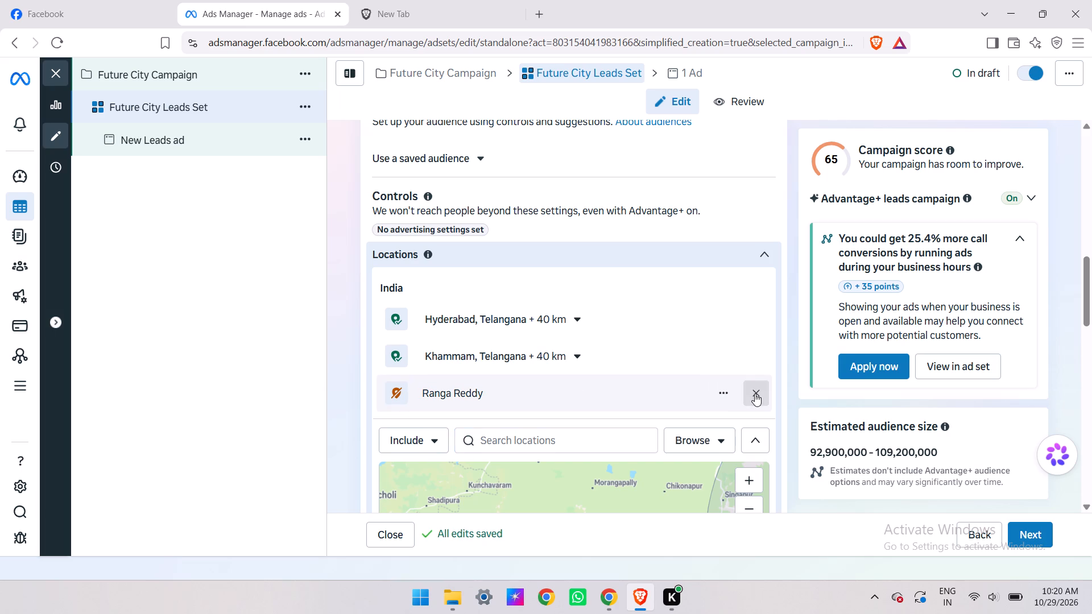
Search the ad set's locations for "Rangareddy" to find another match to include.
left_click(561, 395)
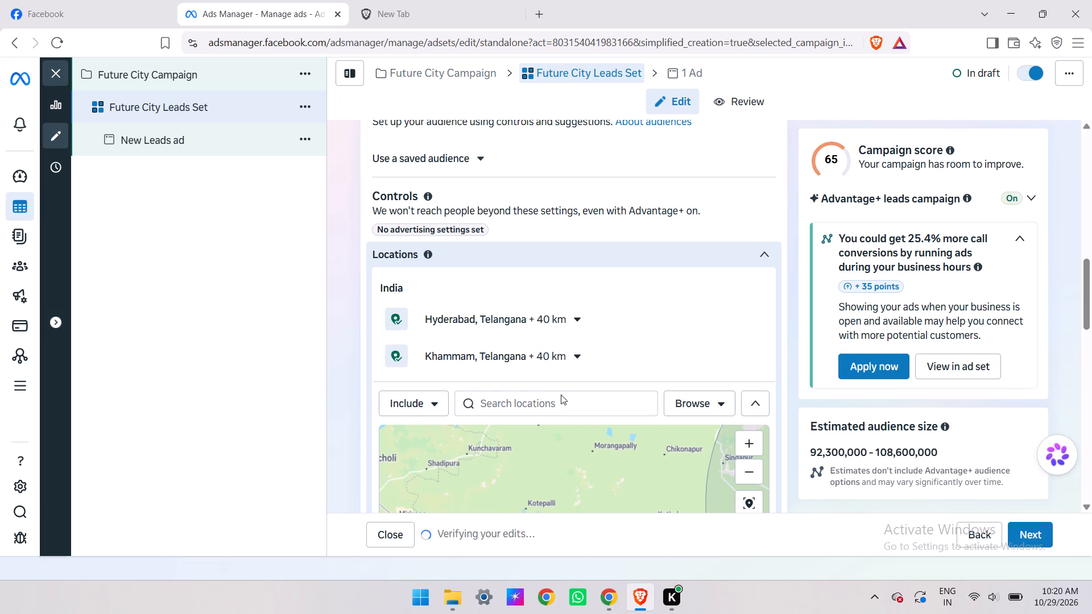
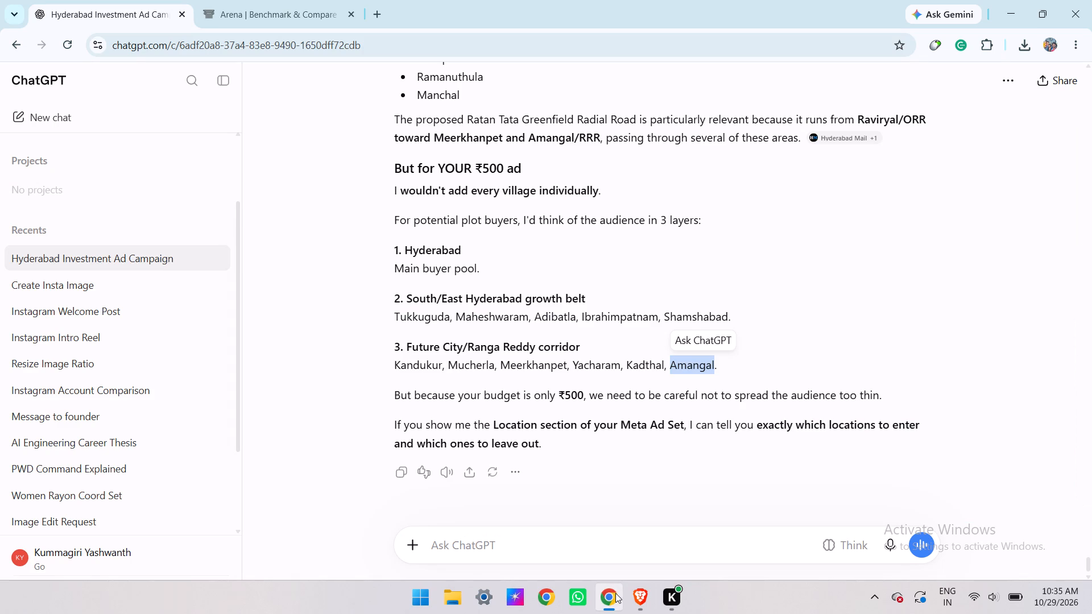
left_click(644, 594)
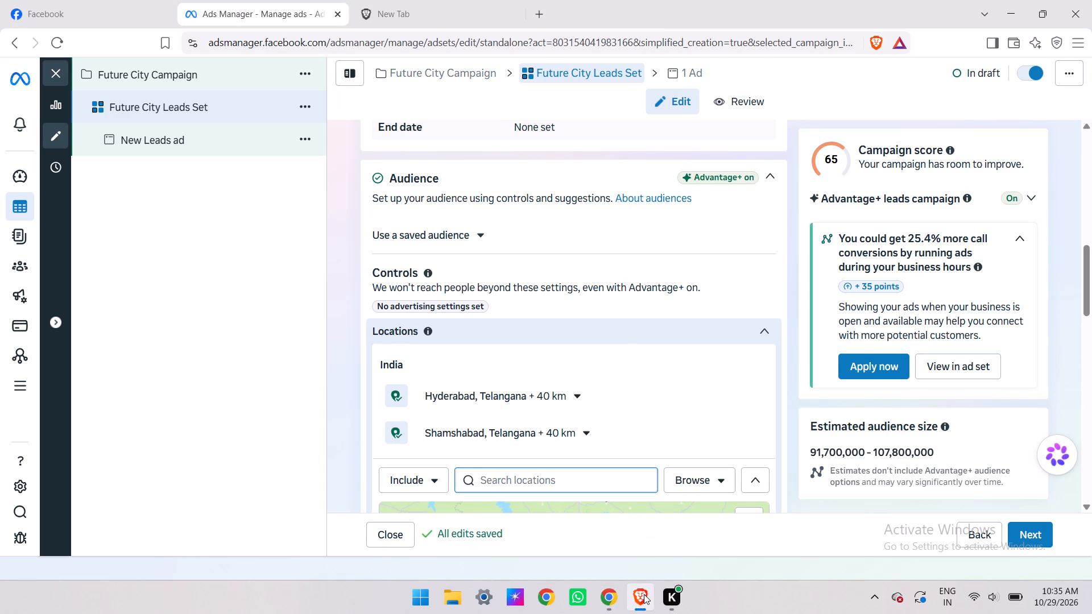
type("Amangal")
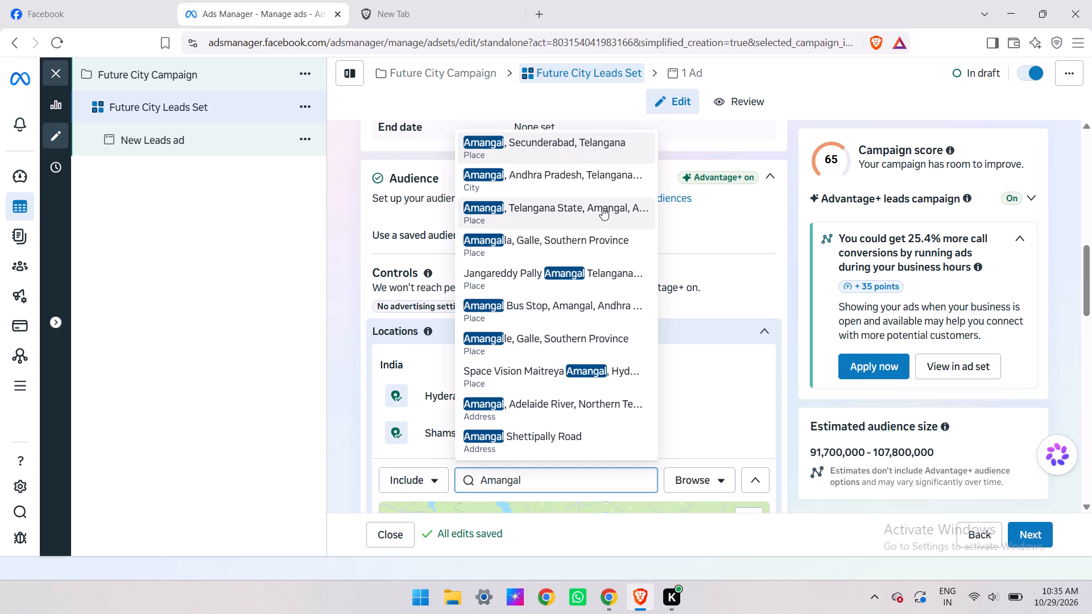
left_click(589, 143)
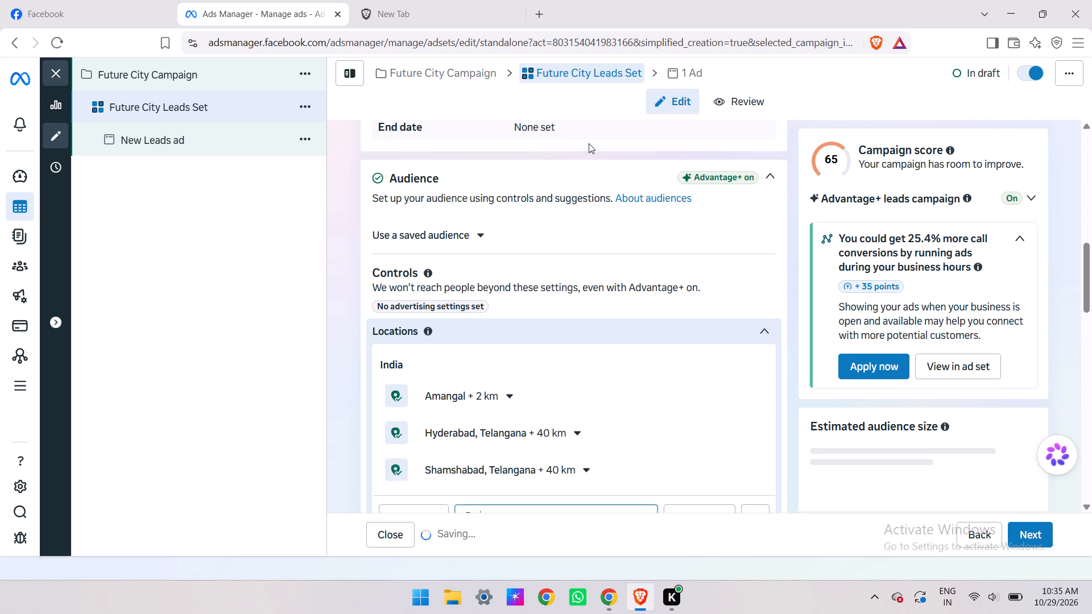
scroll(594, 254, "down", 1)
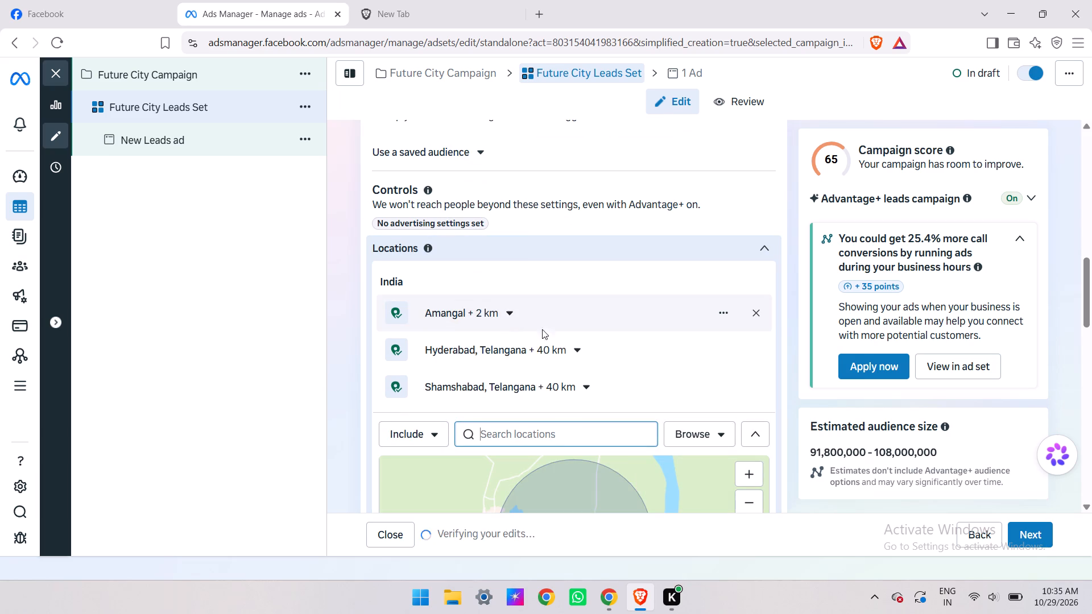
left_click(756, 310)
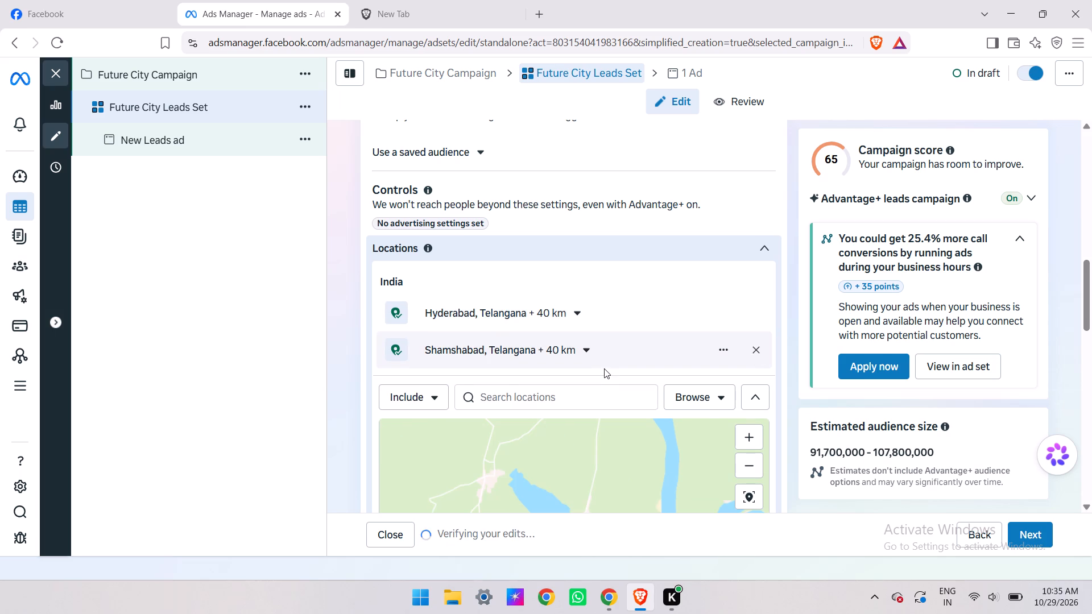
Include the city Khammam, Telangana, India in the Future City Leads Set's locations.
left_click(547, 401)
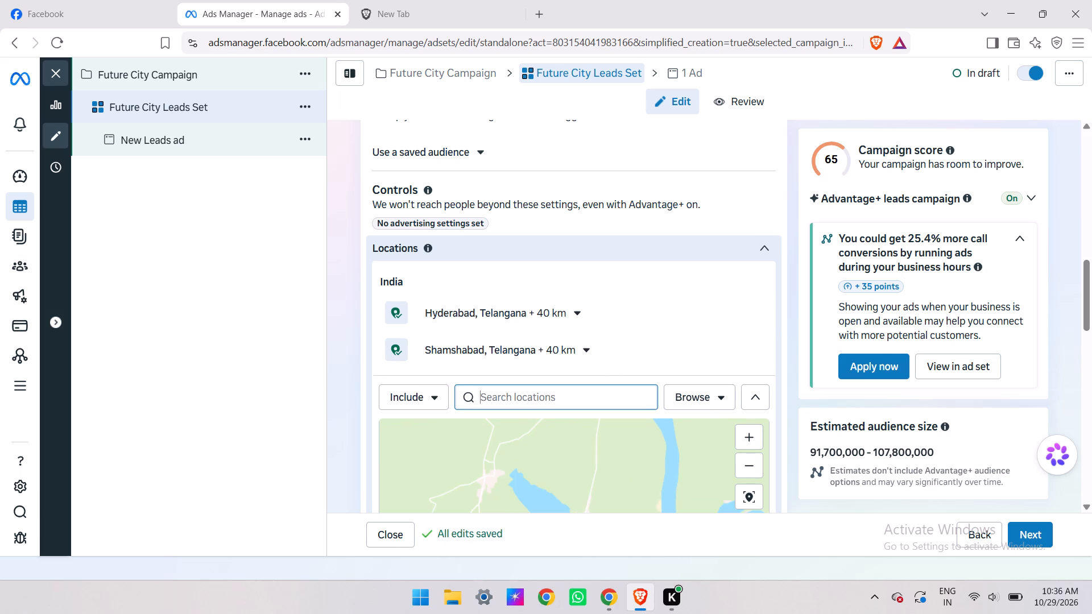
type("Khammam")
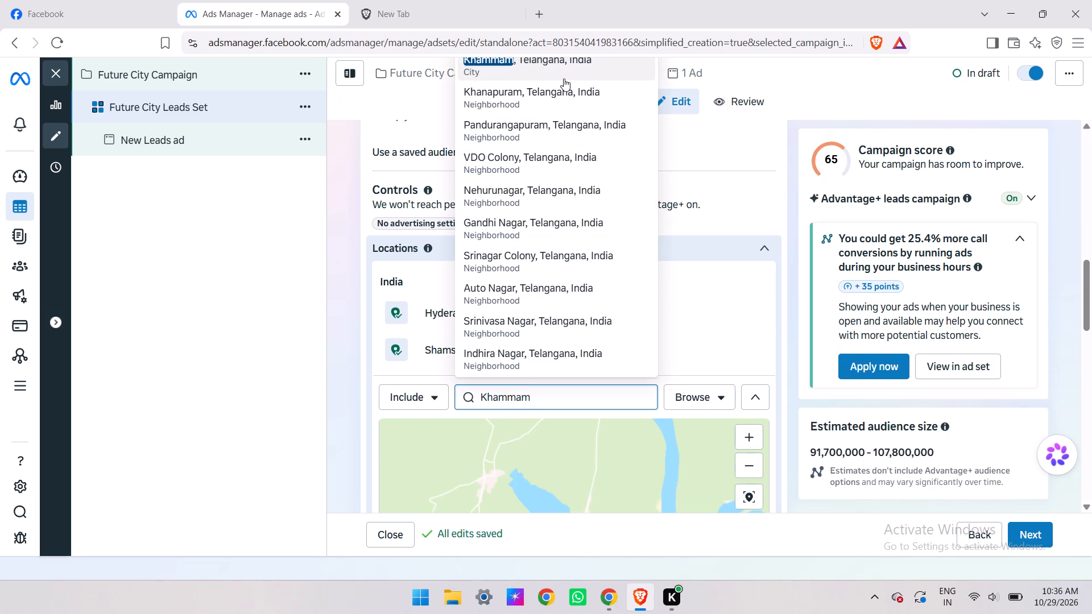
left_click(564, 78)
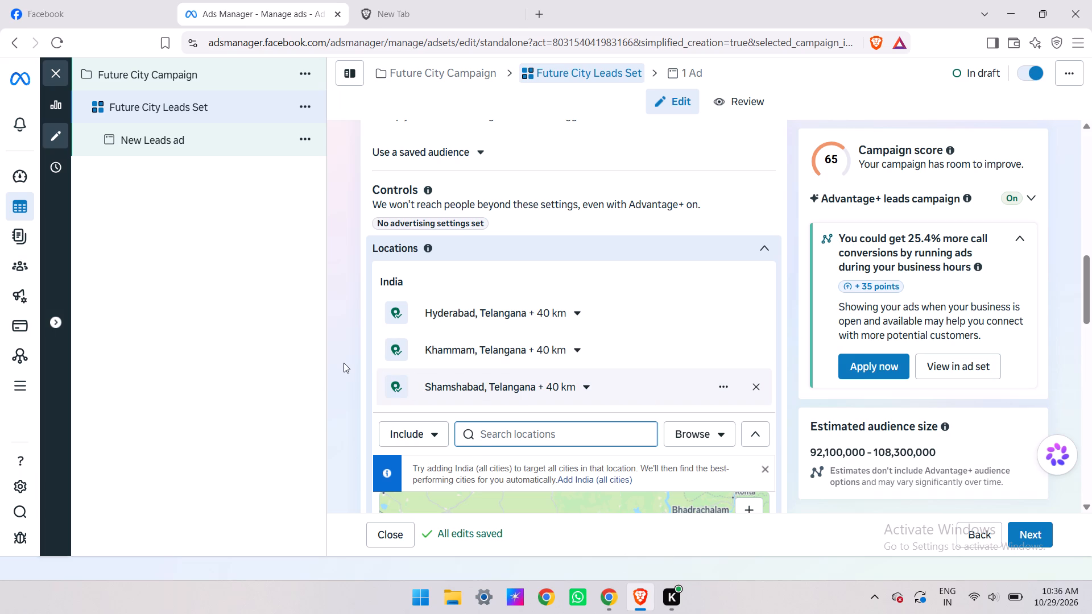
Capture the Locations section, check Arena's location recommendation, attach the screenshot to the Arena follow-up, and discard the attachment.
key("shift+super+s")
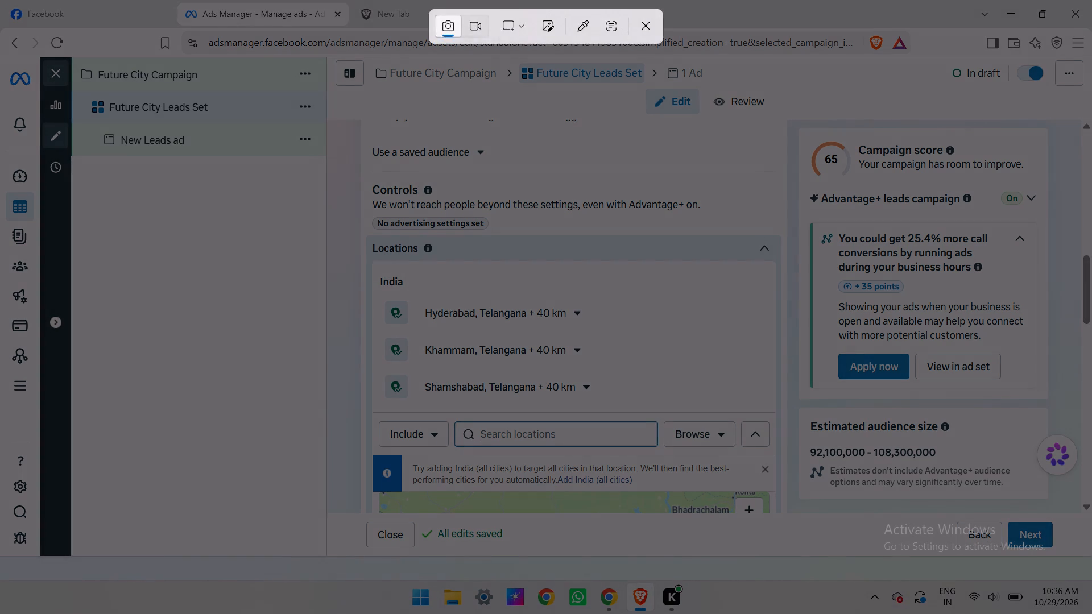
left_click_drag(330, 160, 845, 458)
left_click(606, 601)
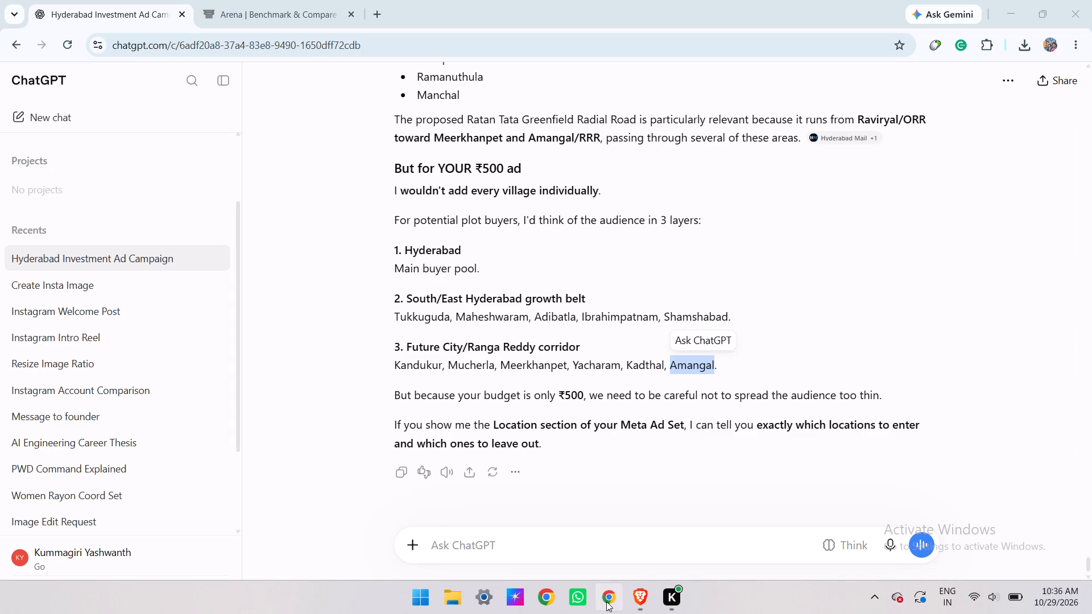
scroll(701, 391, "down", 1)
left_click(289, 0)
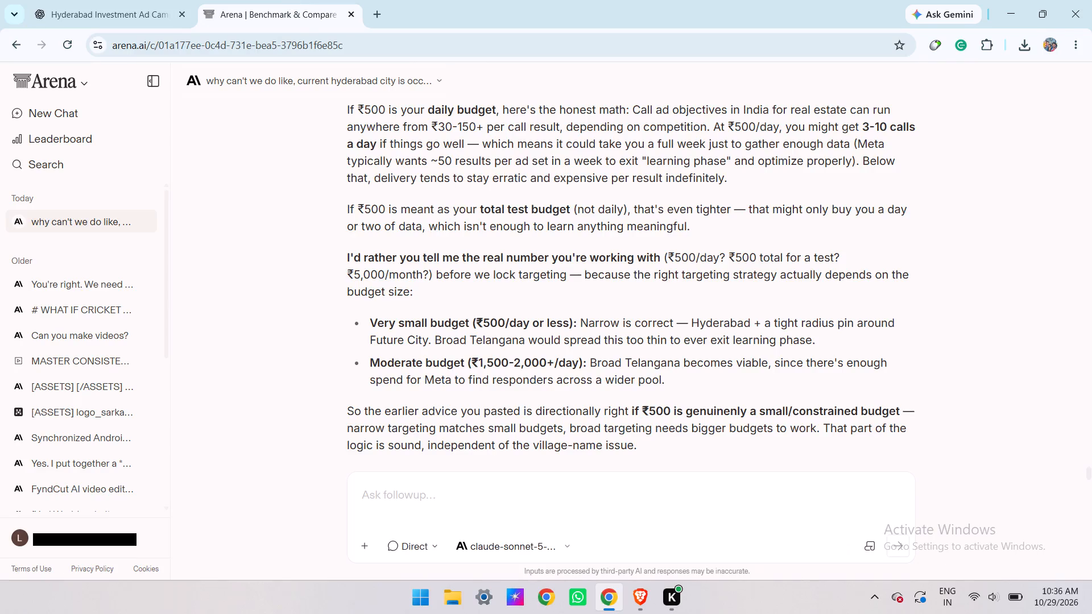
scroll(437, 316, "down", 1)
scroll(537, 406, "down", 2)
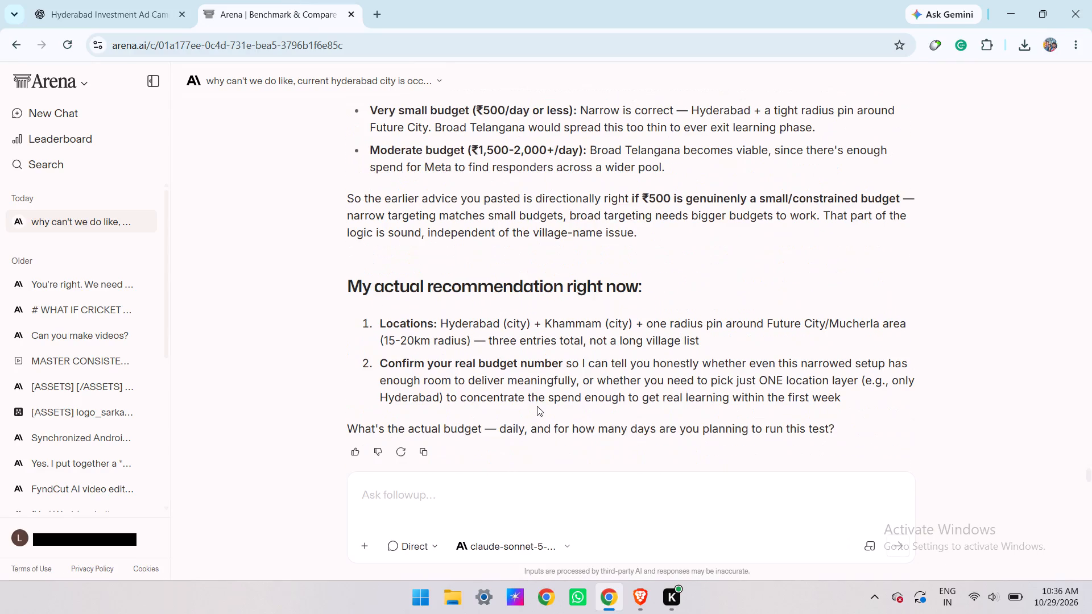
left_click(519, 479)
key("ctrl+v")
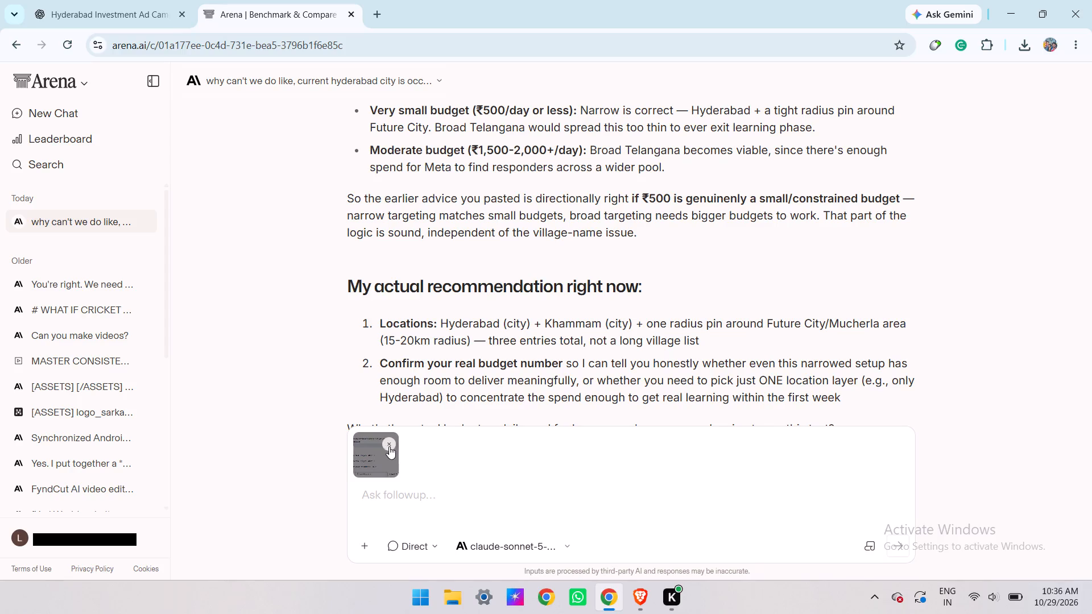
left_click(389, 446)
Switch to Ads Manager and remove Shamshabad, Telangana from the Future City Leads Set's locations.
left_click(645, 599)
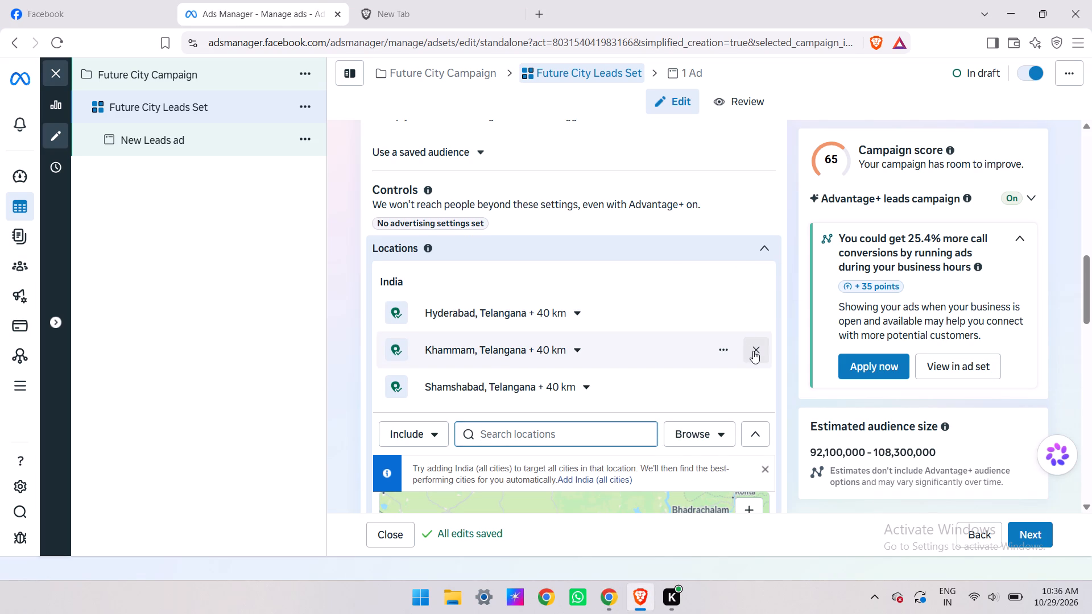
left_click(760, 381)
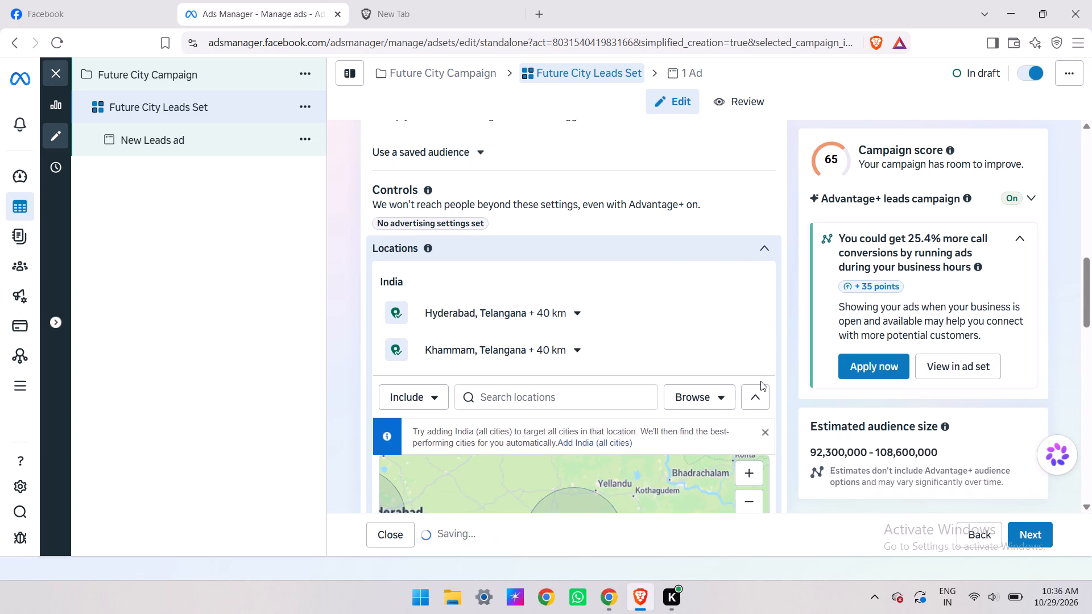
scroll(631, 343, "down", 1)
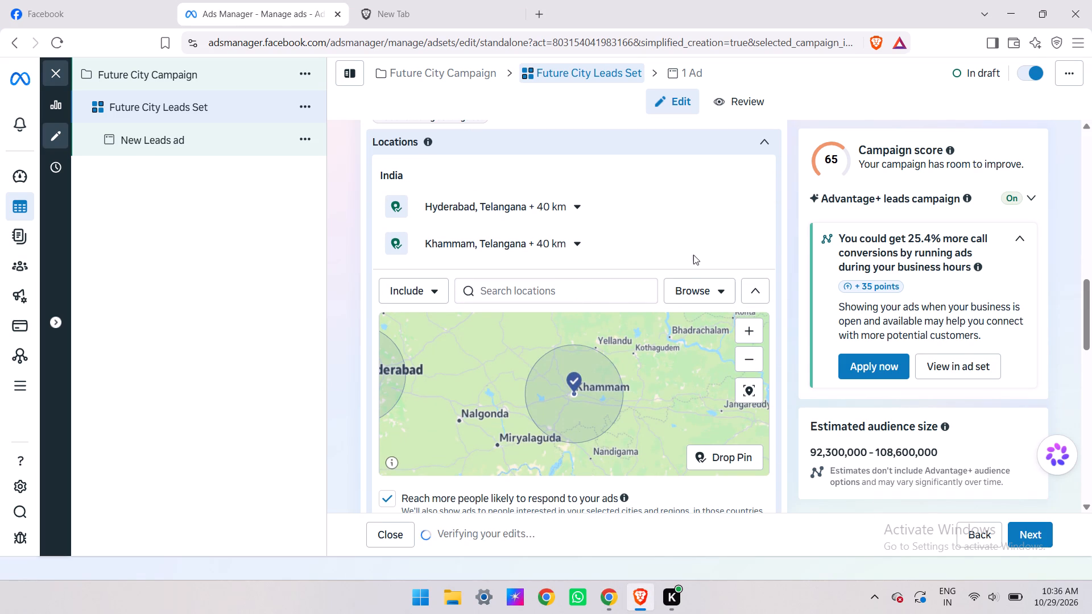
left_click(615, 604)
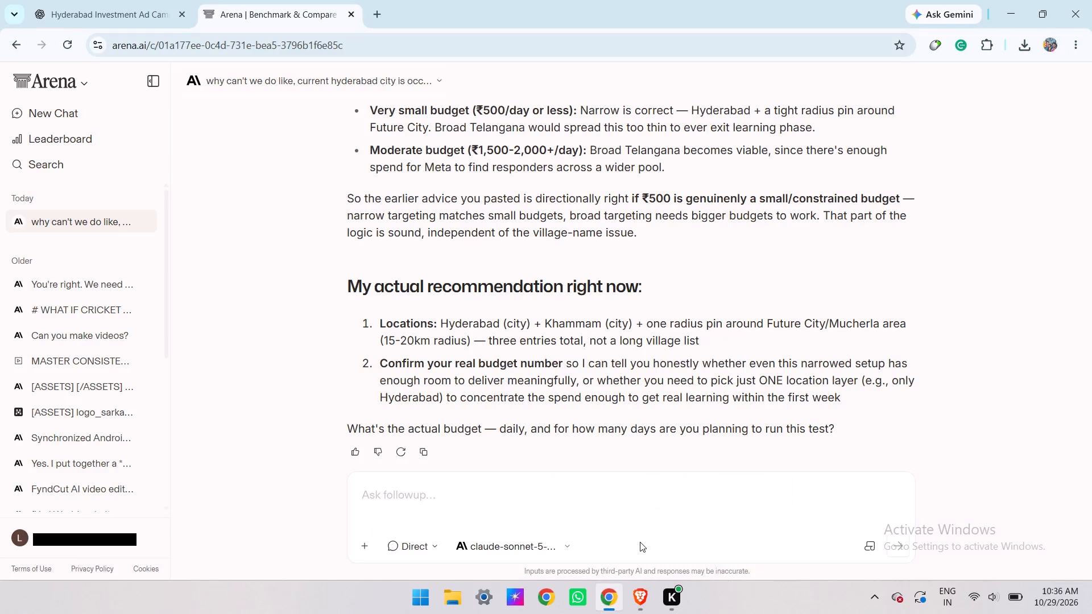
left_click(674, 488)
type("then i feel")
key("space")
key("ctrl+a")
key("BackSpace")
Capture the Locations section listing Hyderabad and Khammam in Ads Manager, and attach the screenshot to the Arena follow-up.
left_click(651, 613)
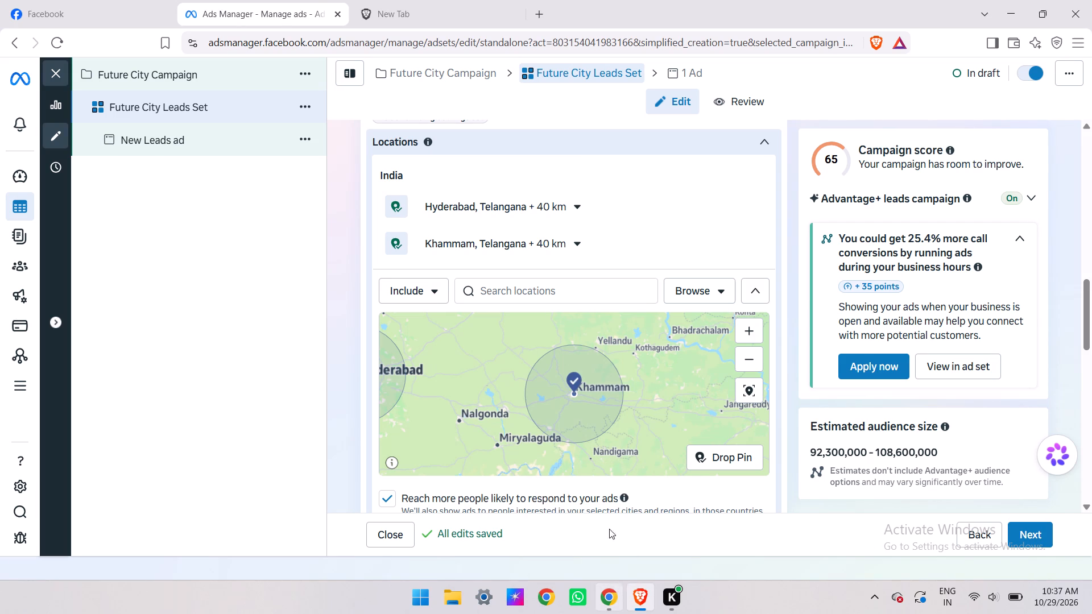
key("shift+super+s")
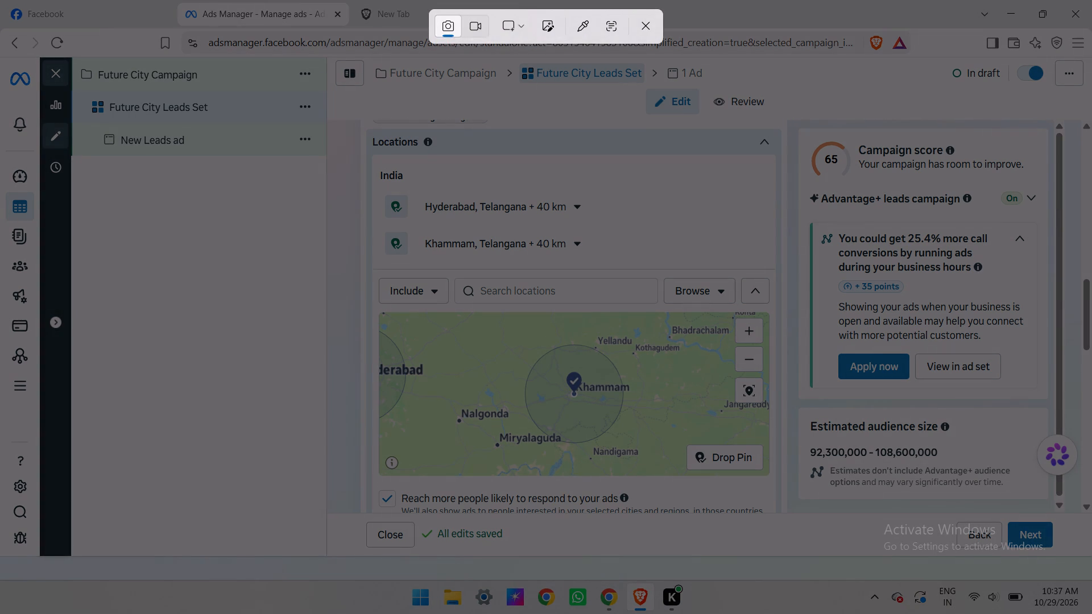
left_click_drag(325, 119, 863, 349)
left_click(603, 613)
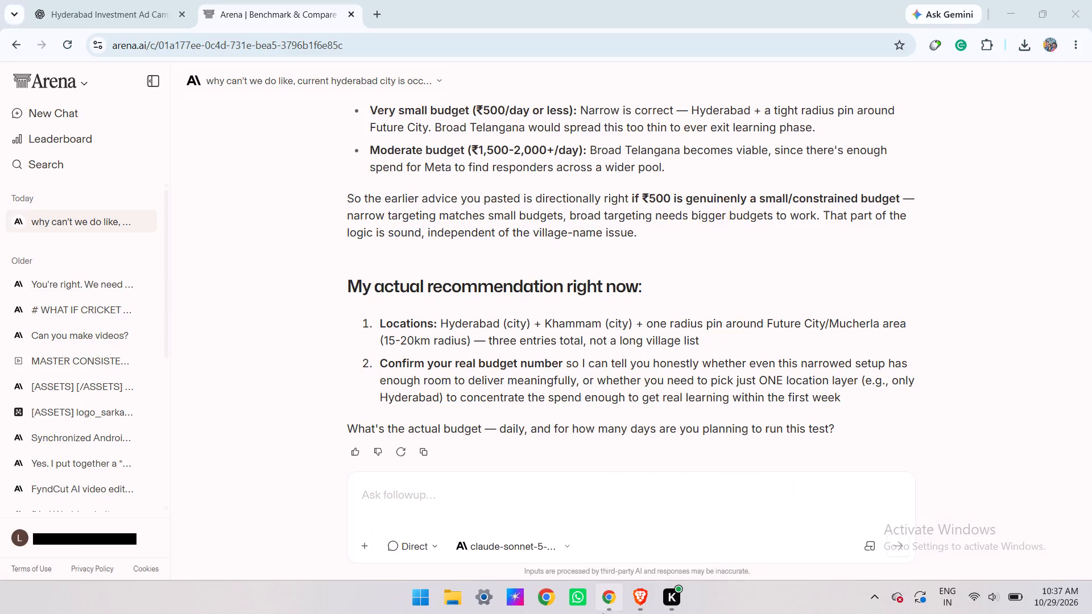
key("ctrl+v")
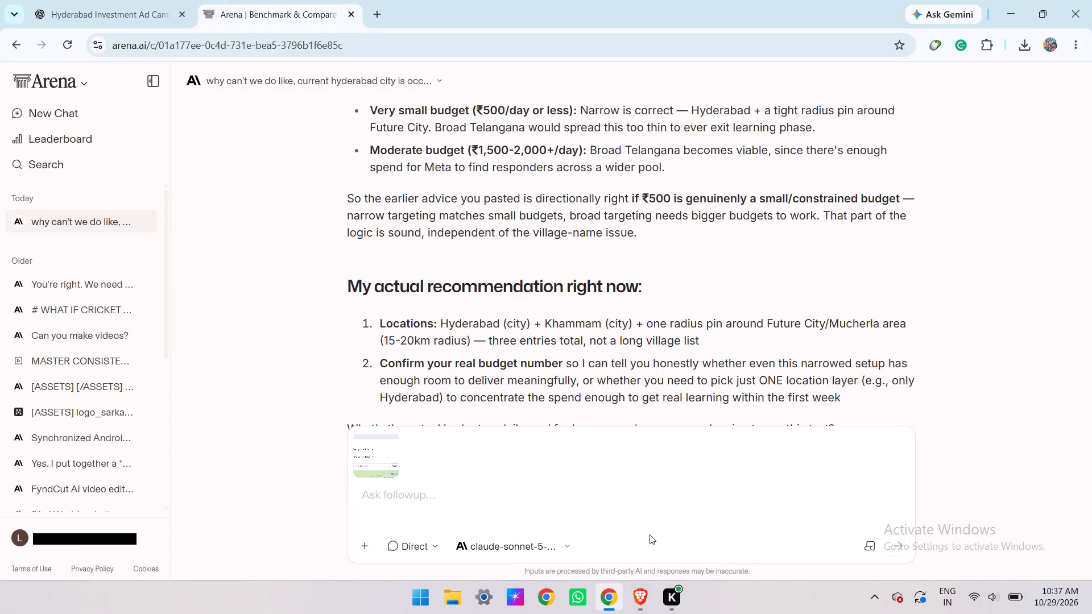
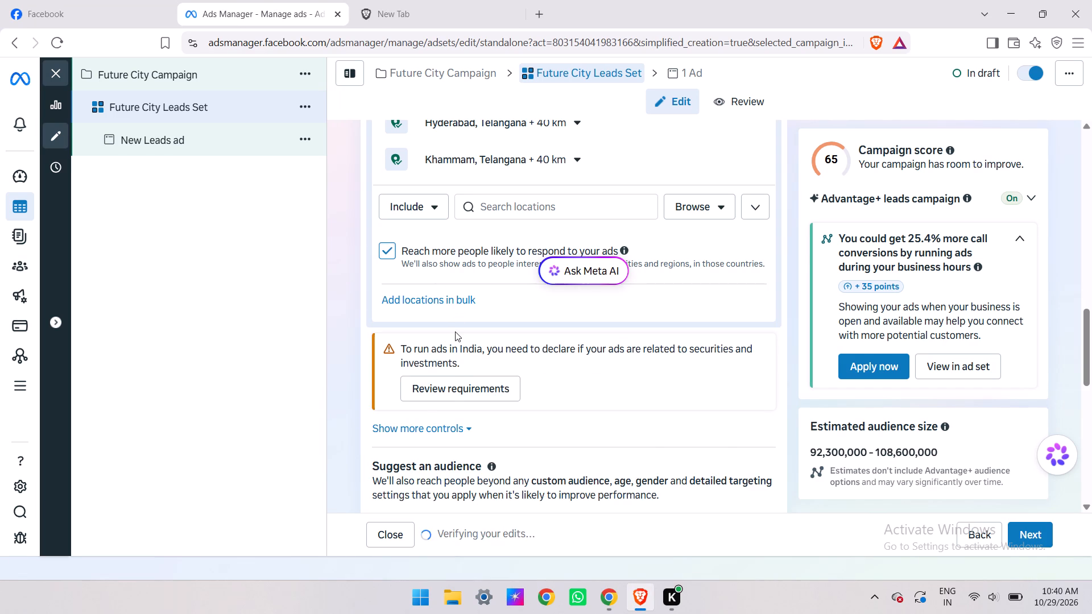
Review the India securities declaration requirements, then look over the ad set's placements, suggested audience and location settings.
scroll(455, 331, "down", 1)
left_click(473, 340)
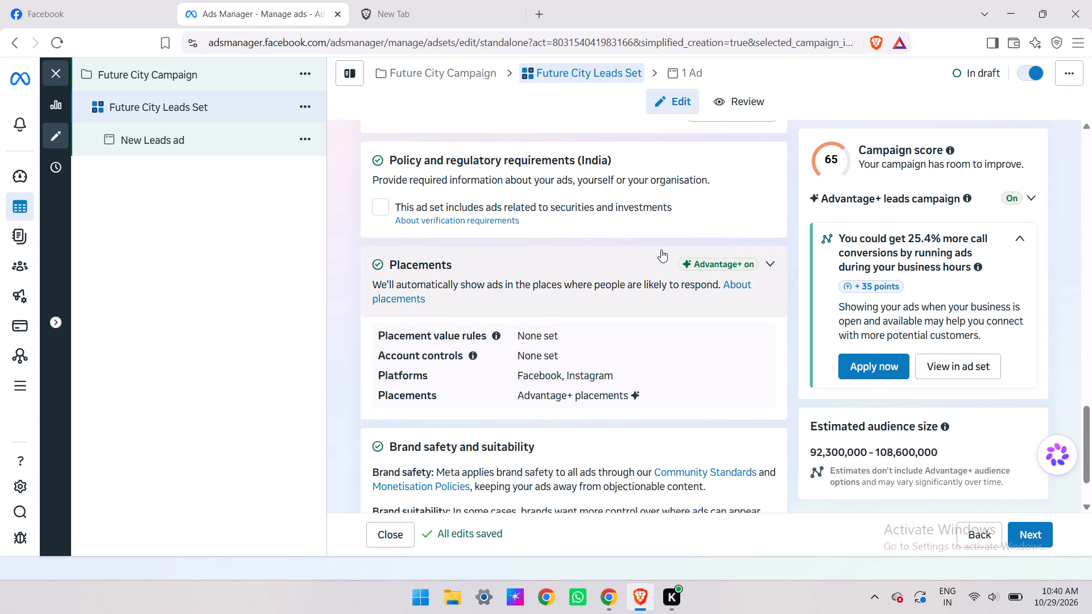
scroll(619, 234, "up", 2)
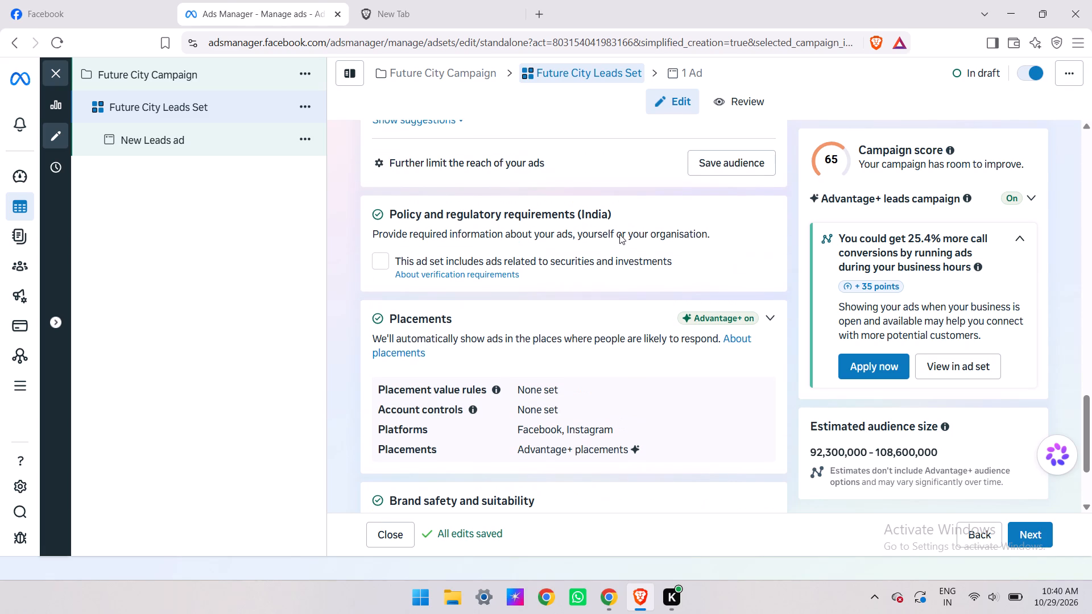
scroll(619, 234, "up", 1)
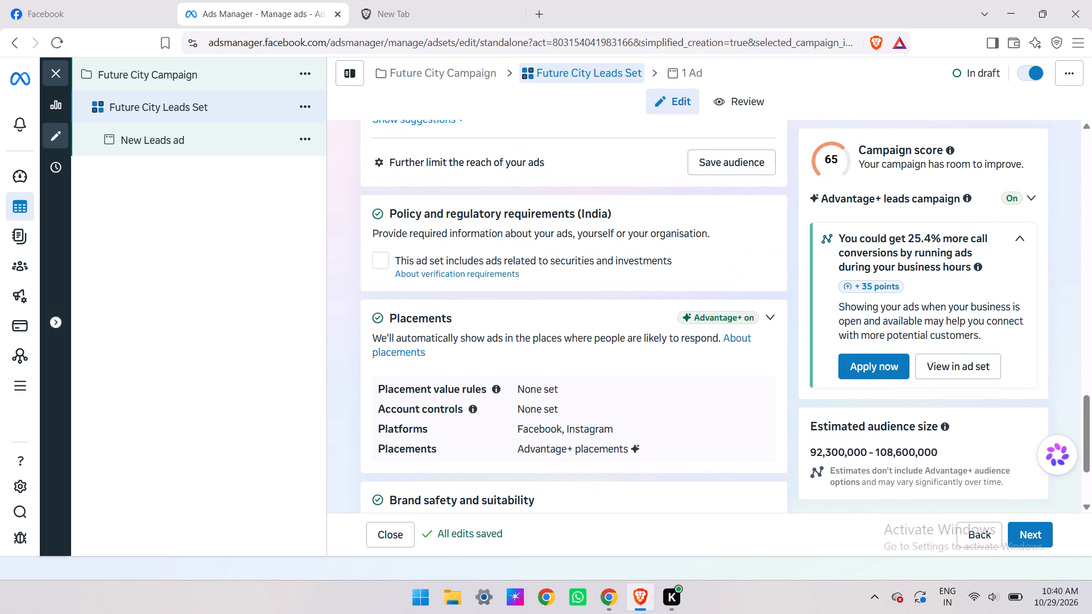
scroll(619, 234, "up", 1)
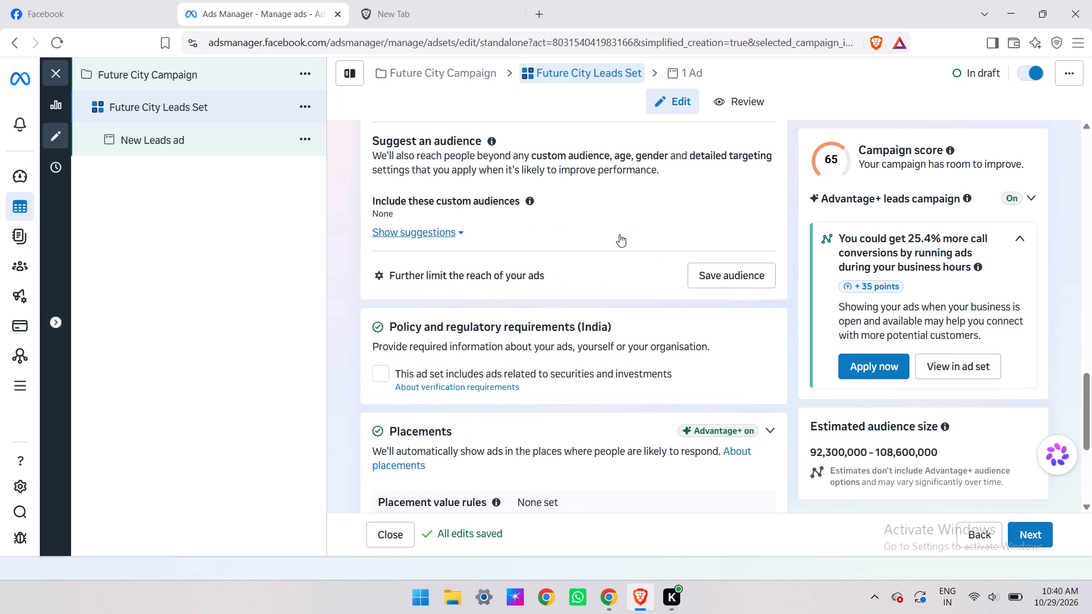
scroll(605, 218, "up", 1)
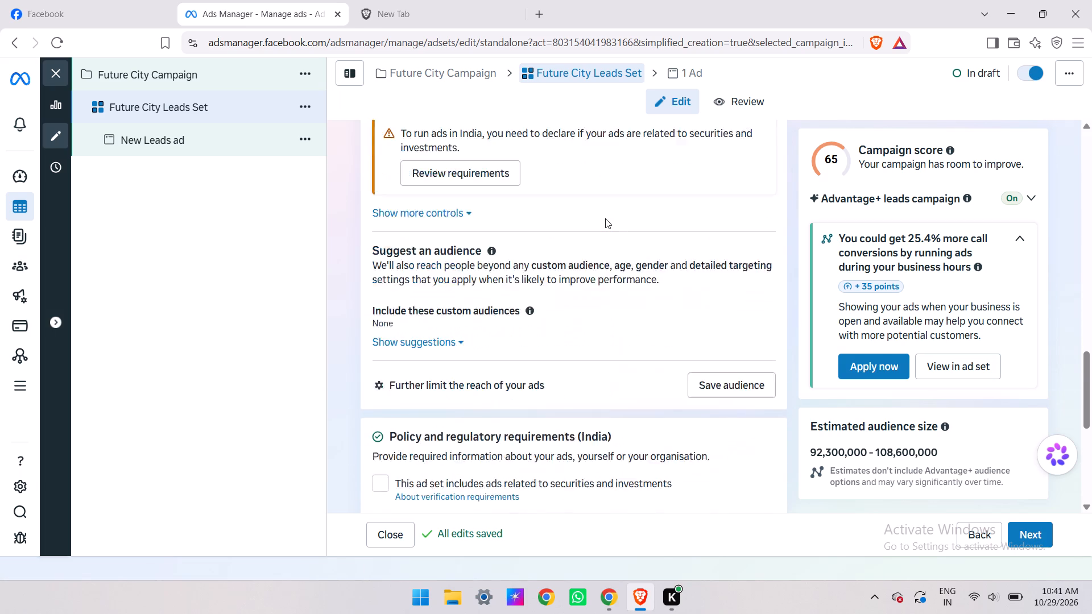
scroll(605, 218, "up", 1)
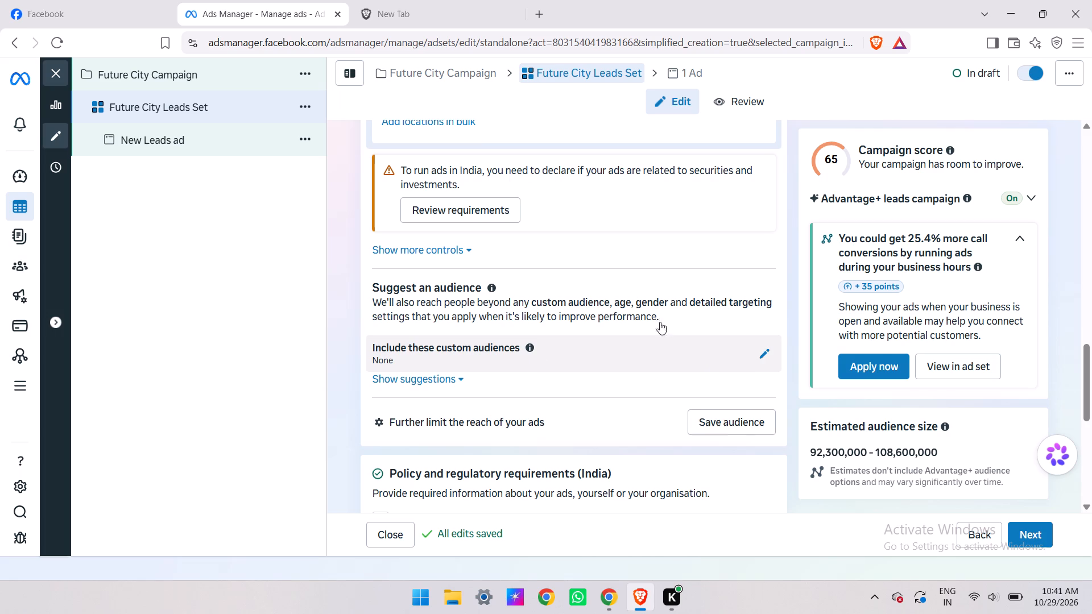
scroll(605, 272, "up", 4)
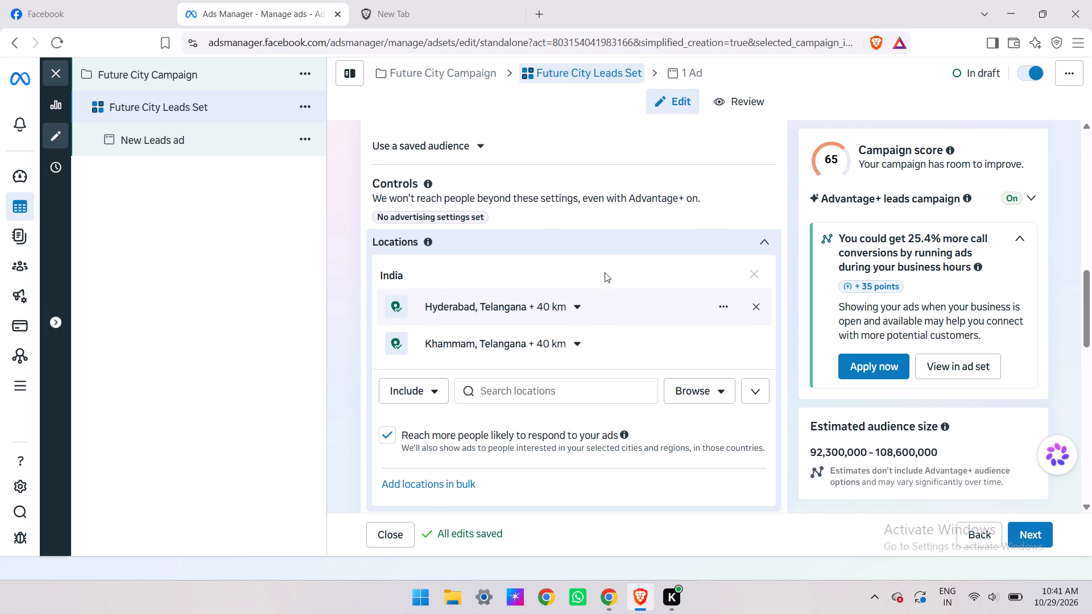
scroll(605, 272, "down", 4)
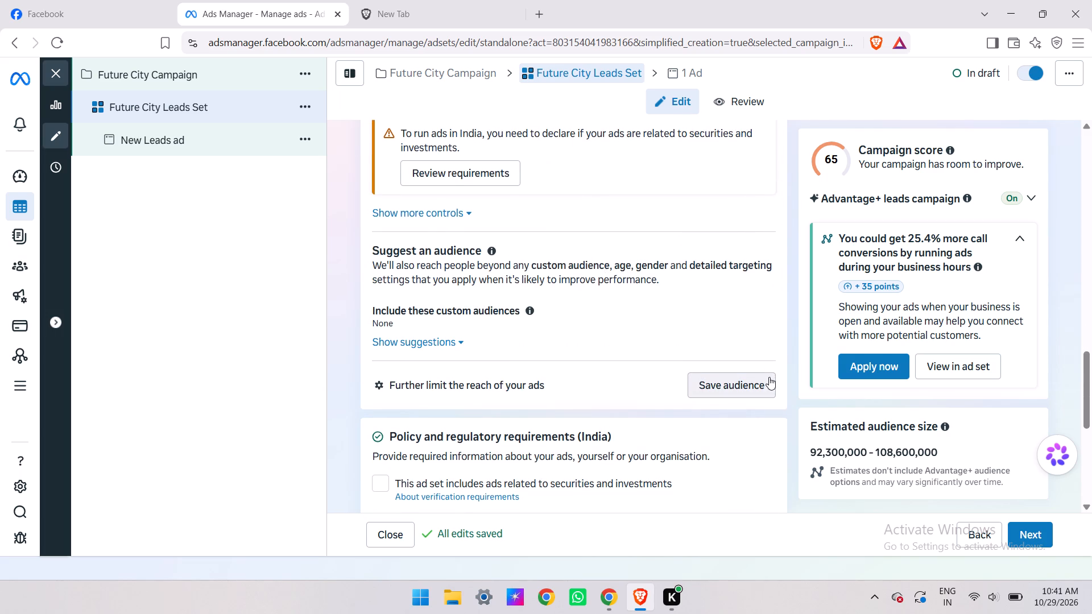
Expand "Include these custom audiences" and check the options for creating a new audience and searching existing ones.
left_click(474, 321)
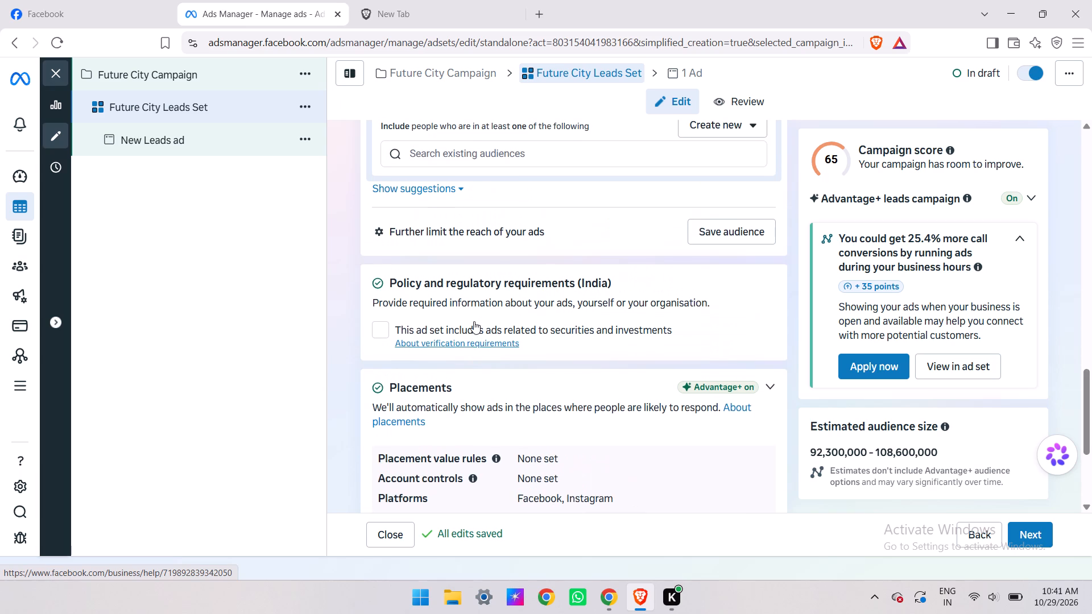
scroll(474, 321, "up", 1)
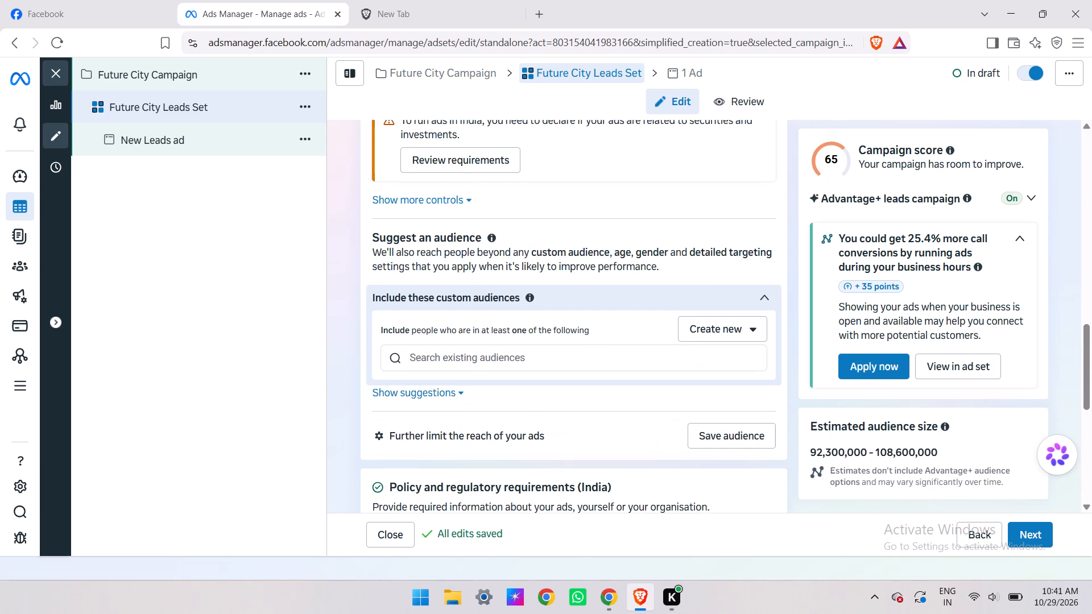
scroll(474, 321, "up", 1)
left_click(716, 339)
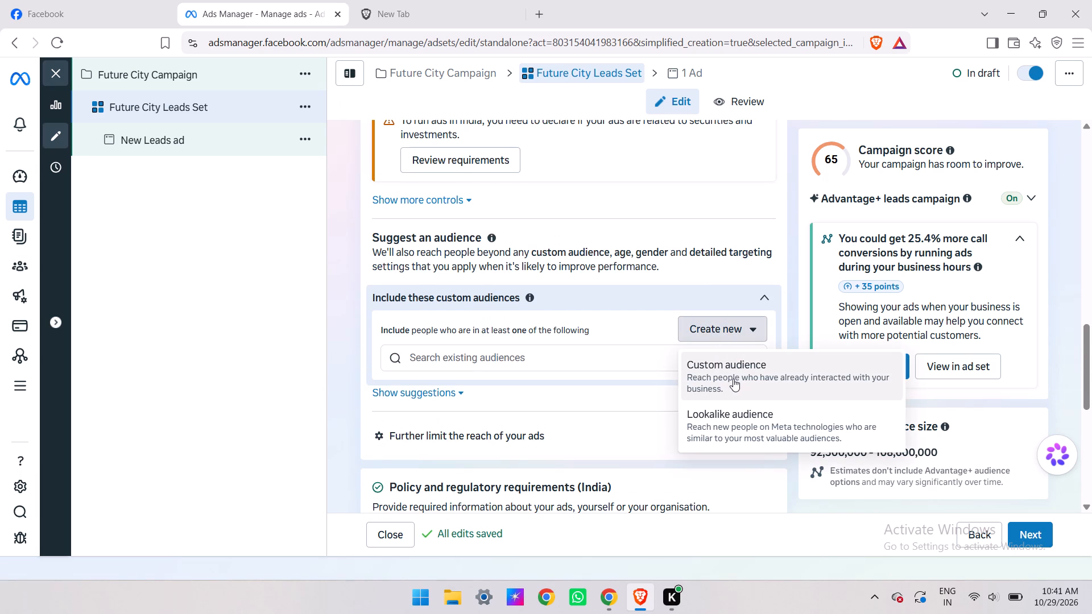
left_click(565, 362)
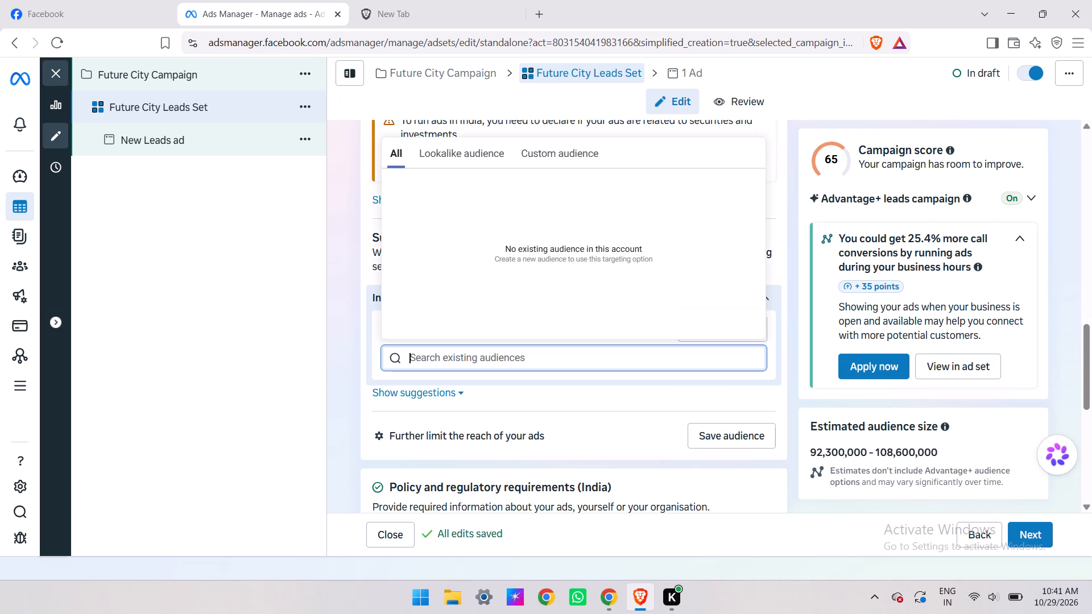
key("m")
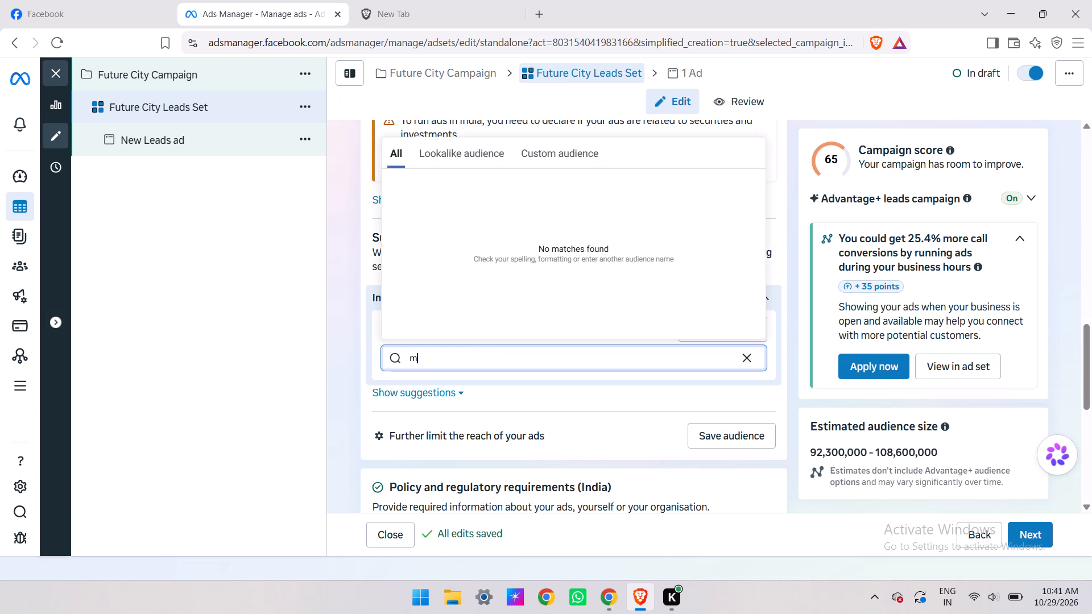
key("BackSpace")
left_click(615, 383)
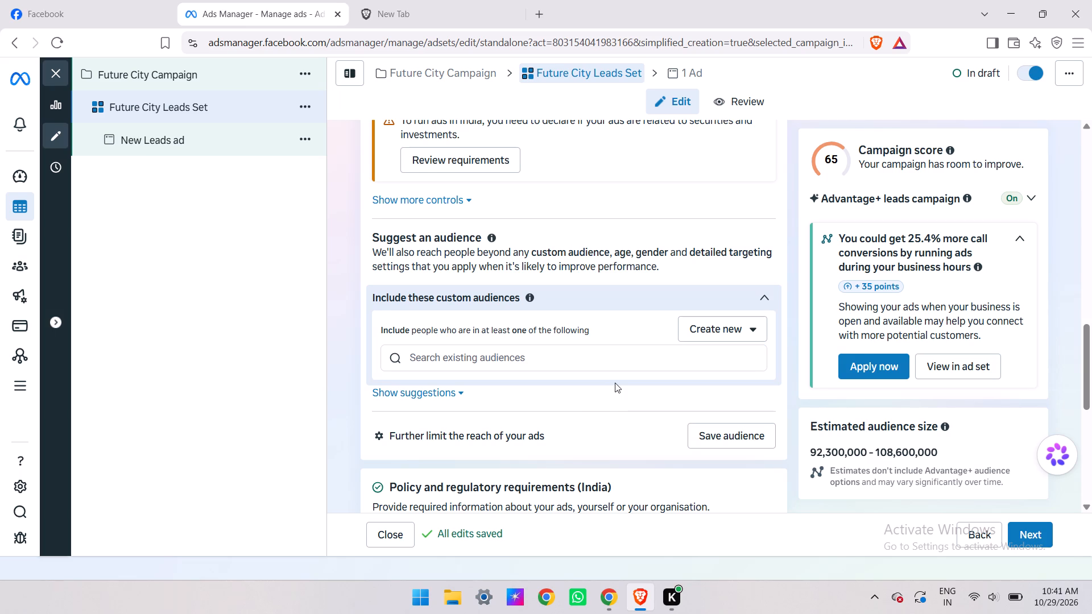
Examine the source options offered for a new custom audience, then leave the source selection without choosing one.
left_click(702, 338)
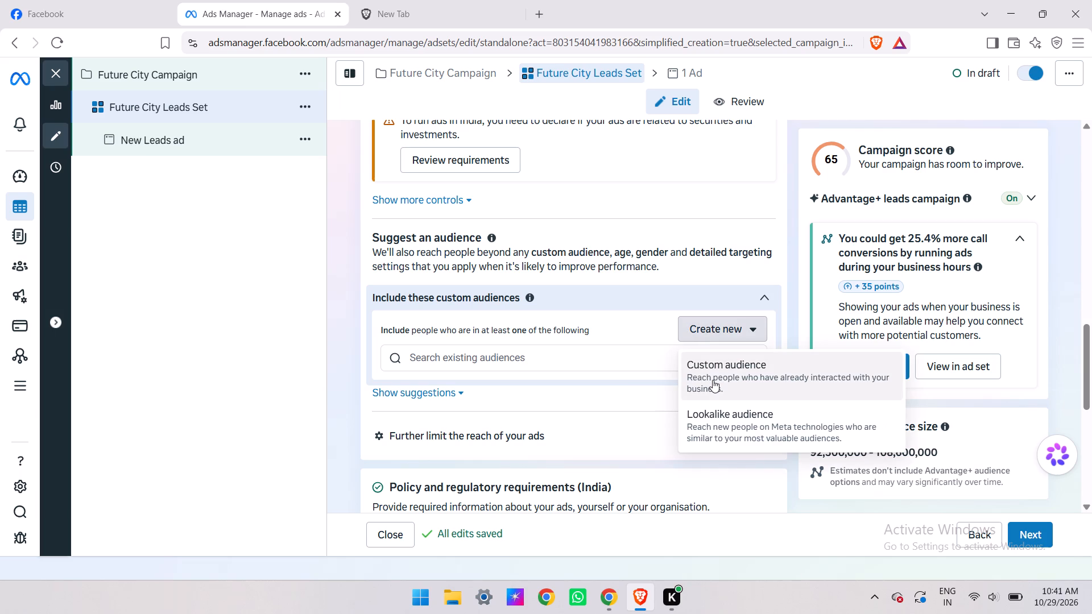
left_click(713, 380)
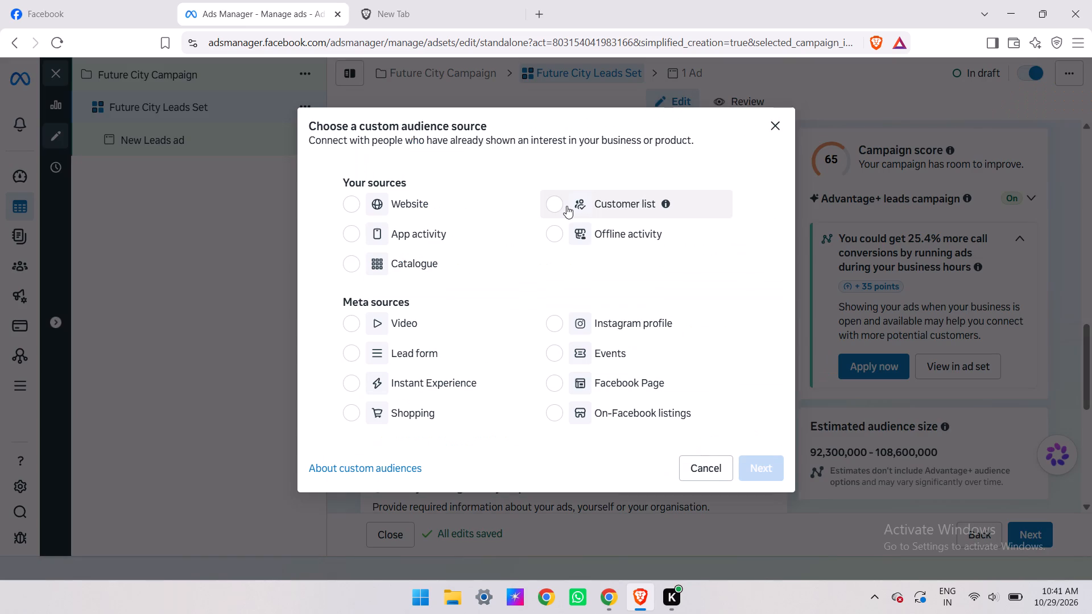
scroll(536, 297, "down", 2)
left_click(773, 127)
Start a screen capture of the ad set's suggested audience settings.
key("shift+super+s")
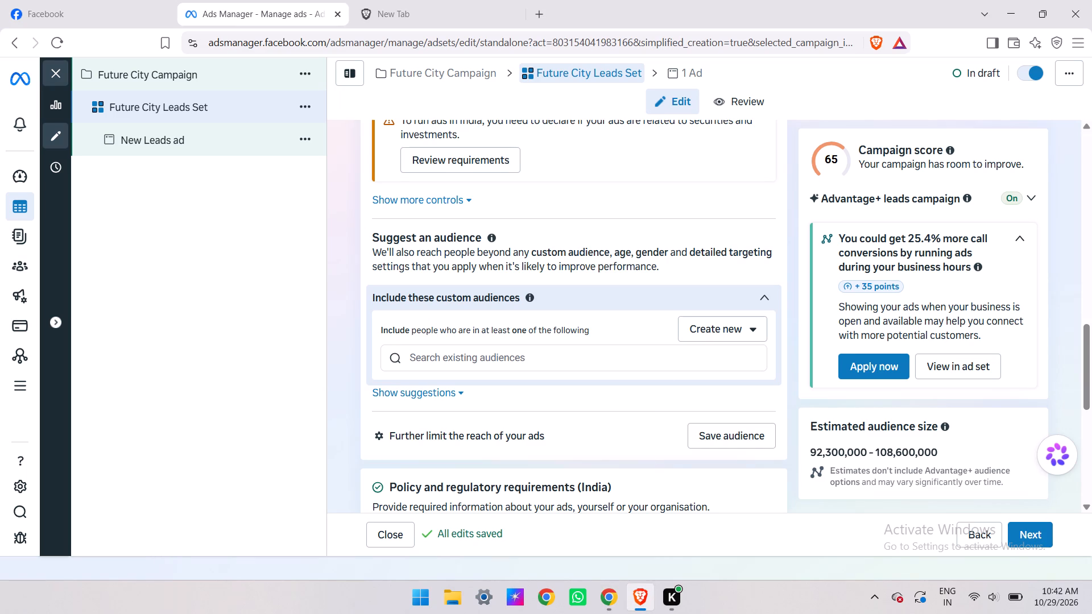
scroll(642, 322, "up", 1)
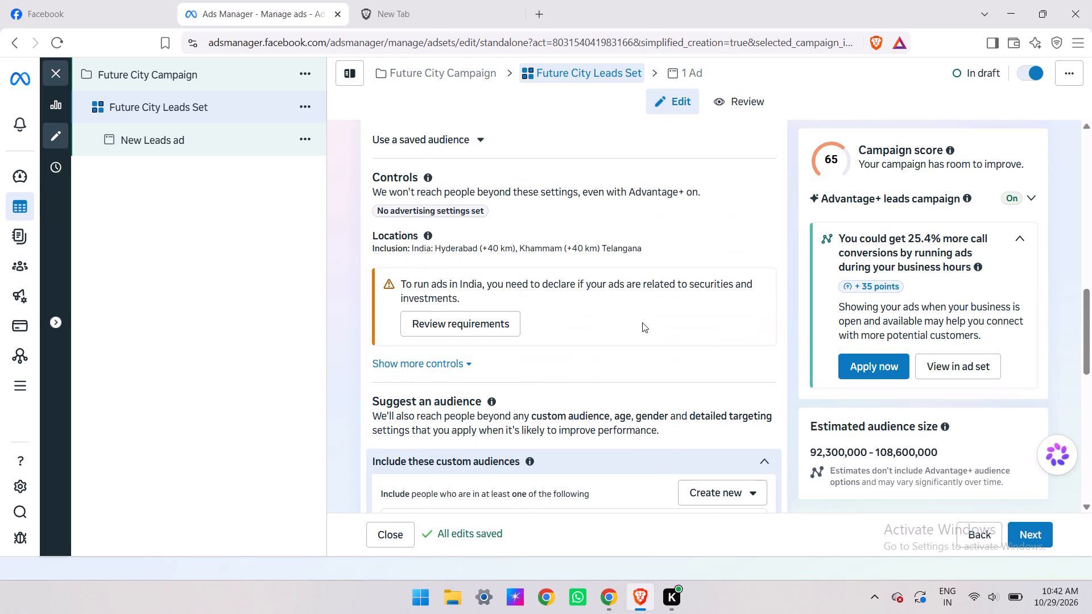
scroll(642, 322, "up", 2)
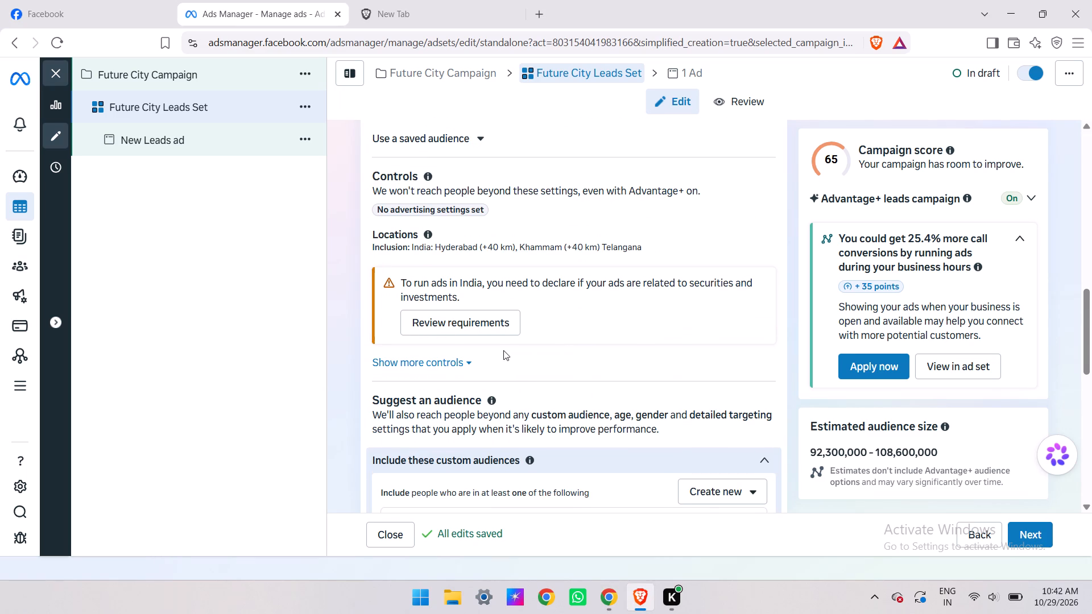
left_click(454, 361)
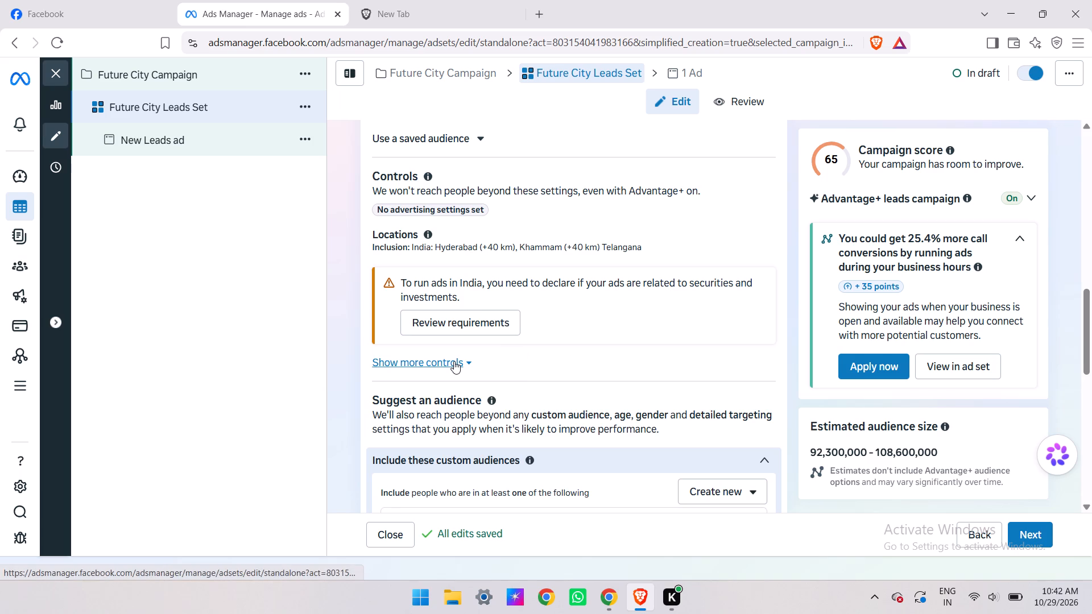
scroll(454, 361, "down", 1)
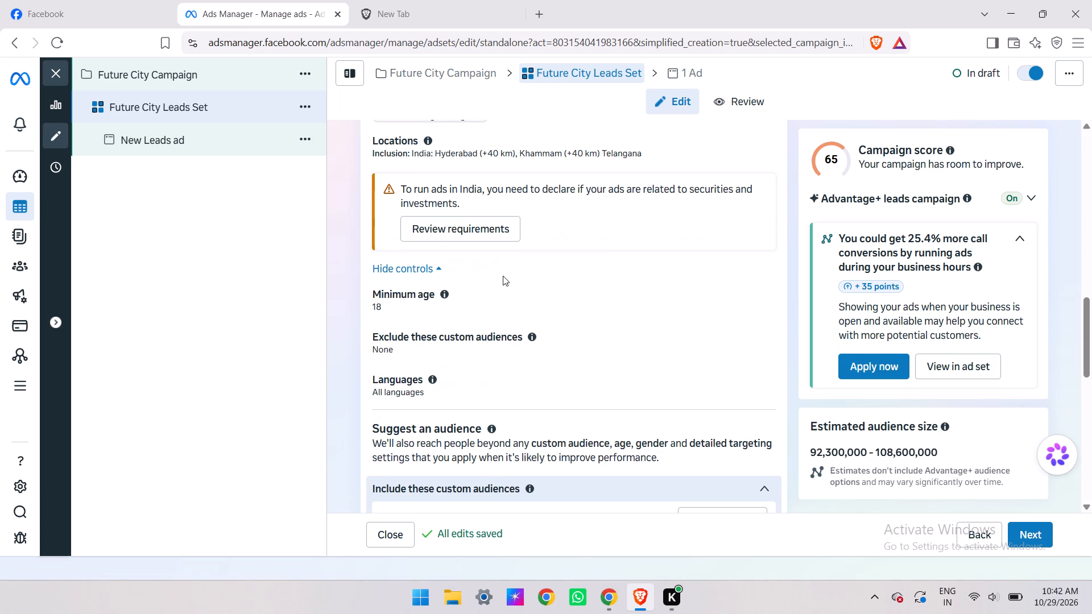
left_click(756, 303)
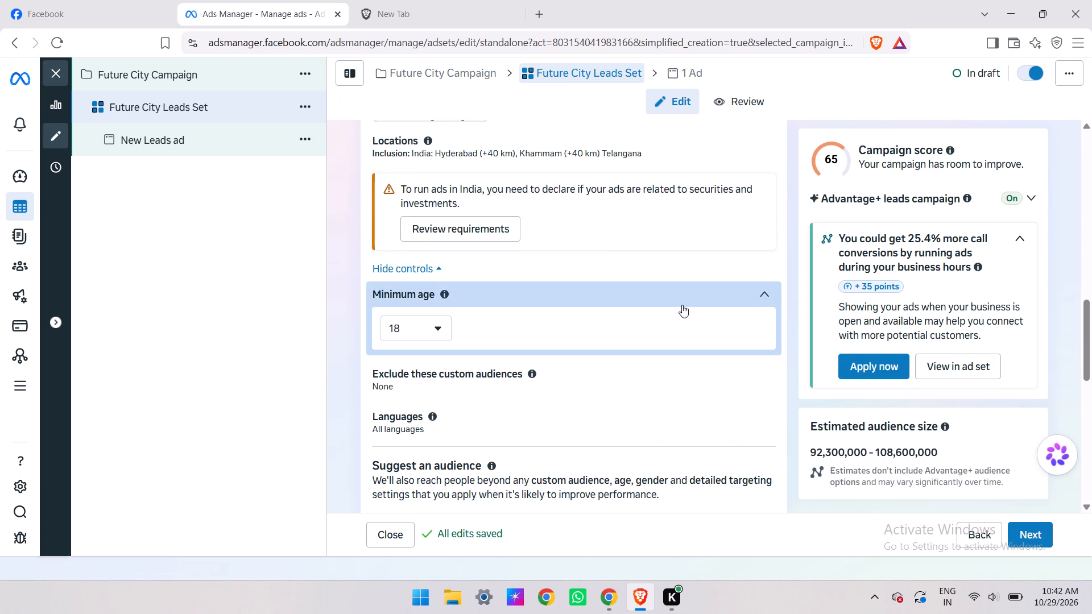
left_click(407, 323)
scroll(430, 500, "down", 1)
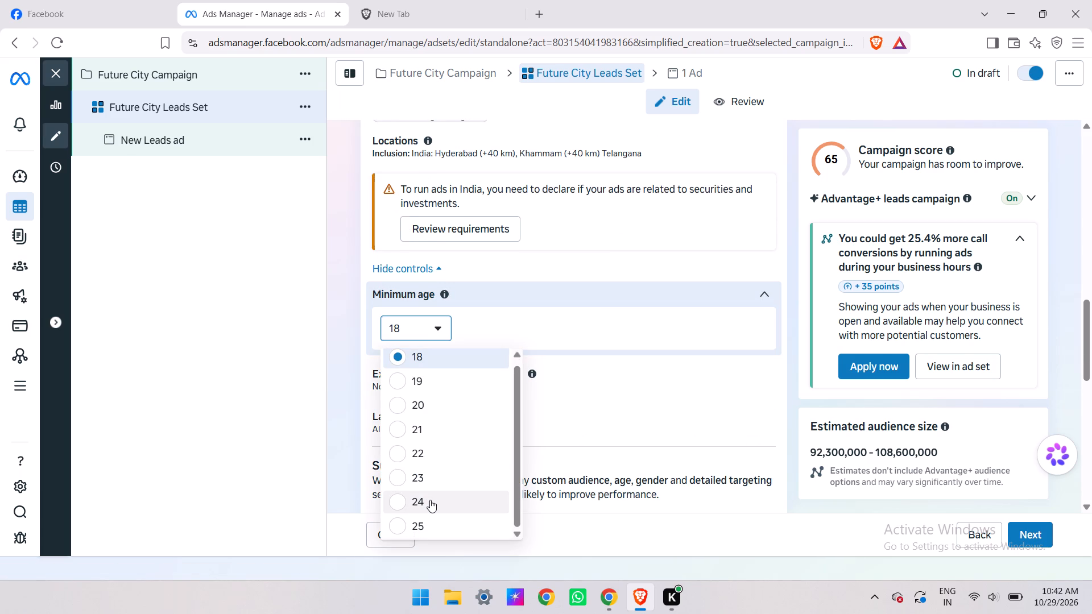
scroll(430, 500, "down", 3)
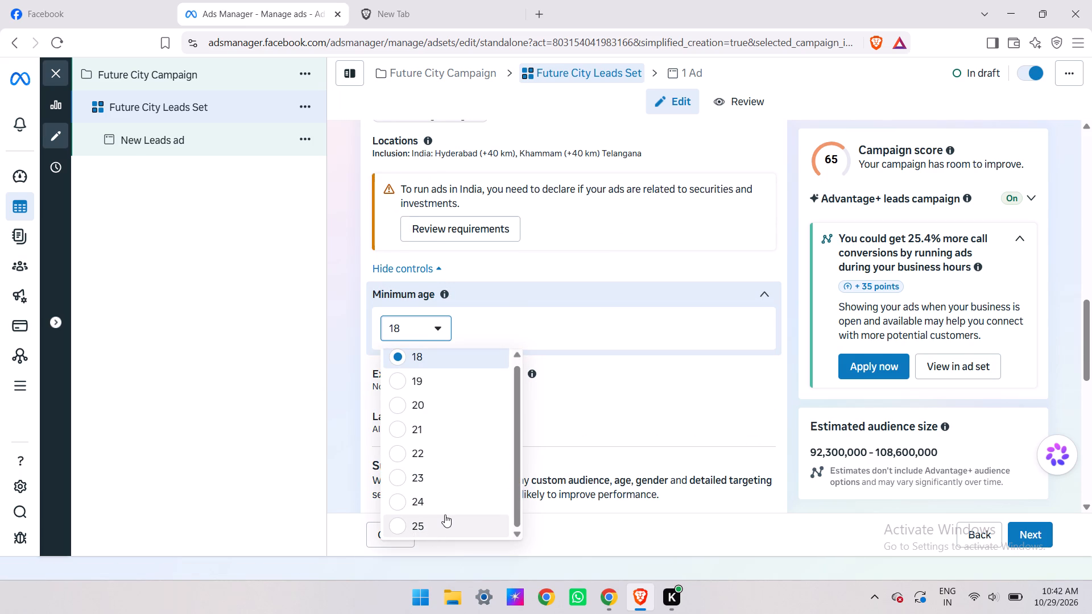
left_click(445, 515)
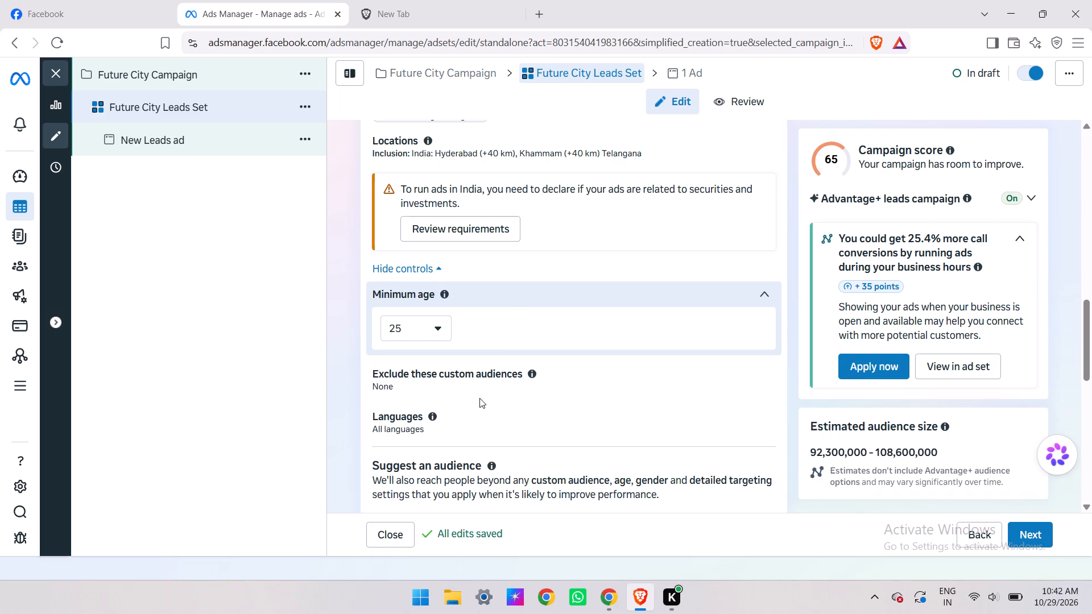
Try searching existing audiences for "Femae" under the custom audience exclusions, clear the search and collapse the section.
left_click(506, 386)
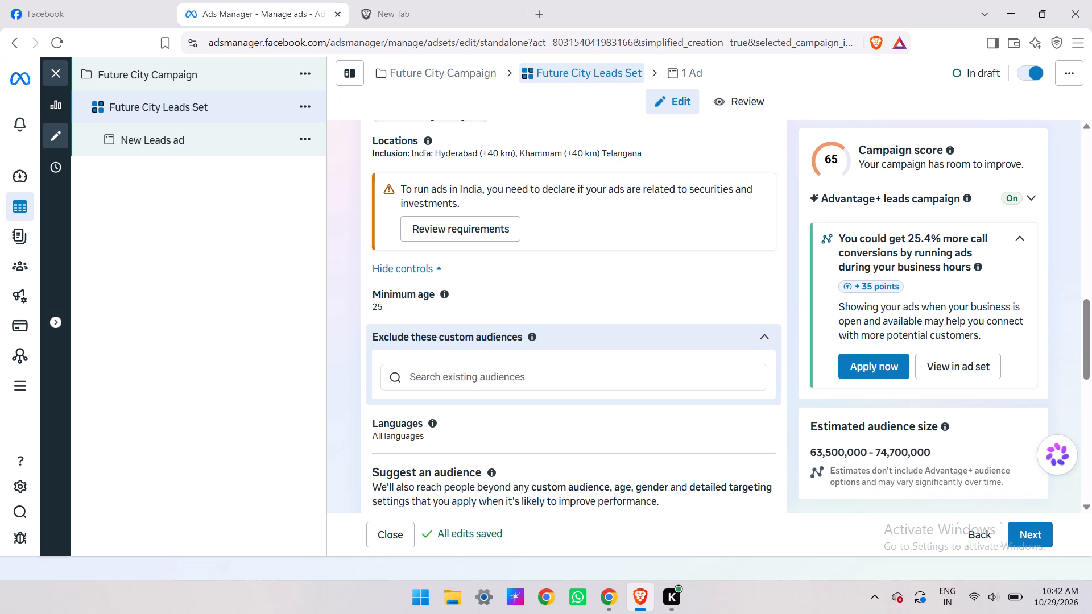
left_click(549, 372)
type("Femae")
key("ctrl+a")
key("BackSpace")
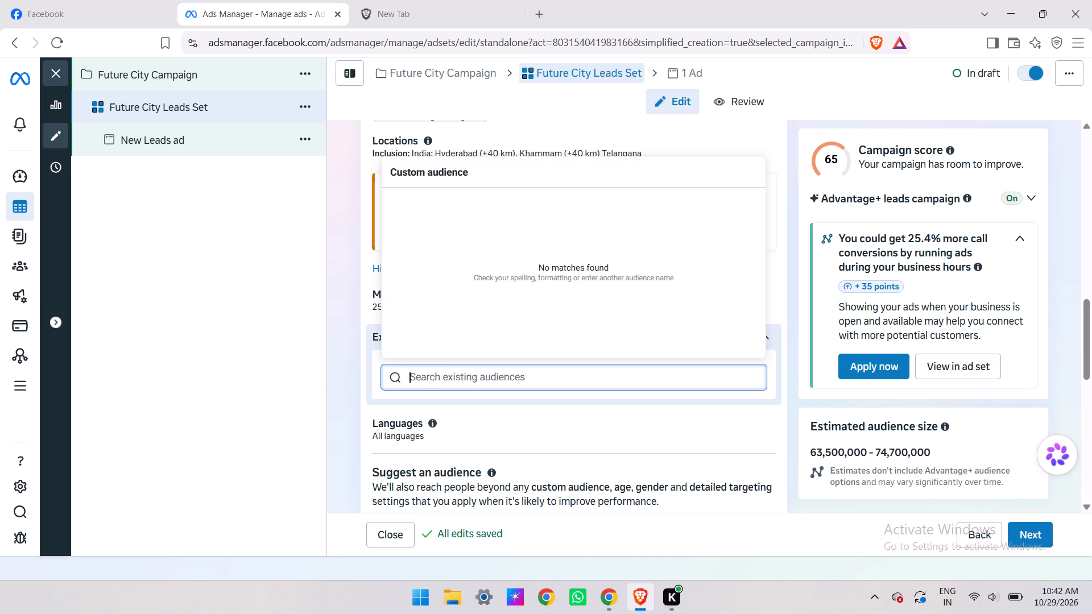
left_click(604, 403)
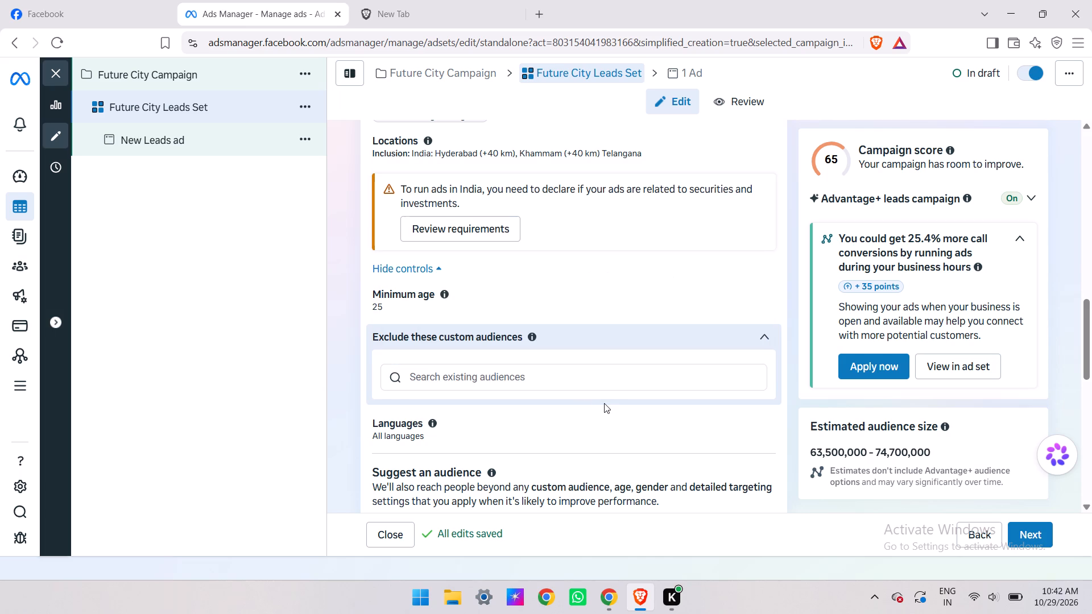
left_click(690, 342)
Open the ad set's Languages setting for editing.
scroll(690, 342, "down", 1)
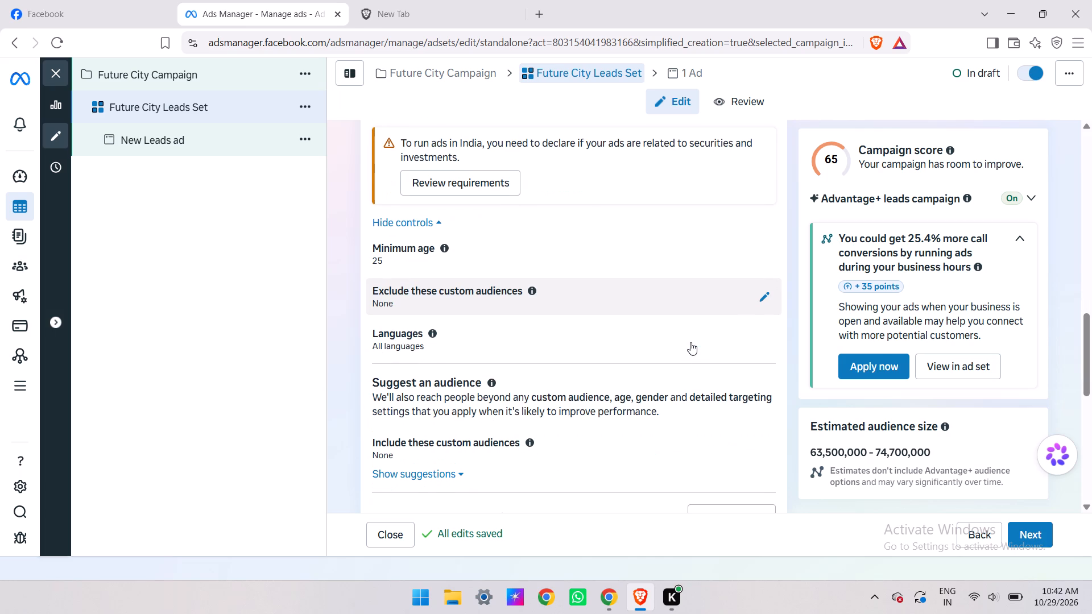
left_click(653, 349)
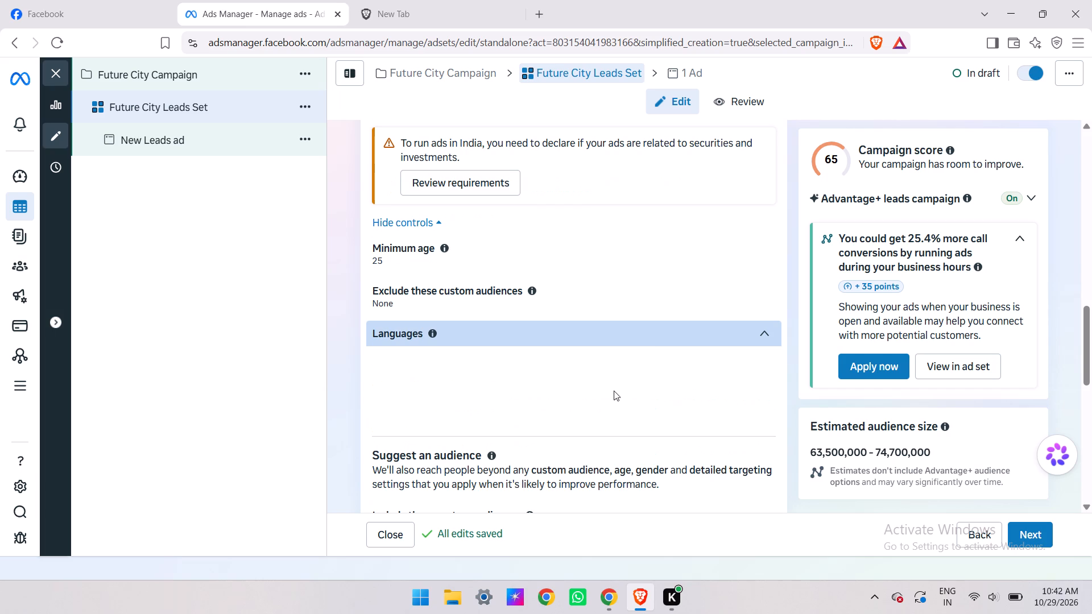
left_click(606, 397)
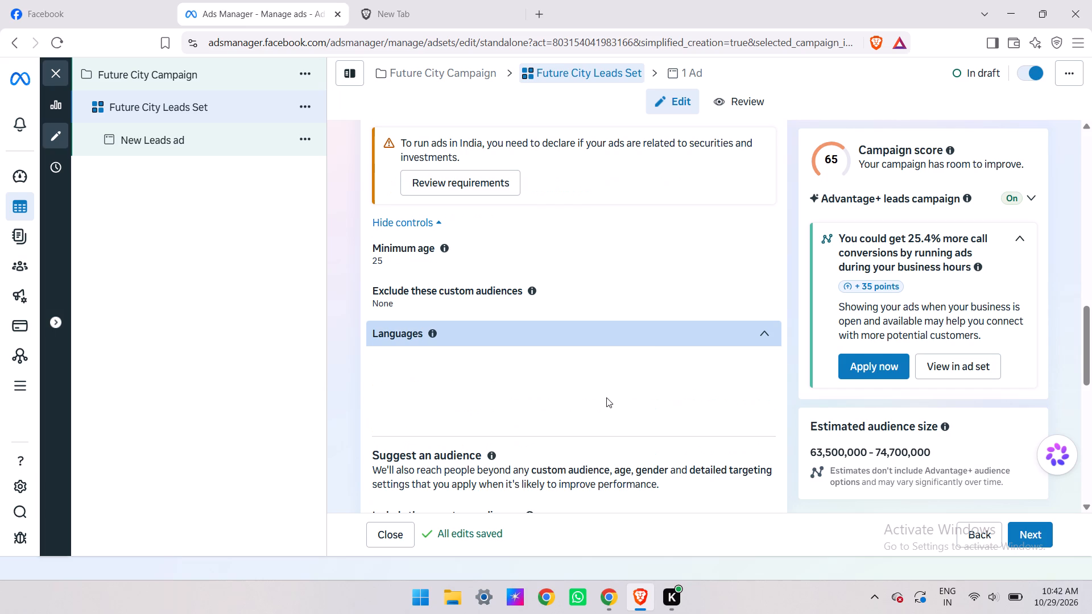
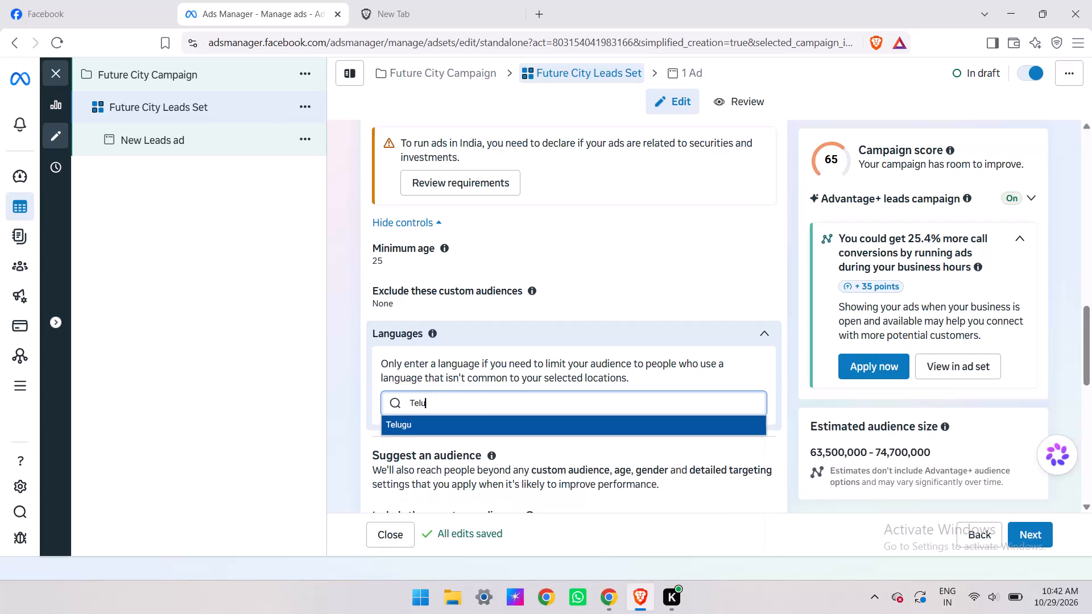
Add Telugu and English (All) as the ad set's languages and collapse the Languages section.
left_click(595, 429)
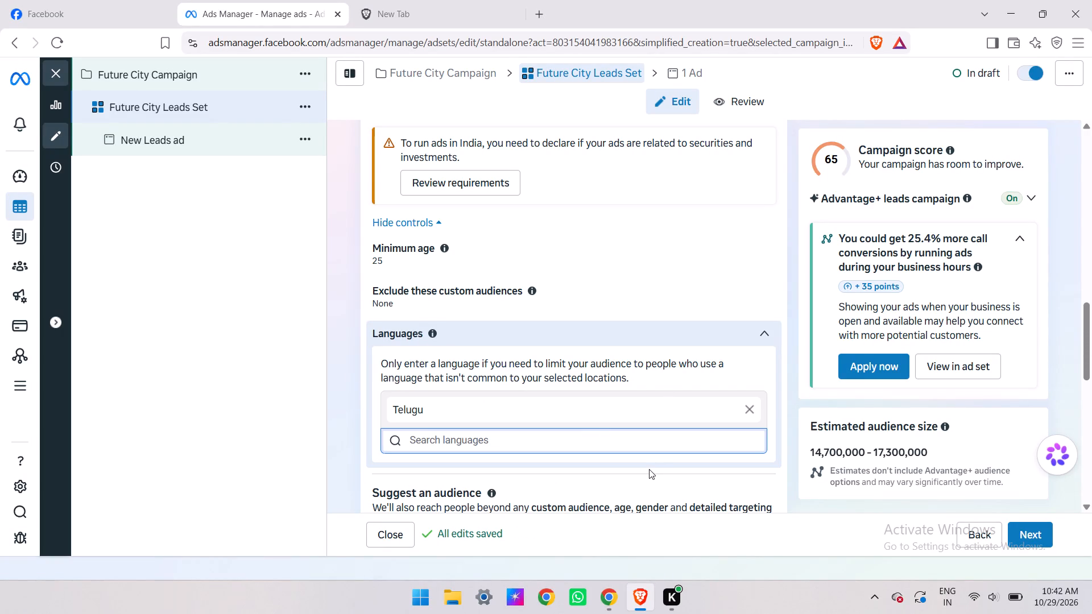
type("Engli")
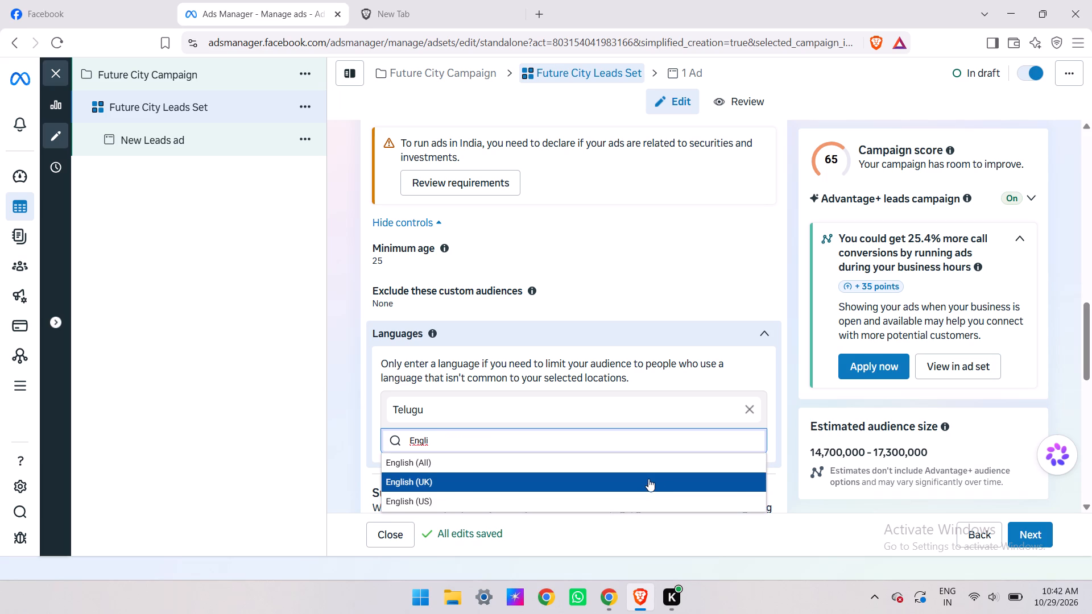
left_click(655, 462)
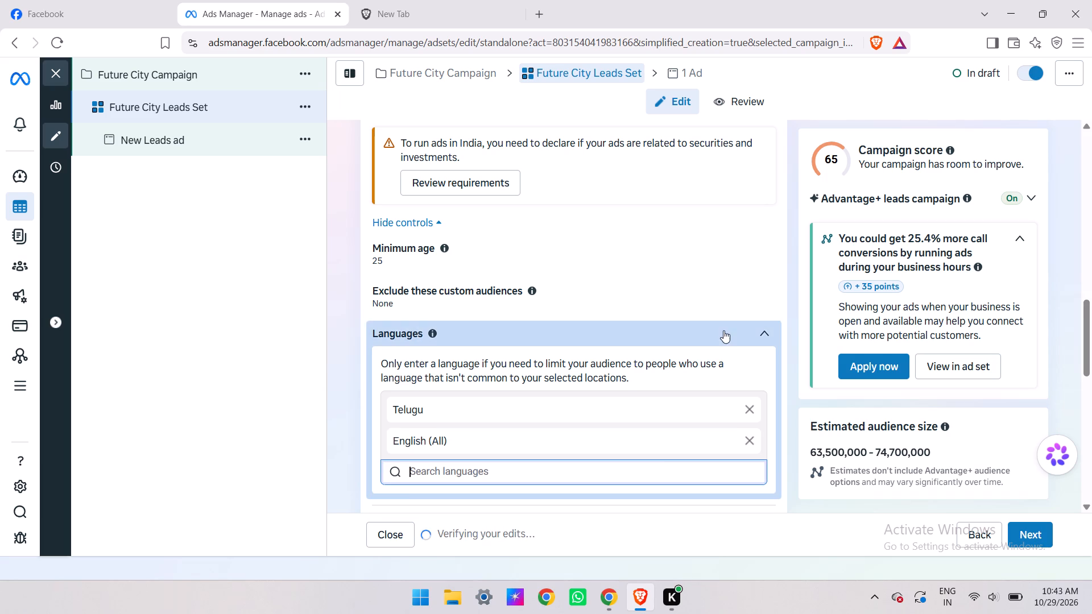
left_click(723, 330)
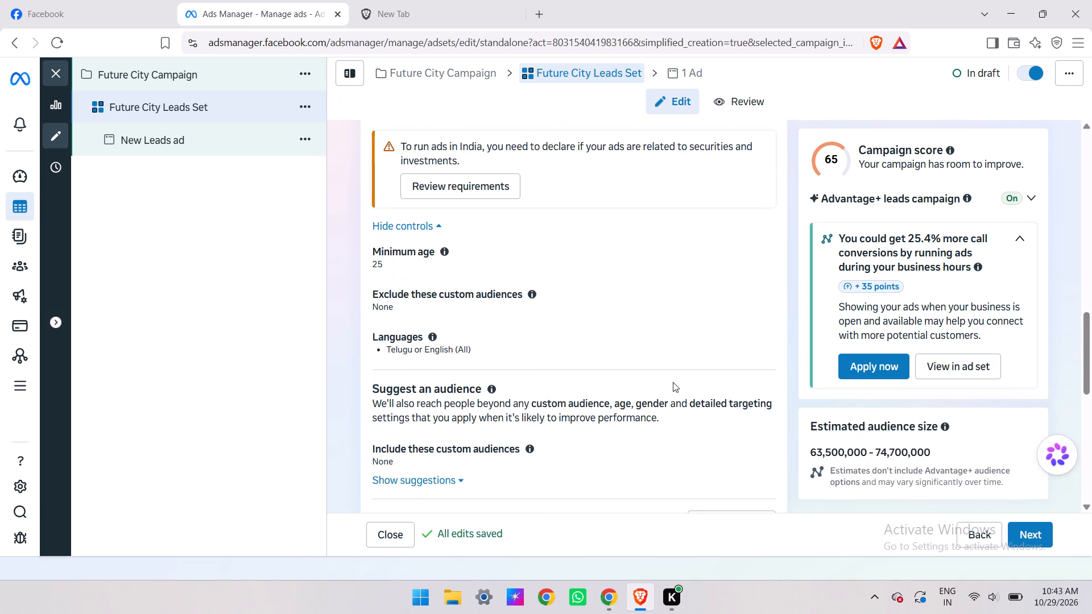
Capture a screenshot of the ad set's audience controls, from Minimum age down to the suggested audience settings.
scroll(673, 382, "down", 1)
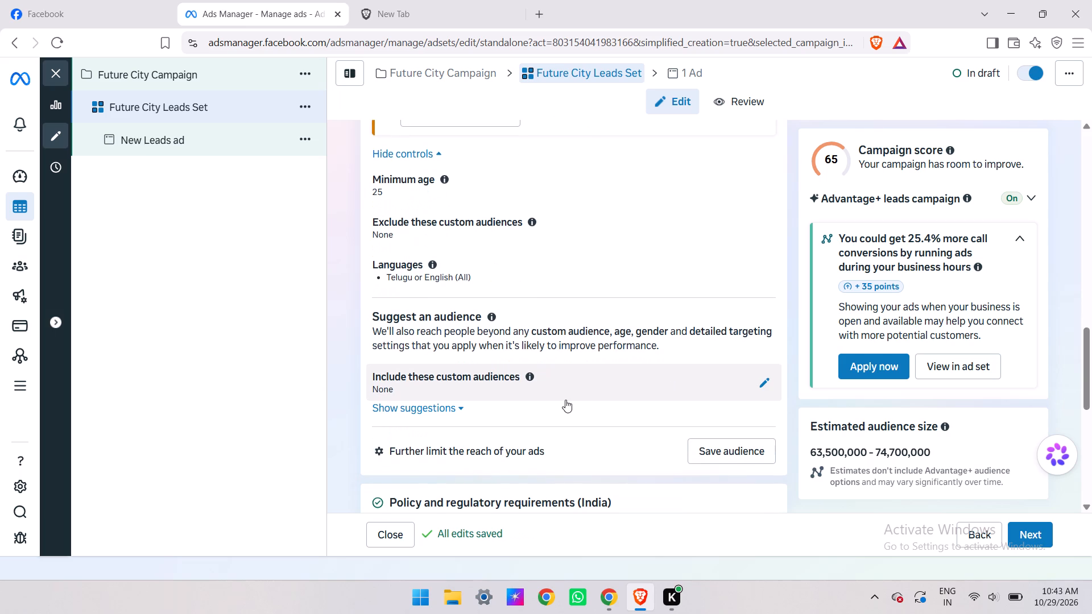
scroll(553, 427, "up", 1)
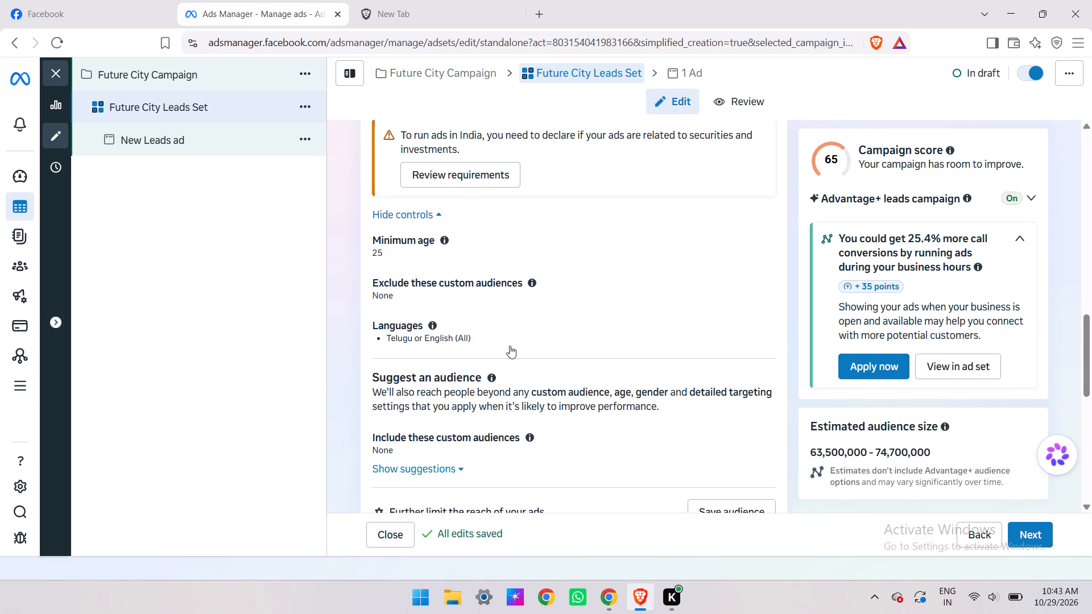
key("shift+super+s")
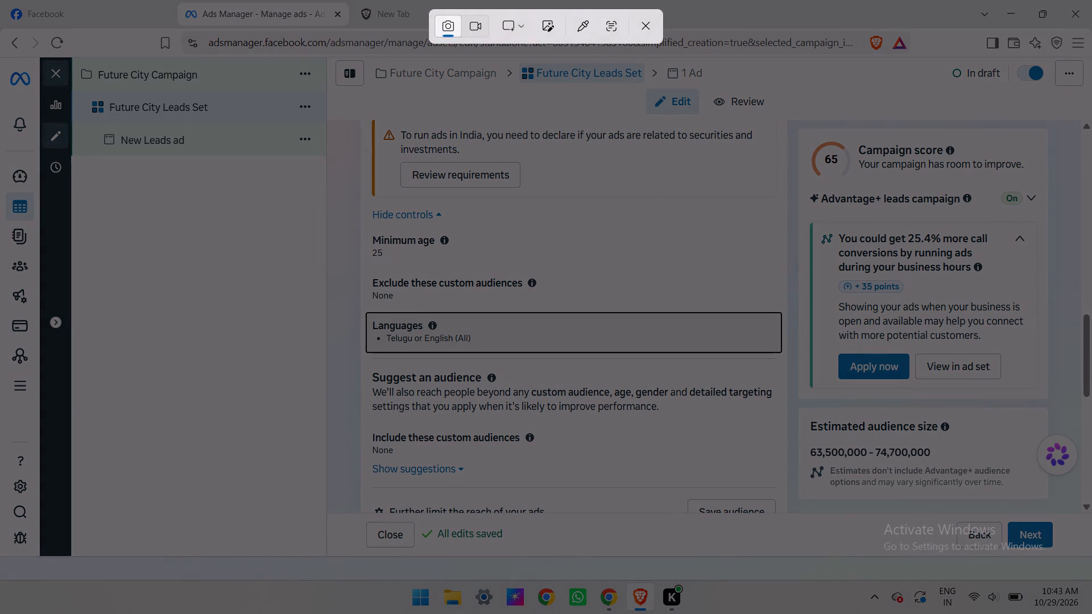
left_click_drag(349, 188, 853, 519)
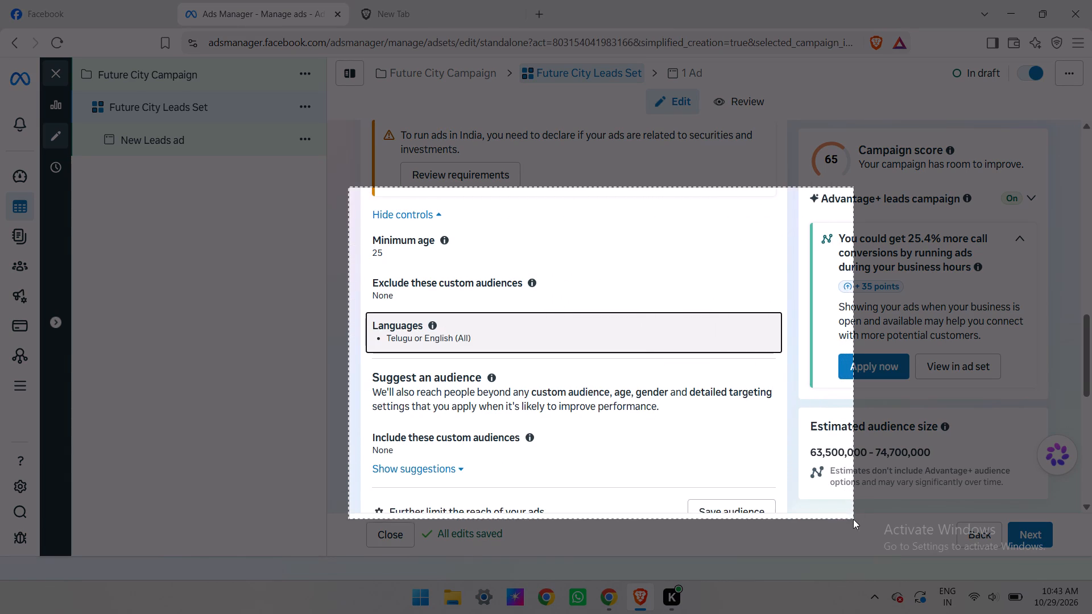
left_click_drag(853, 519, 851, 505)
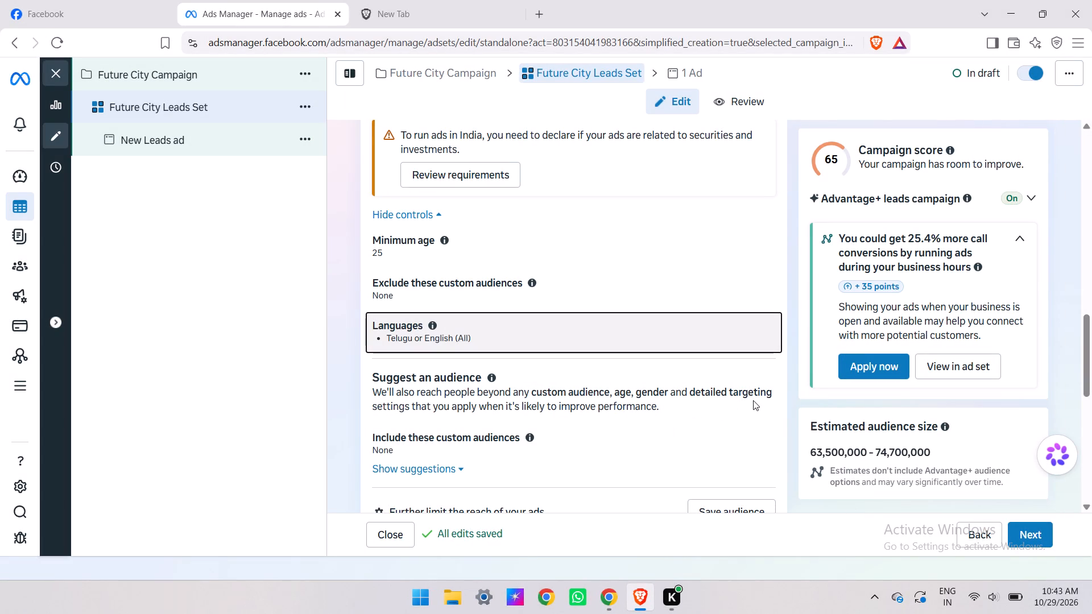
Under the included custom audiences, look through the lookalike, custom and all existing audiences and try searching for "Make".
scroll(650, 395, "down", 1)
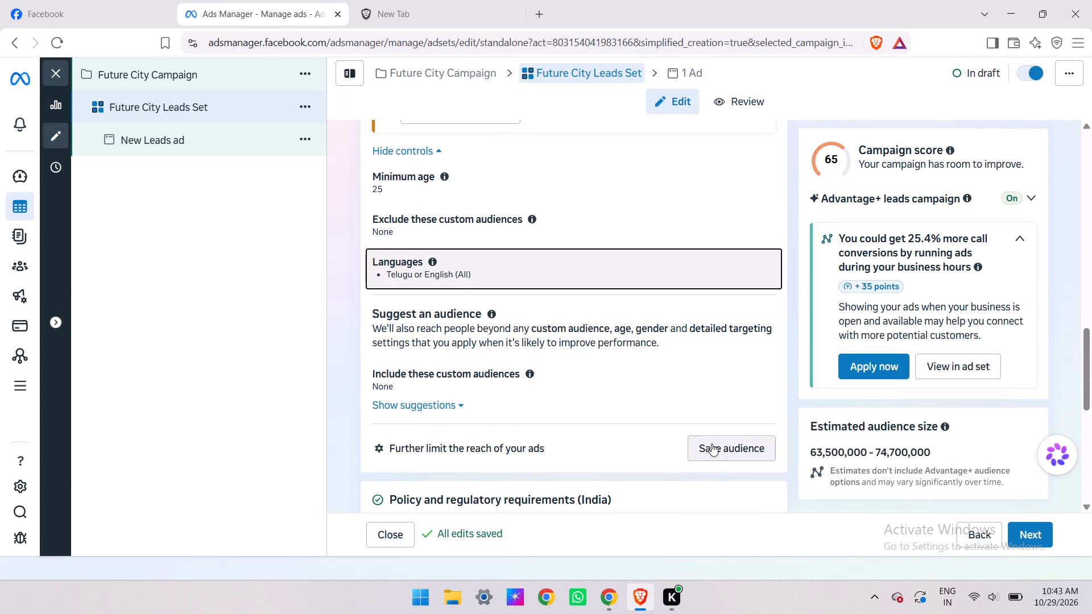
left_click(764, 380)
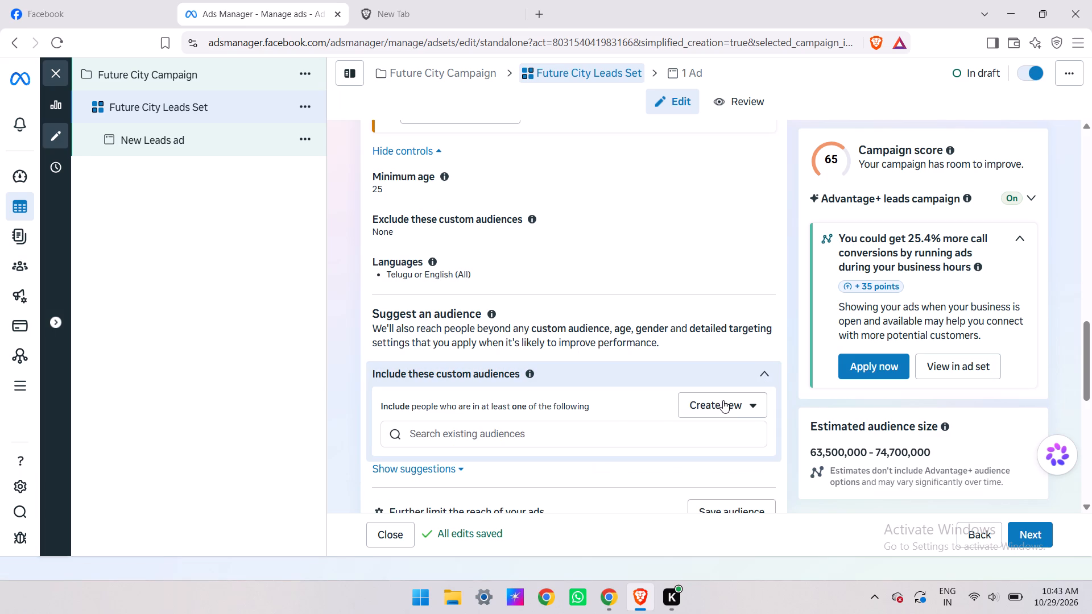
left_click(569, 432)
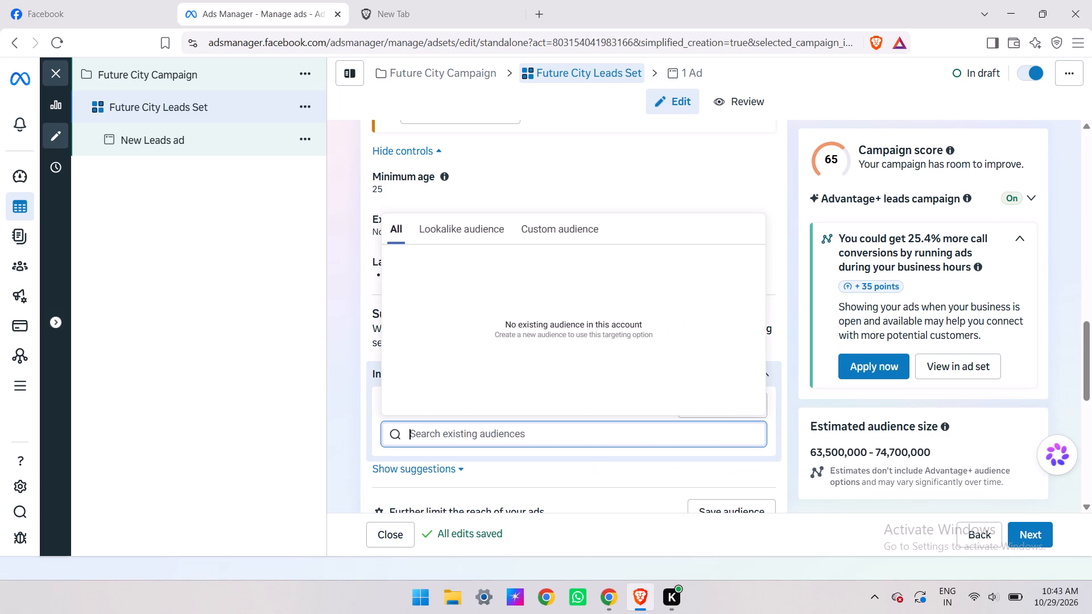
left_click(476, 230)
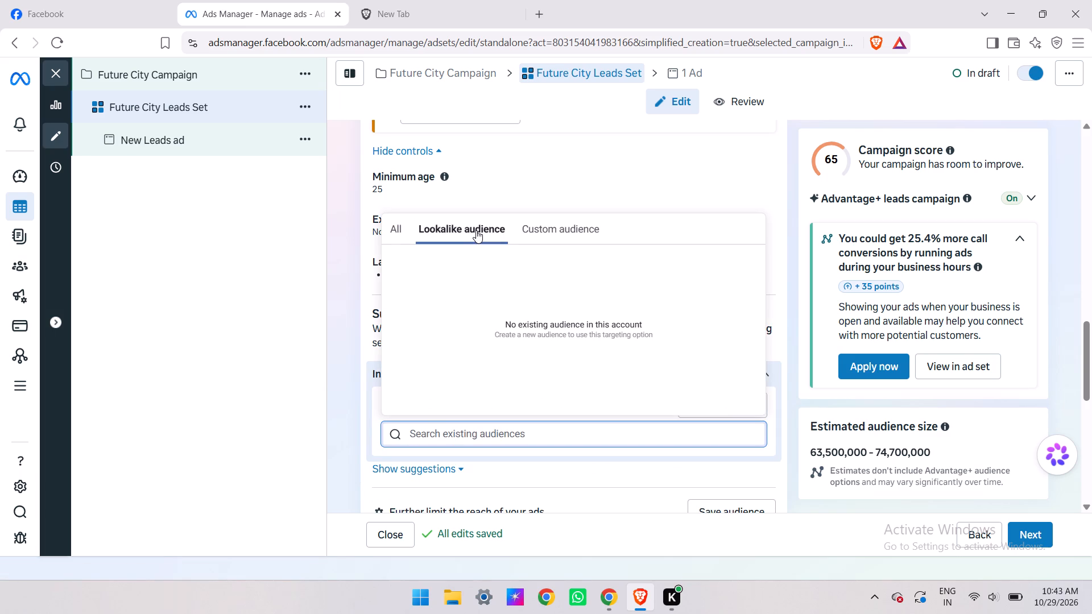
left_click(567, 228)
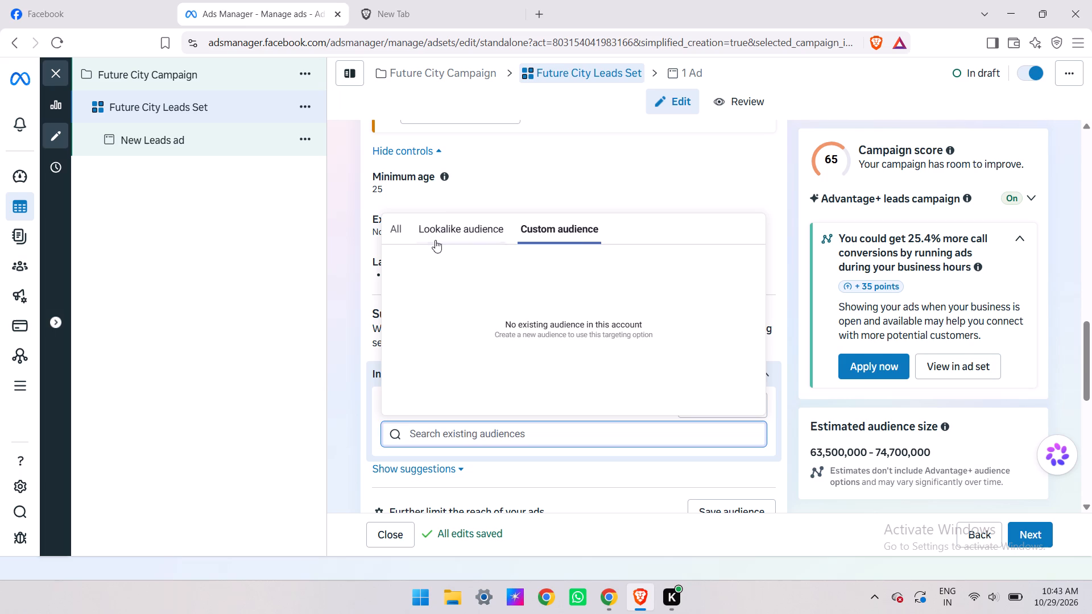
left_click(399, 238)
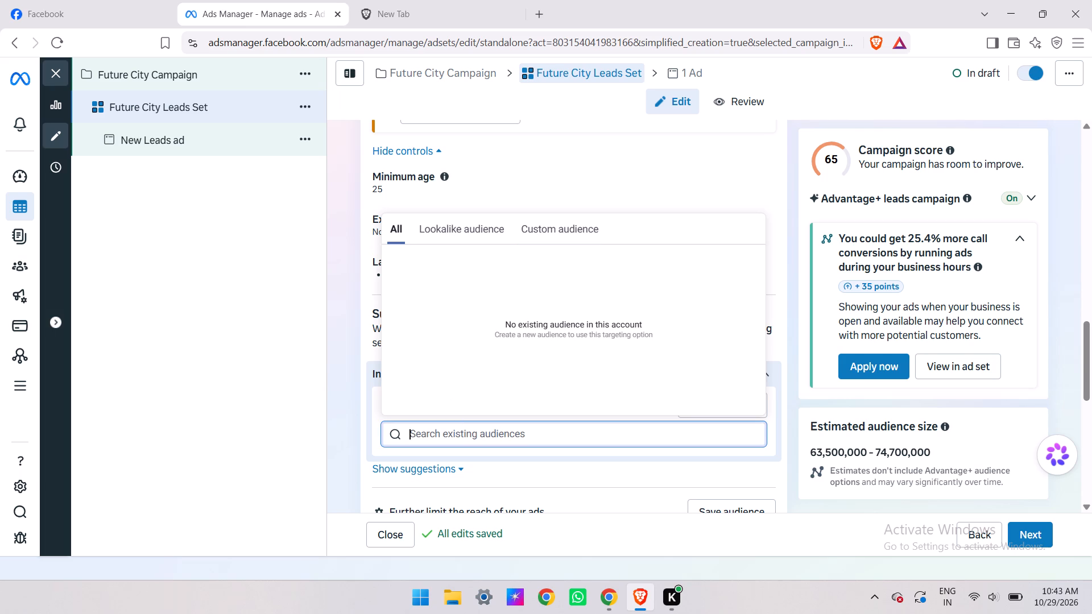
left_click(458, 432)
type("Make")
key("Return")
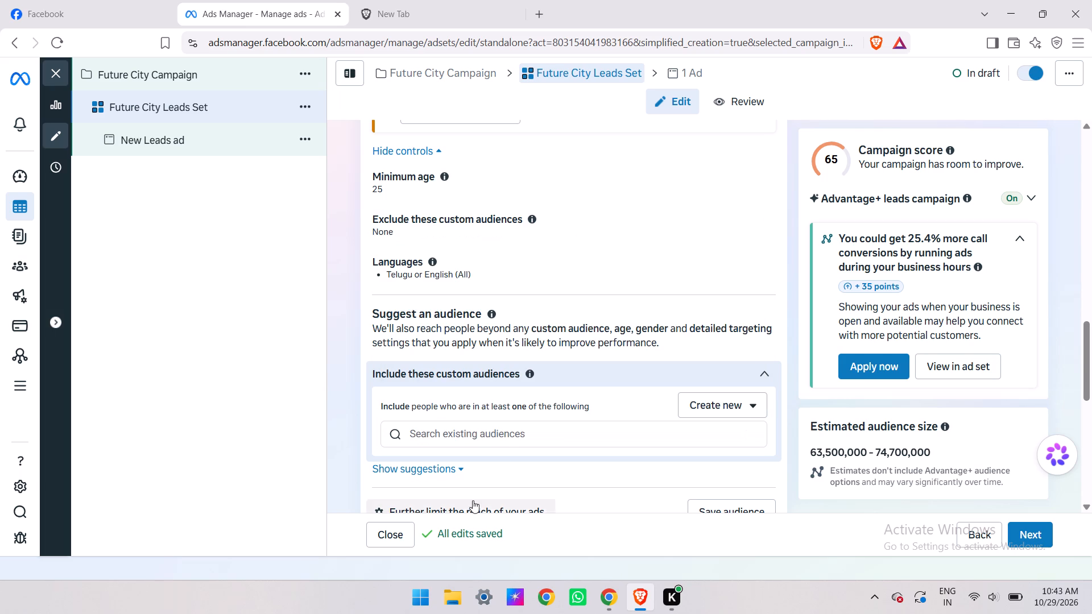
Check which new audience types can be created for the included custom audiences, and collapse the section.
left_click(684, 412)
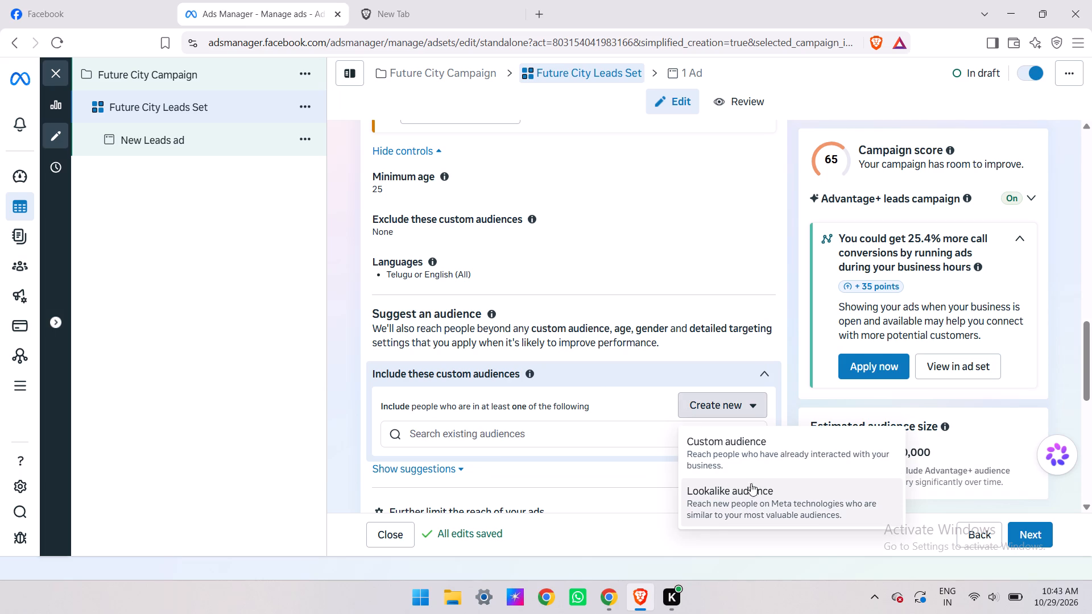
left_click(722, 410)
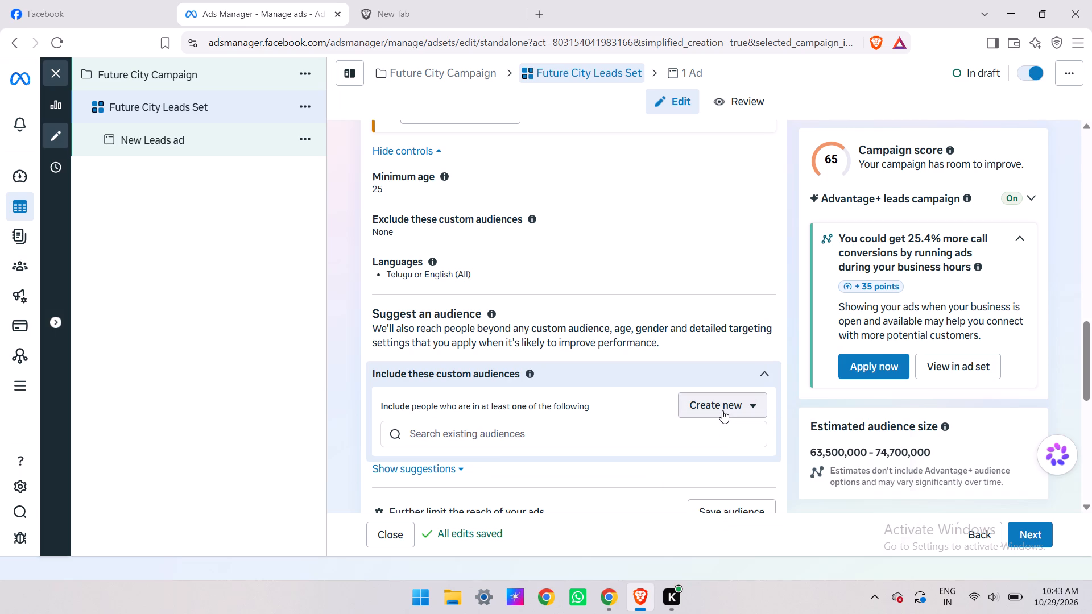
left_click(763, 375)
scroll(628, 346, "up", 1)
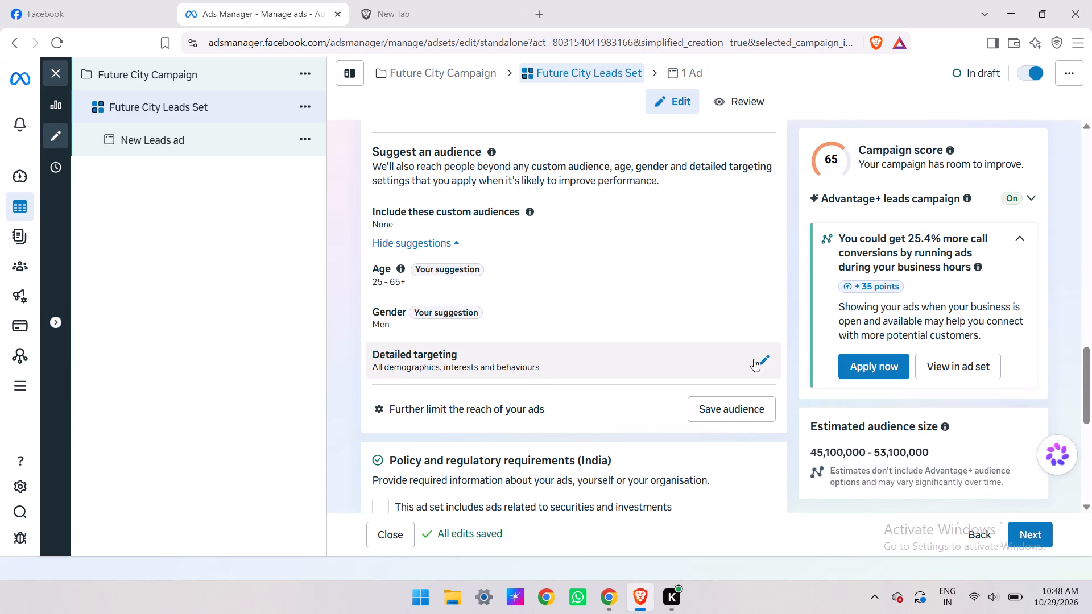
Open the suggested audience's detailed targeting for editing and search its demographics, interests and behaviours for "Investment".
left_click(772, 365)
left_click(610, 396)
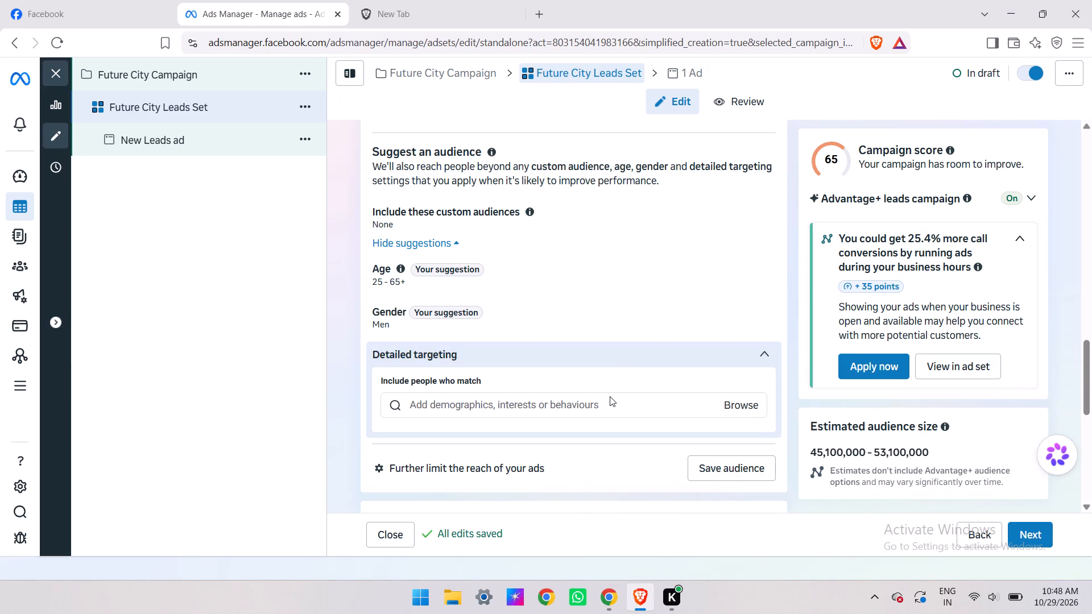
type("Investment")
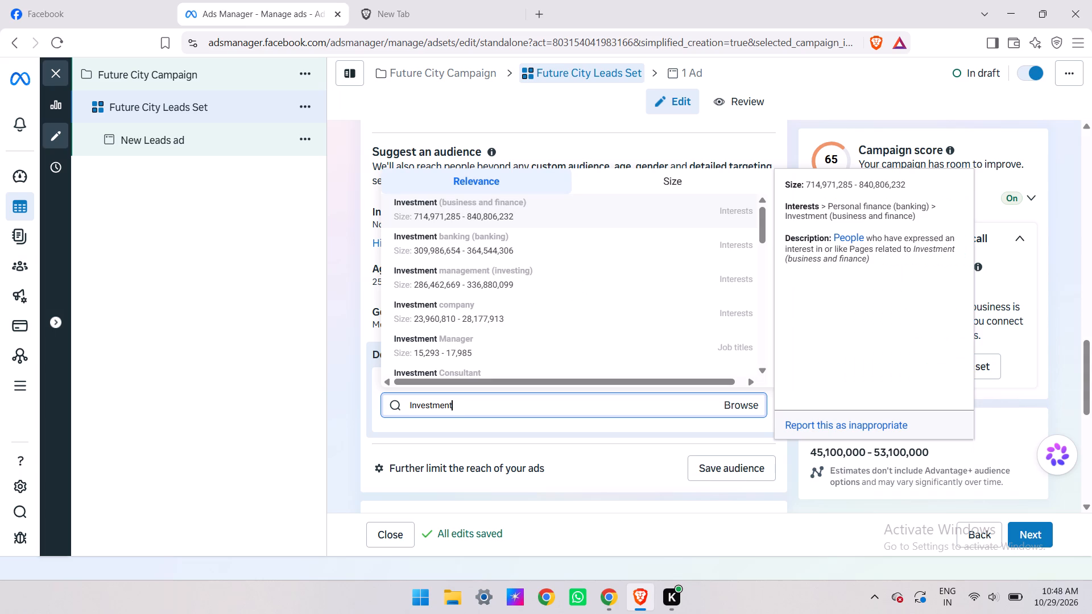
Extend the detailed targeting search to "Real estate Investment" and look through the suggested interests.
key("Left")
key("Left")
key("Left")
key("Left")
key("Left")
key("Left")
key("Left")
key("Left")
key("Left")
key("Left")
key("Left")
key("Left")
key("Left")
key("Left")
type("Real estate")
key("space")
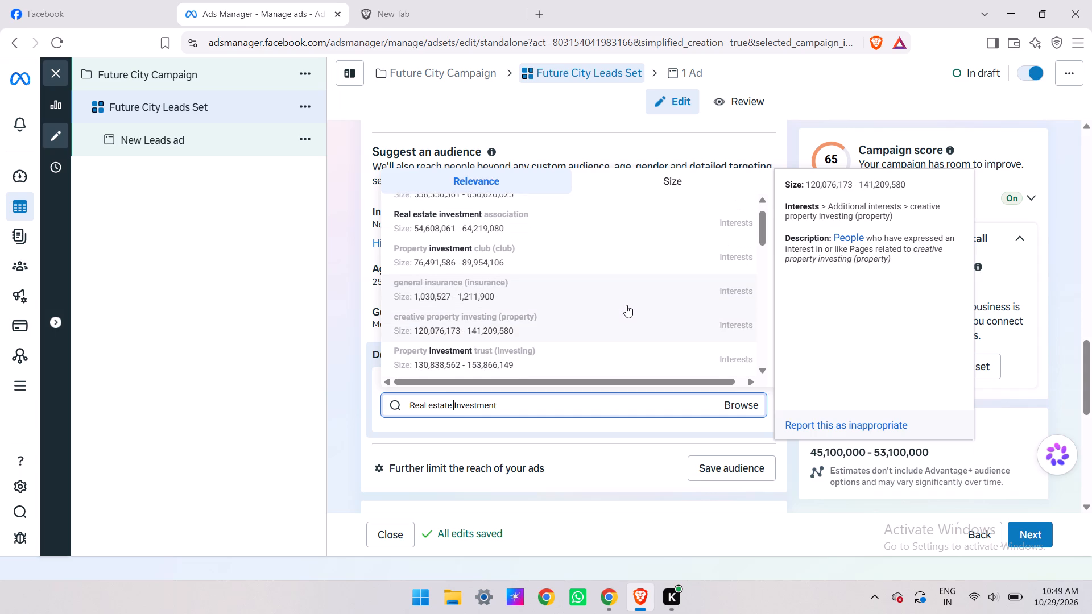
scroll(626, 305, "up", 1)
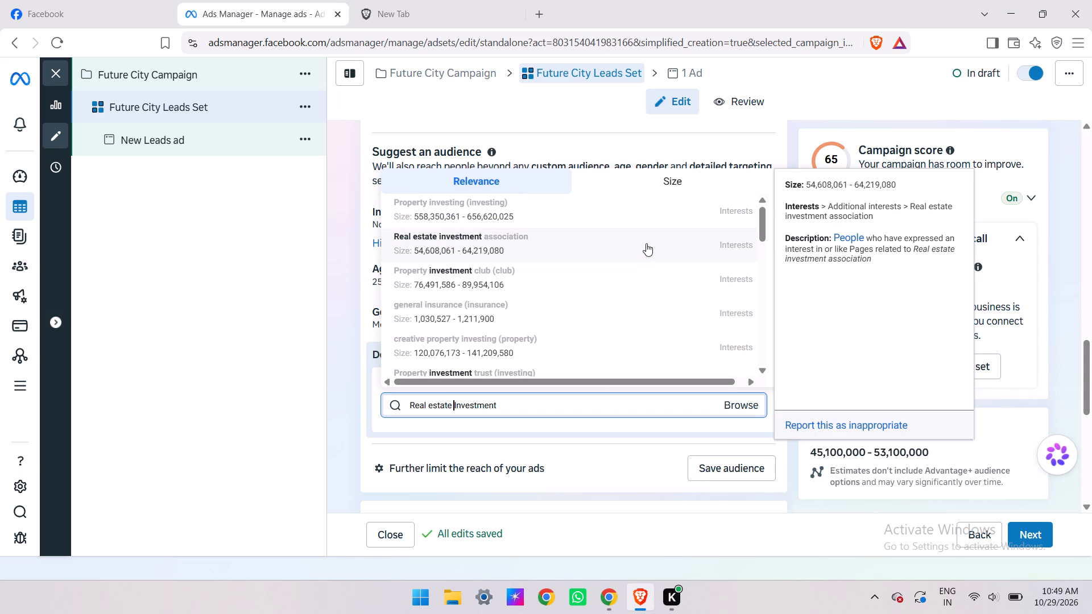
scroll(646, 243, "up", 1)
Search detailed targeting for "Real estate" and look through the suggested interests, employers and job titles.
left_click_drag(518, 404, 453, 409)
key("BackSpace")
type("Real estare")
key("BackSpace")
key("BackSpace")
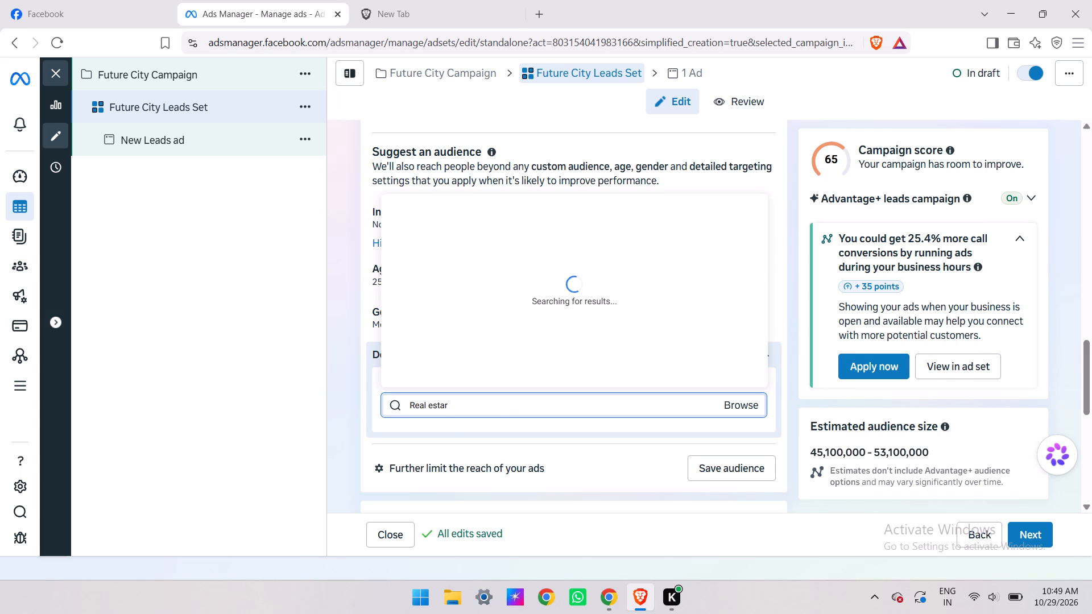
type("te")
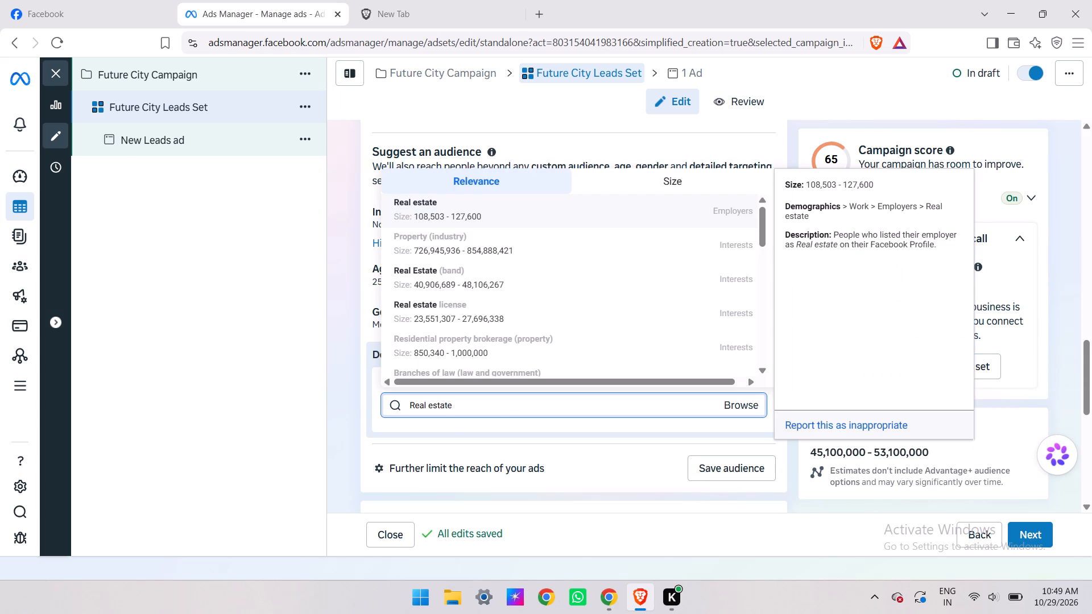
scroll(504, 293, "up", 2)
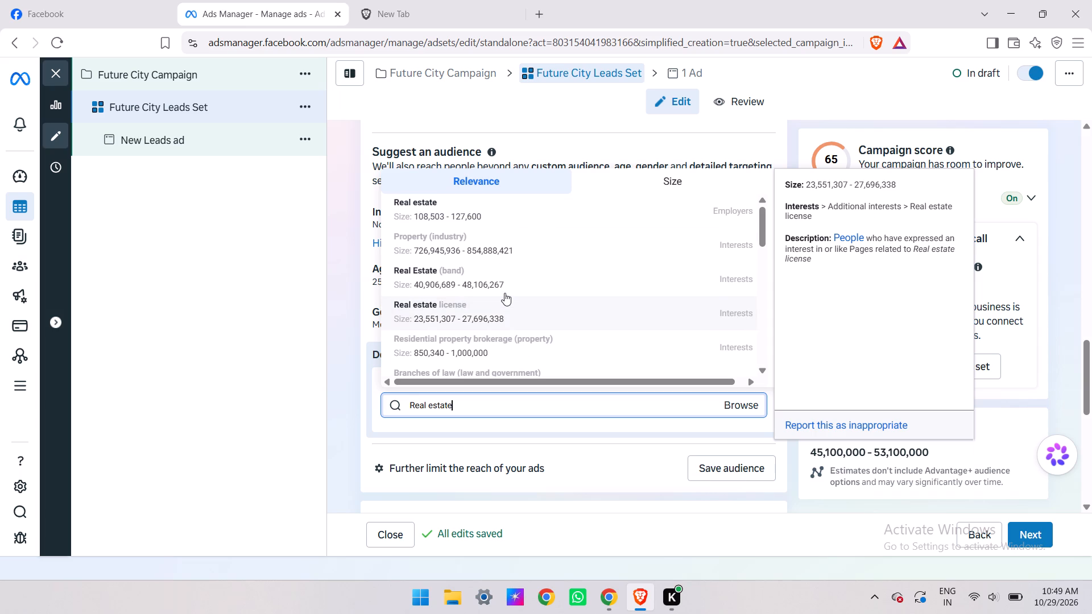
scroll(504, 293, "down", 1)
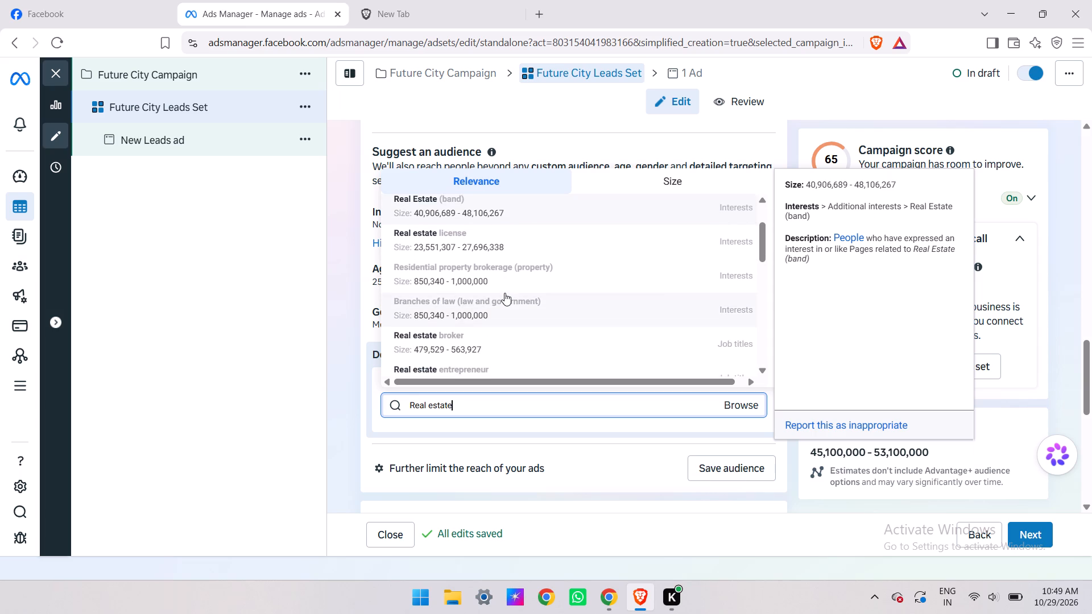
scroll(504, 293, "down", 3)
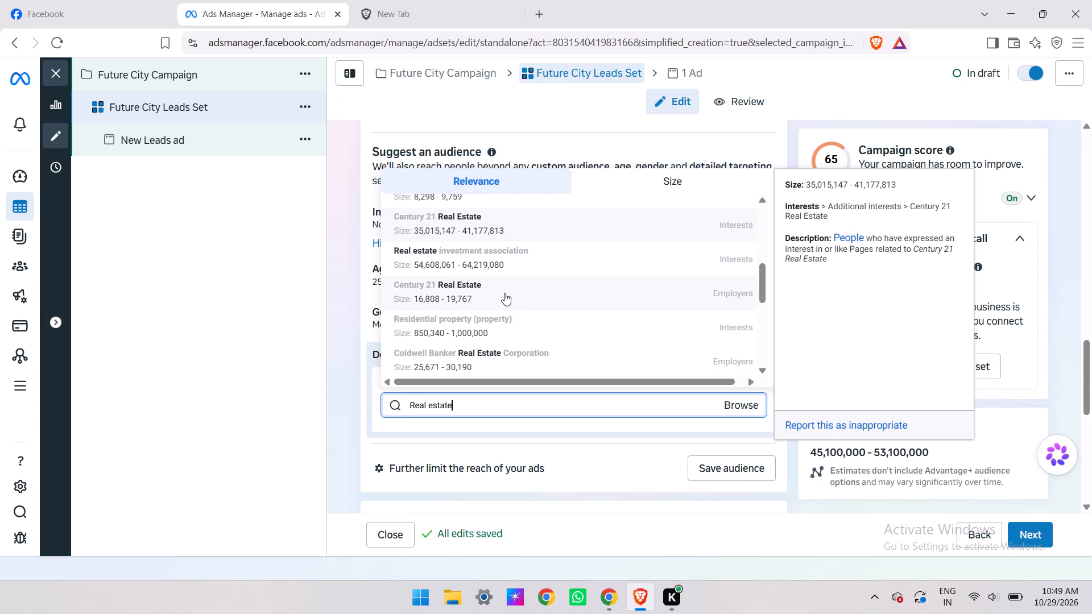
scroll(504, 293, "down", 2)
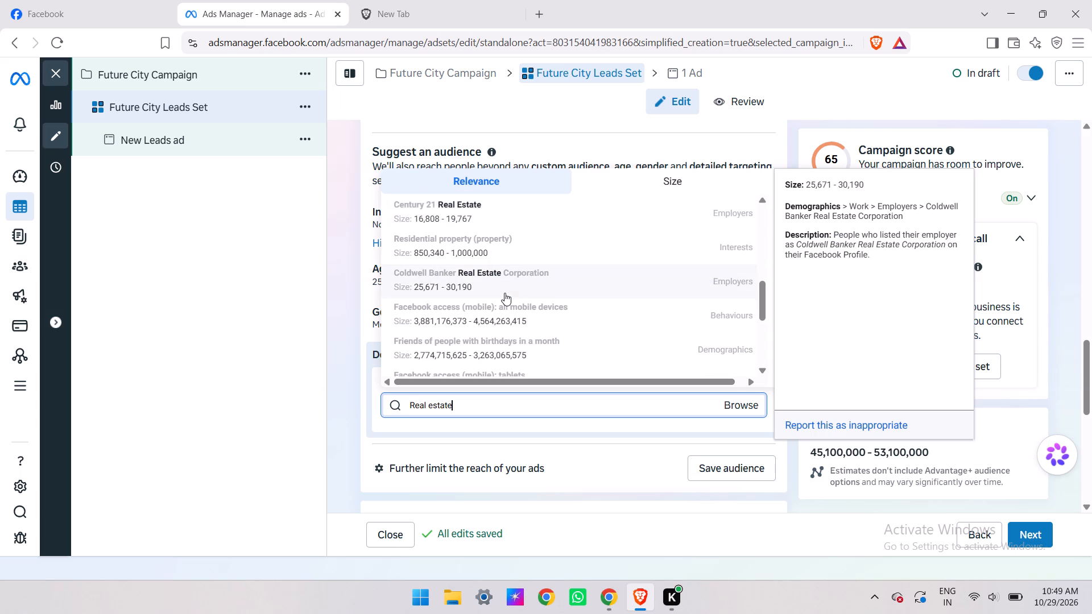
scroll(504, 293, "down", 1)
scroll(504, 293, "up", 3)
Search detailed targeting for "Investment" and capture a screenshot of the suggestion list.
key("BackSpace")
key("BackSpace")
key("BackSpace")
key("BackSpace")
key("BackSpace")
key("BackSpace")
key("BackSpace")
key("BackSpace")
key("BackSpace")
key("BackSpace")
key("BackSpace")
key("BackSpace")
key("BackSpace")
key("BackSpace")
key("BackSpace")
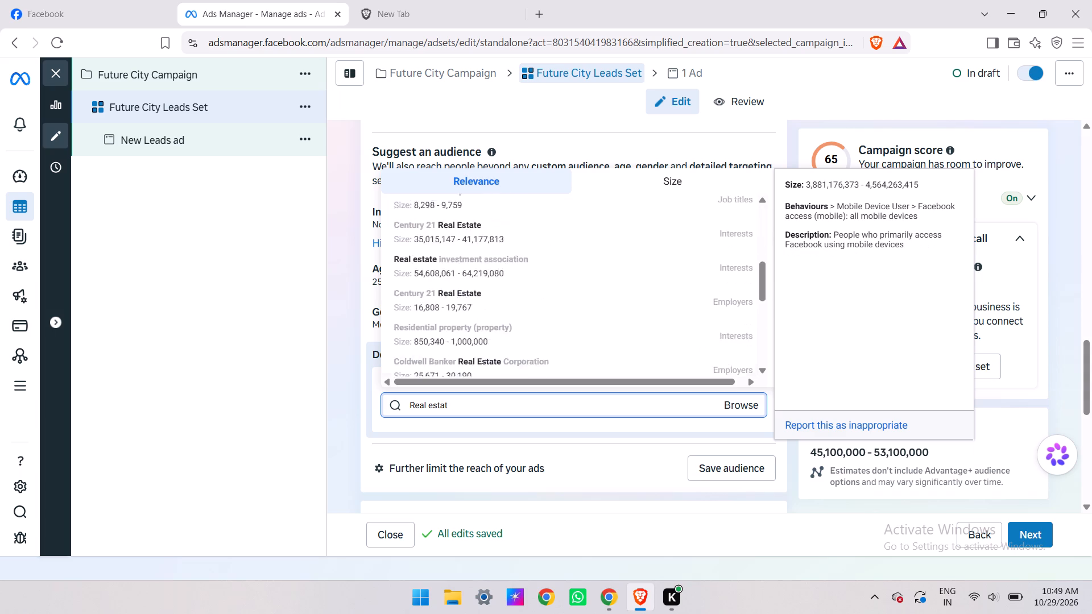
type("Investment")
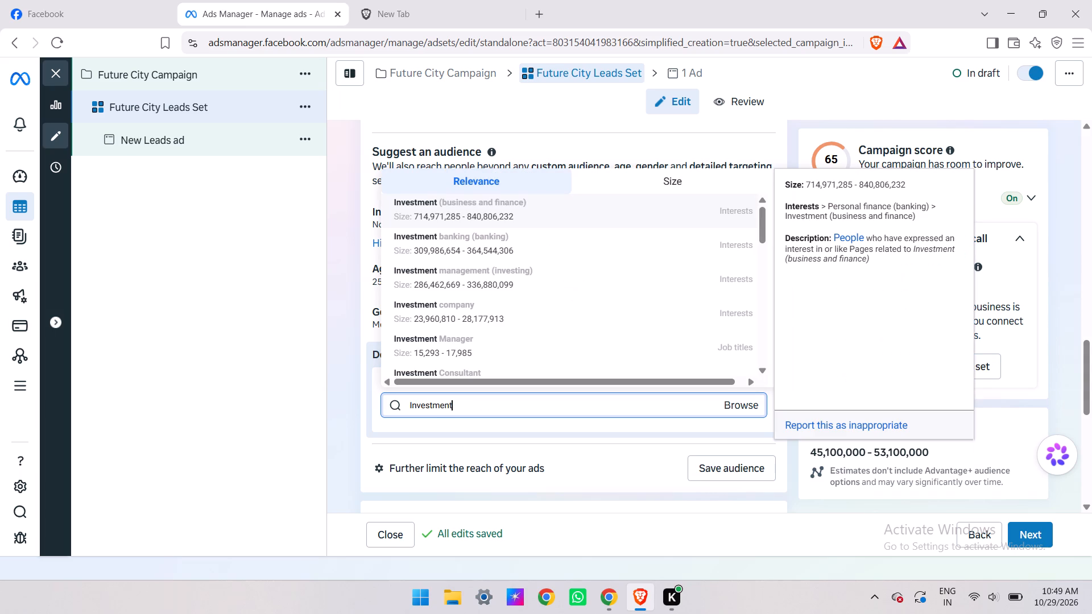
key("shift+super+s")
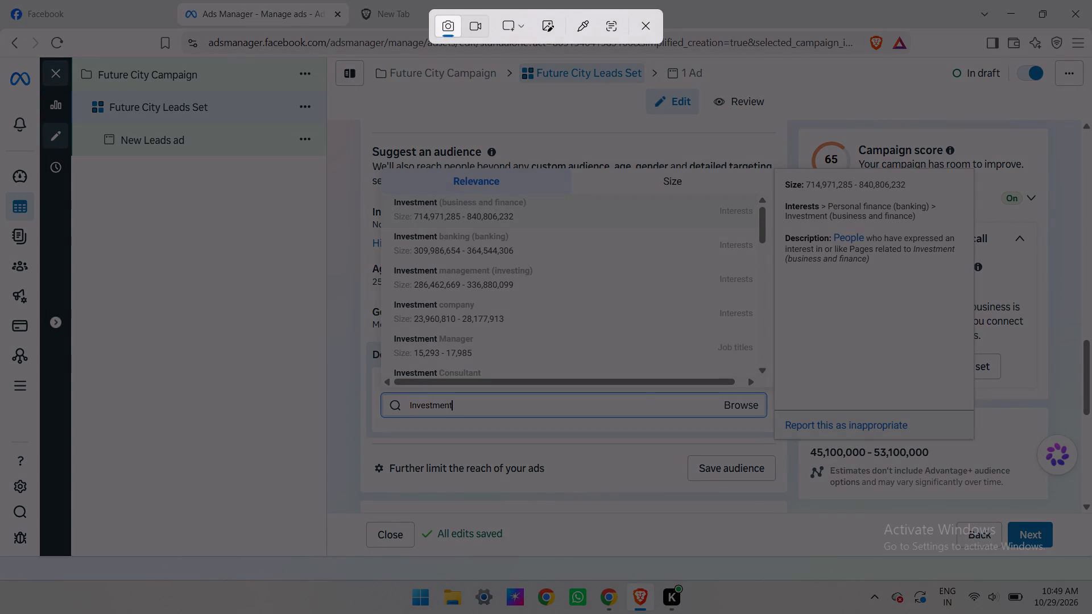
left_click_drag(386, 151, 802, 483)
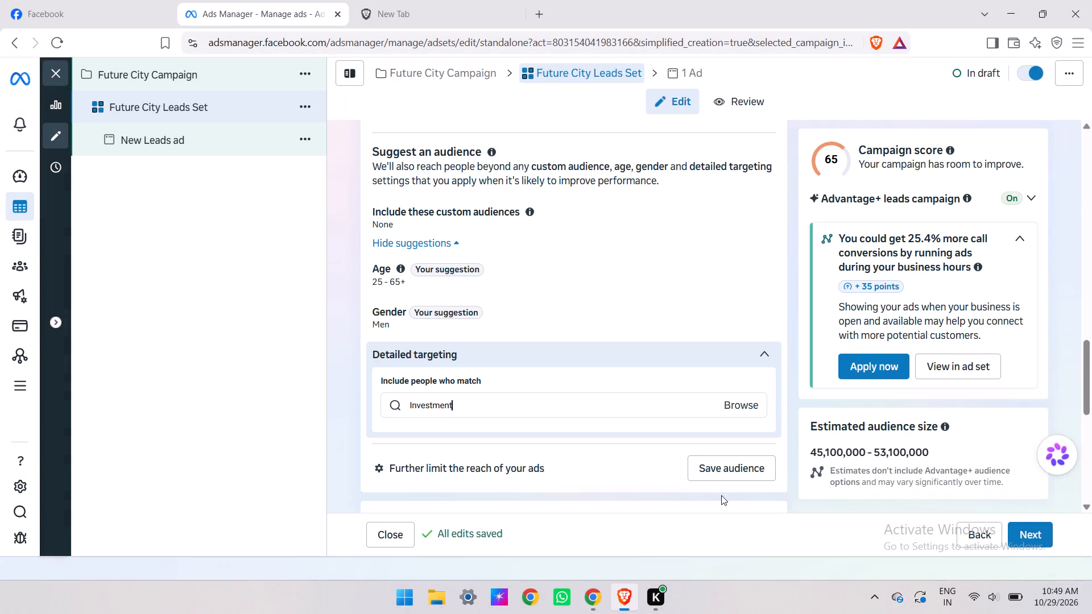
Switch to the Arena chat and paste the "Investment" suggestions screenshot into the follow-up message.
left_click(606, 604)
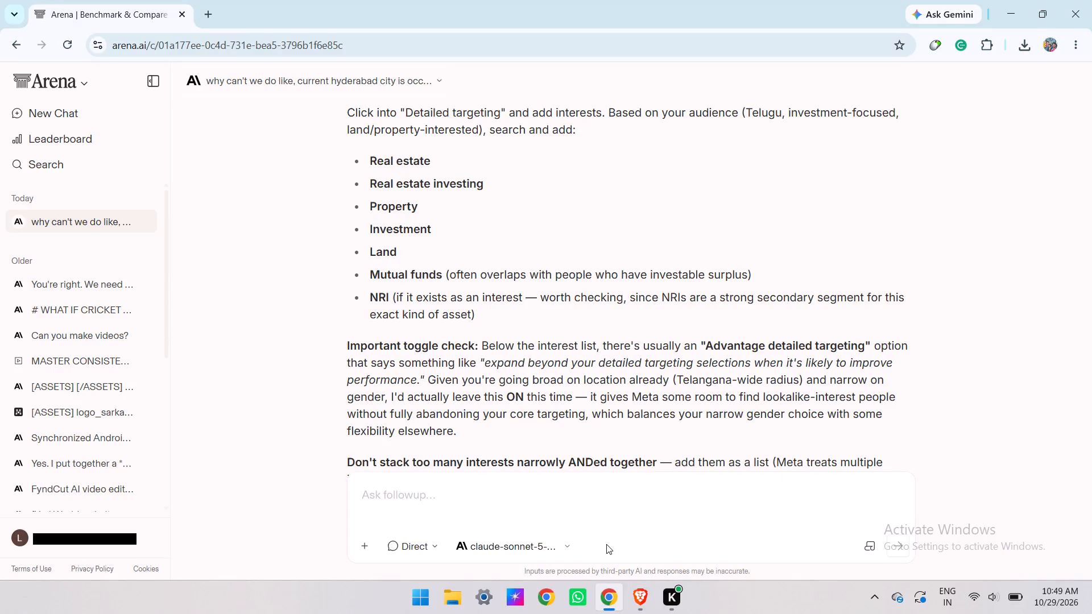
left_click(624, 504)
key("ctrl+v")
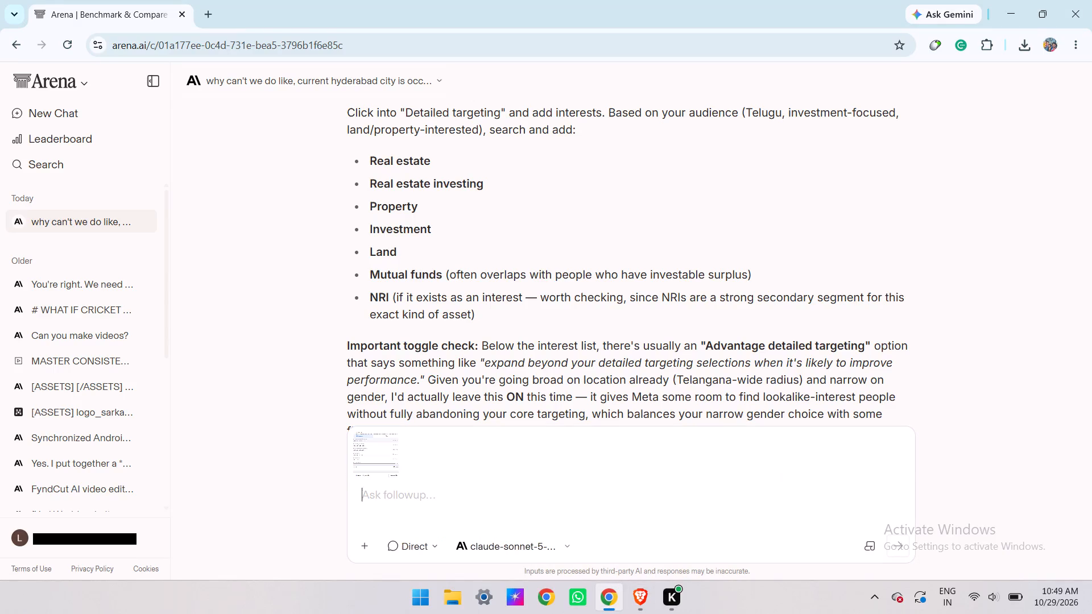
Switch to Ads Manager, search detailed targeting for "Property Investment" and capture a screenshot of the suggestions with the interest details.
left_click(625, 598)
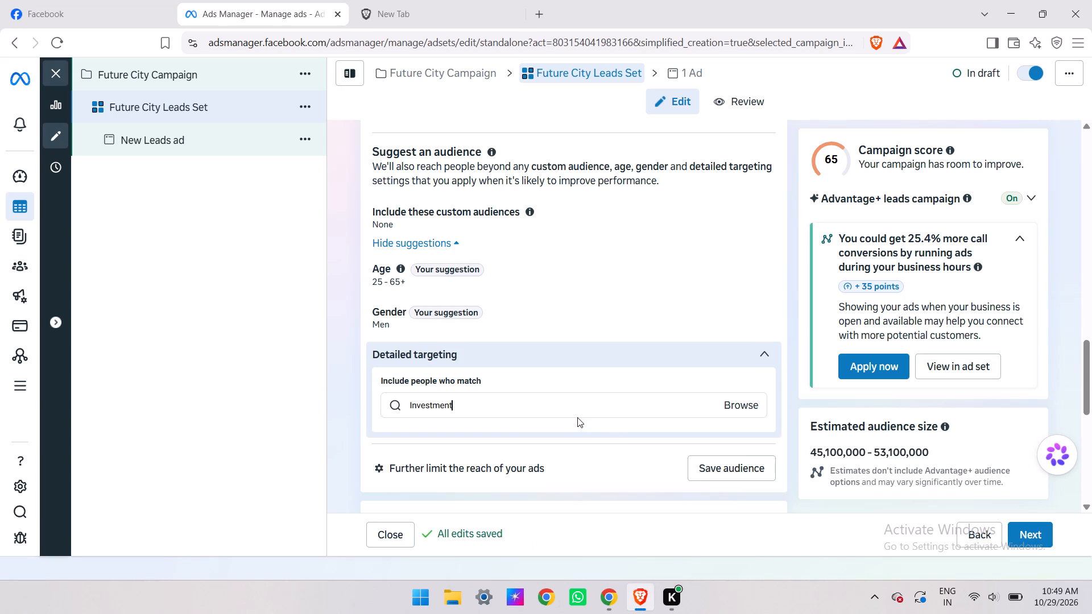
key("Left")
key("Left")
key("Left")
key("Left")
key("Left")
key("Left")
key("Left")
key("Left")
key("Left")
key("Left")
key("Left")
key("Left")
key("Left")
key("Left")
key("Left")
key("Left")
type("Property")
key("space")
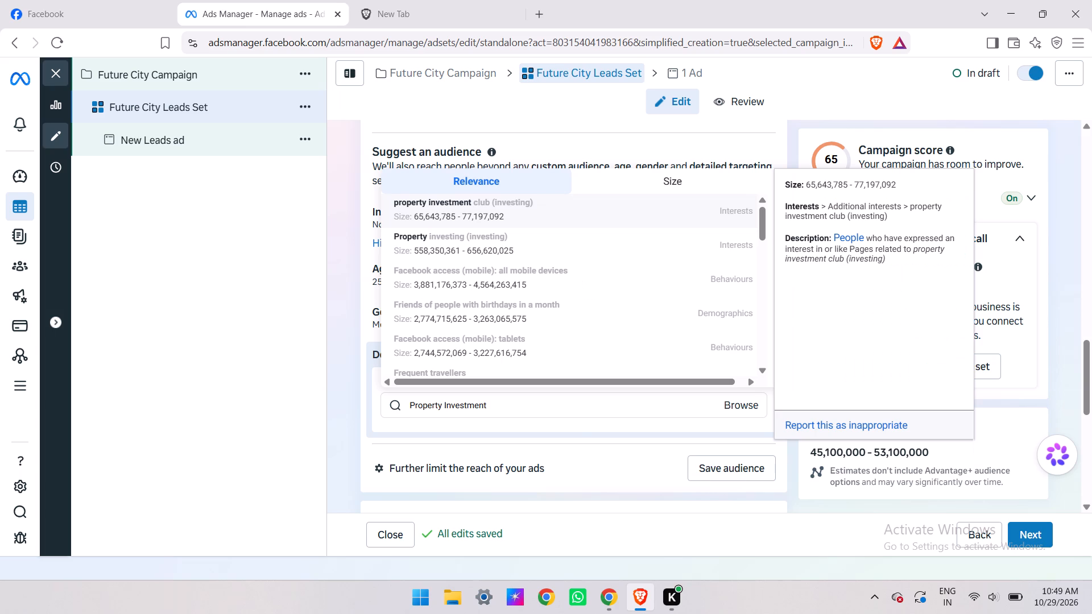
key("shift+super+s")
left_click_drag(348, 150, 904, 544)
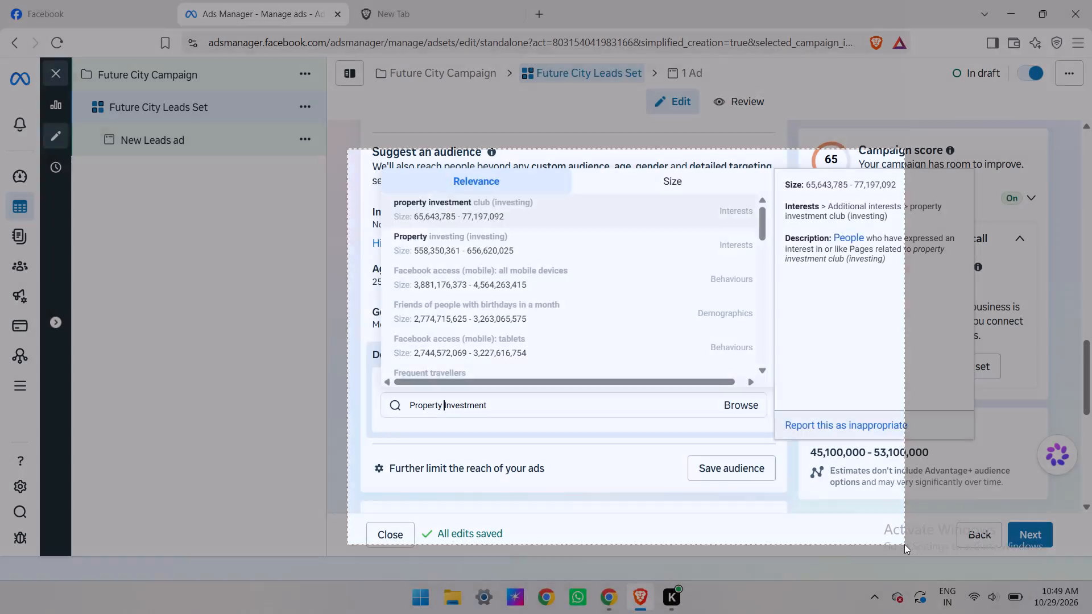
Switch to the Arena chat and add the "Property Investment" screenshot to the unsent message.
left_click(614, 605)
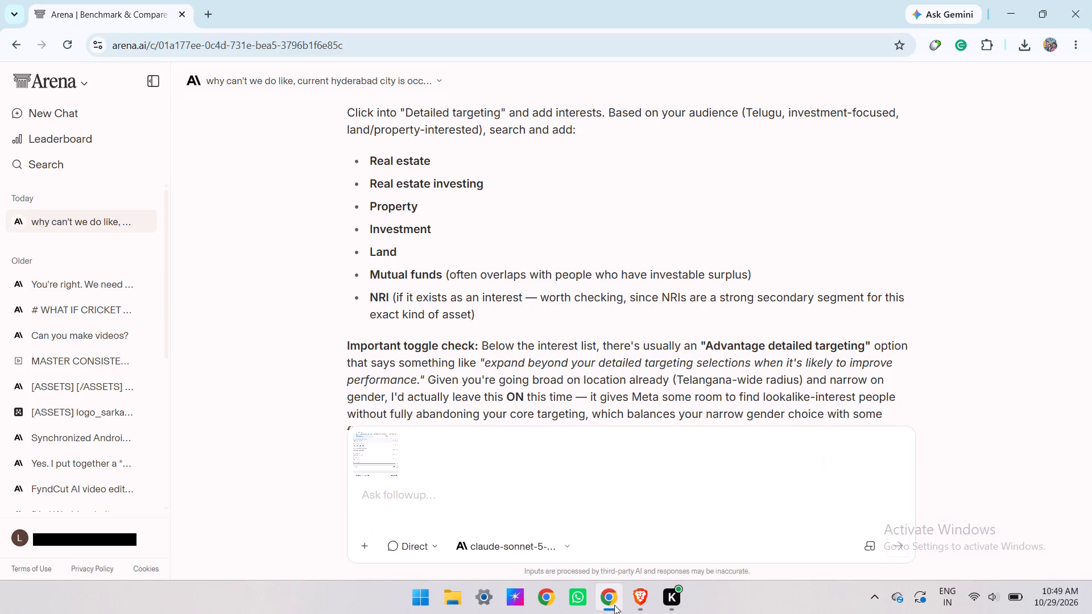
key("ctrl+v")
Switch back to Ads Manager and search detailed targeting for "Realestate Investment".
left_click(631, 595)
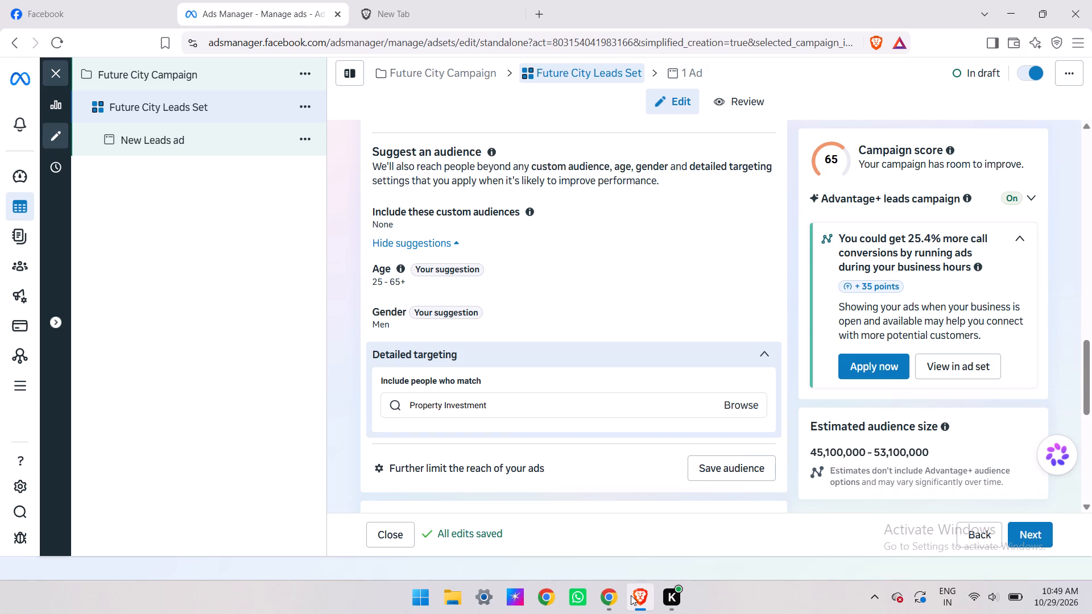
key("ctrl+a")
key("Right")
key("Left")
key("Left")
key("Left")
key("Left")
key("Left")
key("Left")
key("Left")
key("Left")
key("Left")
key("Left")
key("Left")
key("BackSpace")
key("BackSpace")
key("BackSpace")
key("BackSpace")
key("BackSpace")
key("BackSpace")
key("BackSpace")
key("BackSpace")
key("BackSpace")
key("BackSpace")
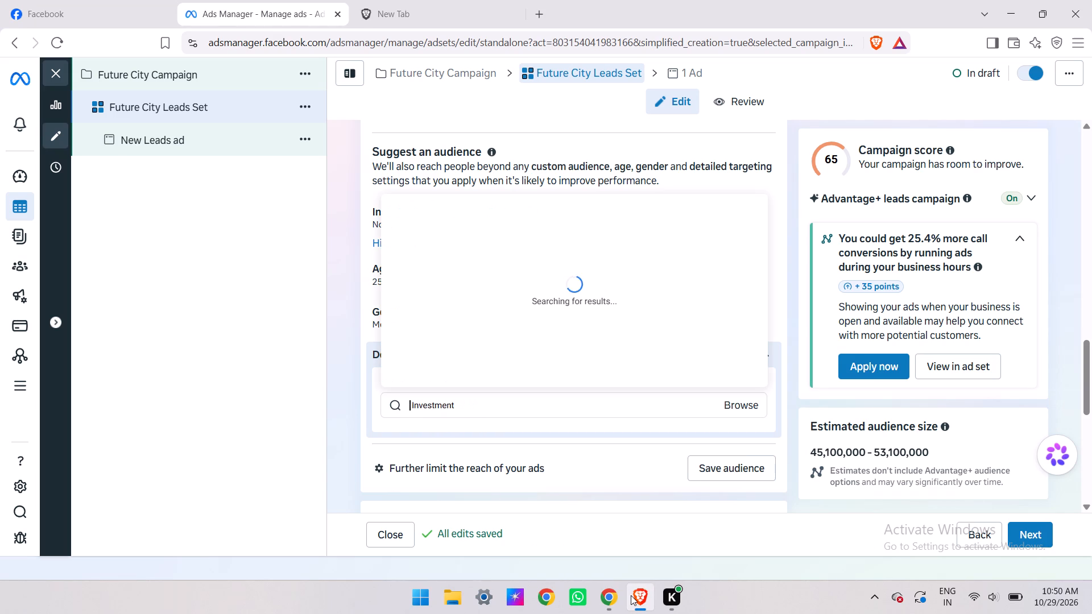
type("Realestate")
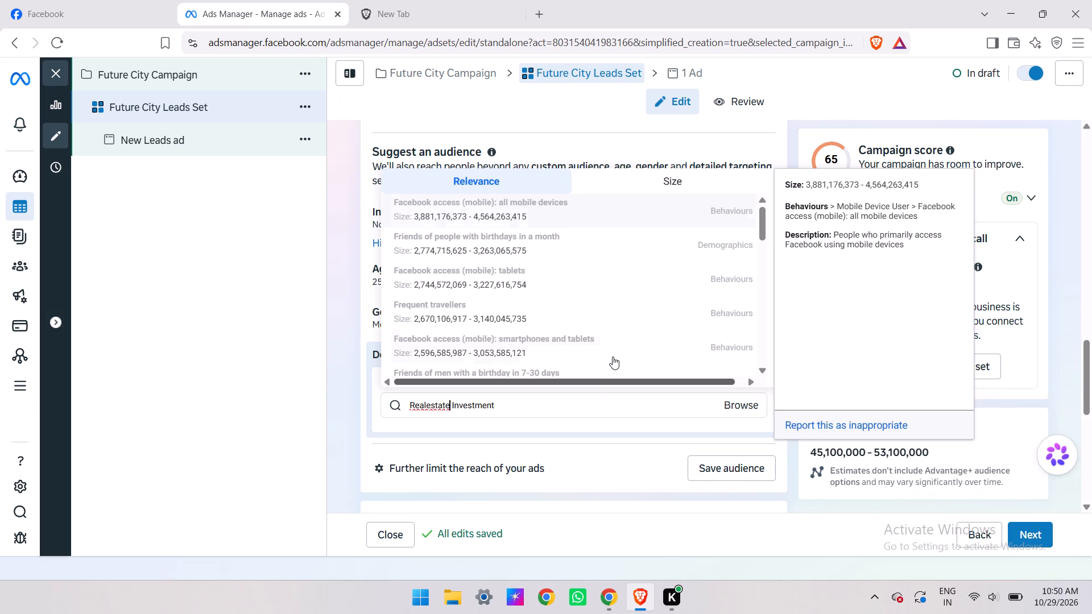
Search detailed targeting for "real estate investment", look over the suggestions and capture a screenshot of them.
left_click(431, 408)
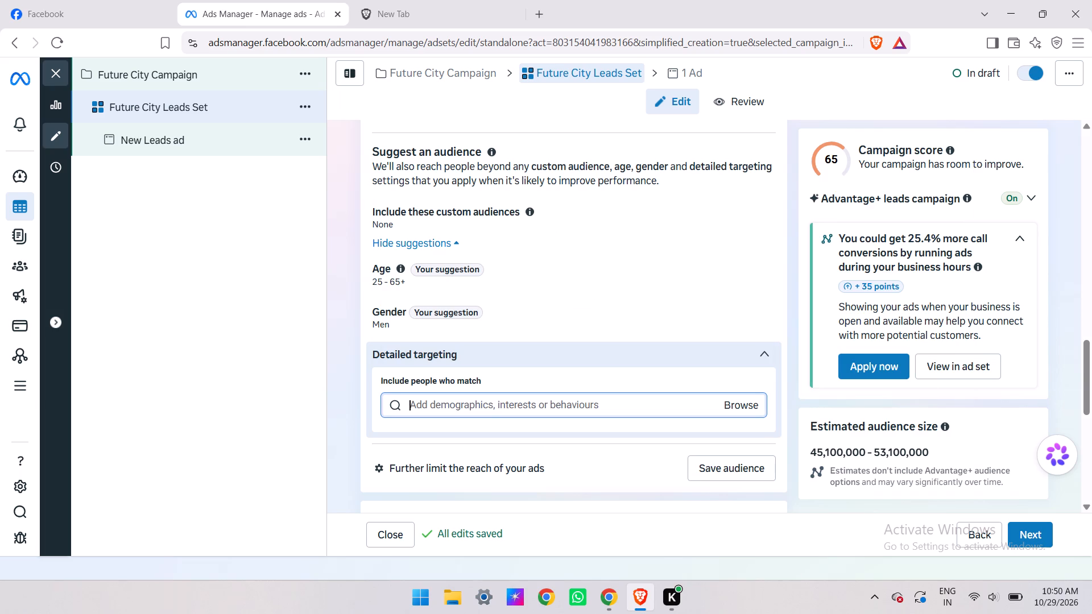
key("Left")
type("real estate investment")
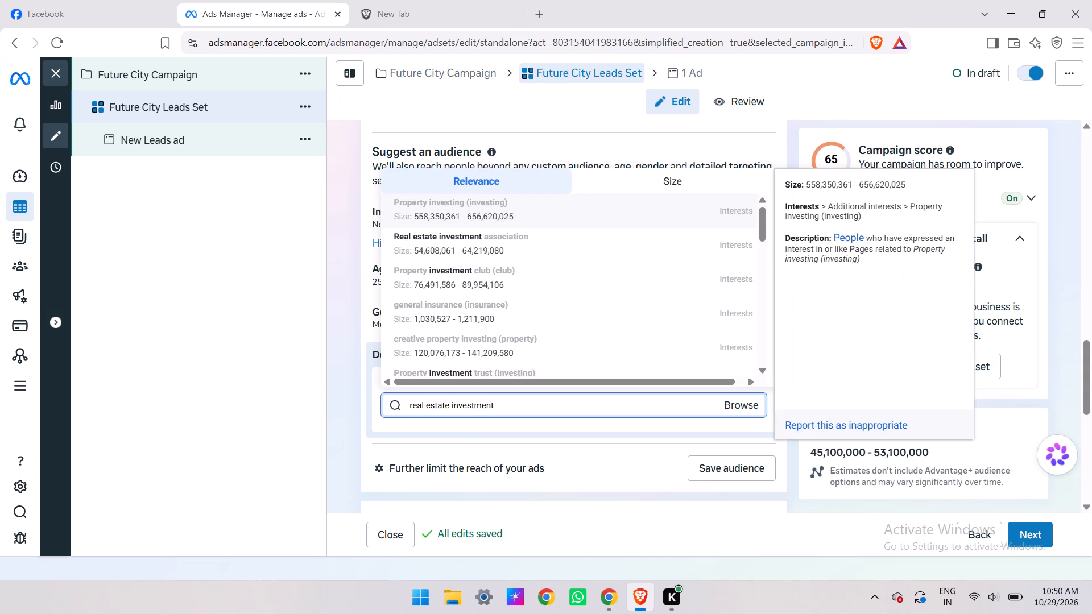
scroll(475, 342, "up", 1)
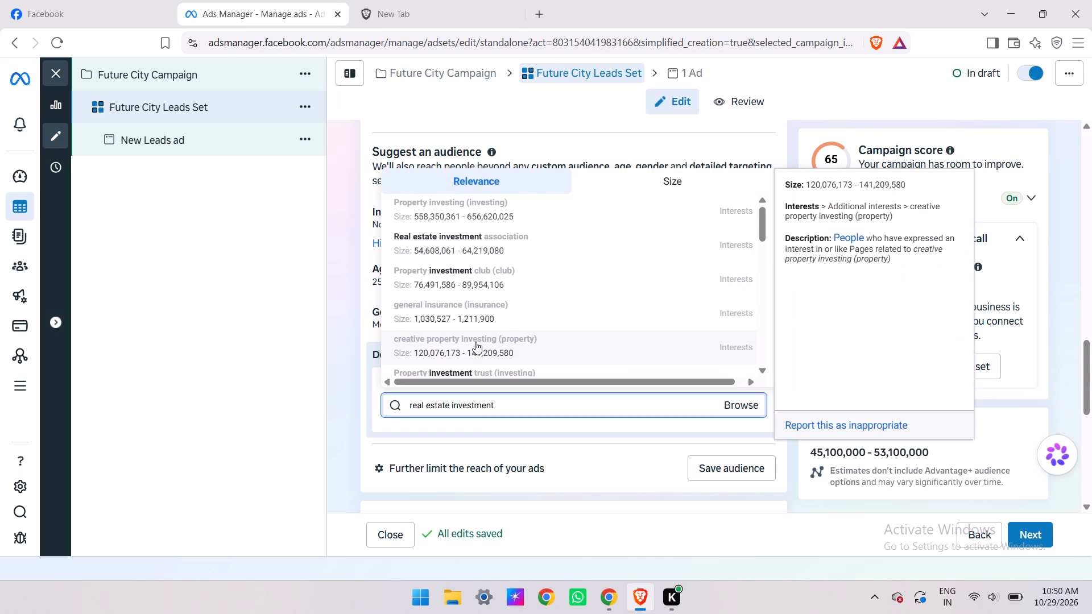
scroll(484, 280, "up", 1)
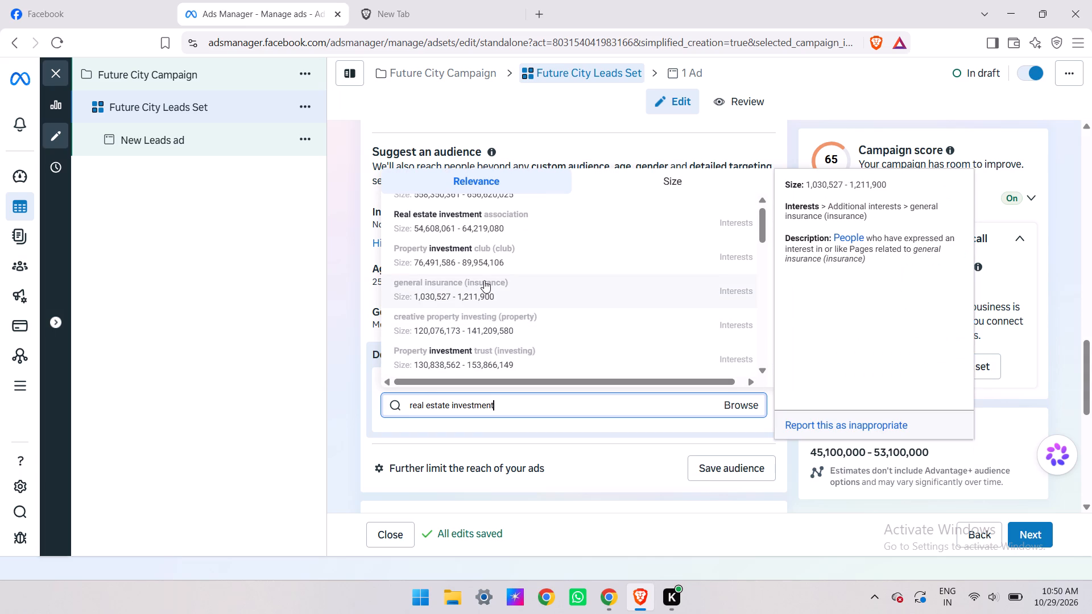
key("shift+super+s")
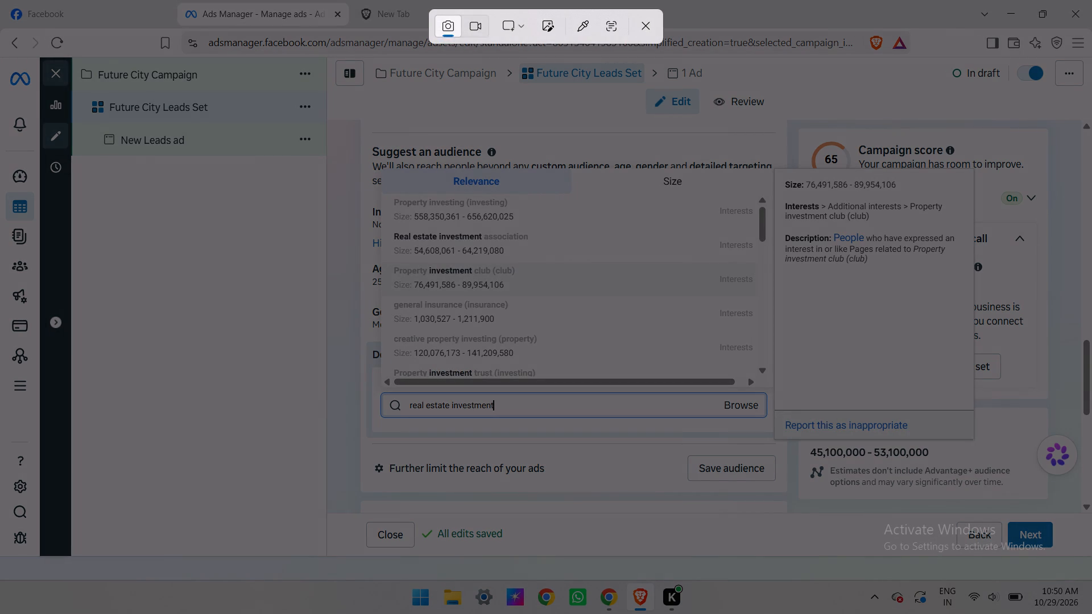
left_click_drag(366, 157, 806, 453)
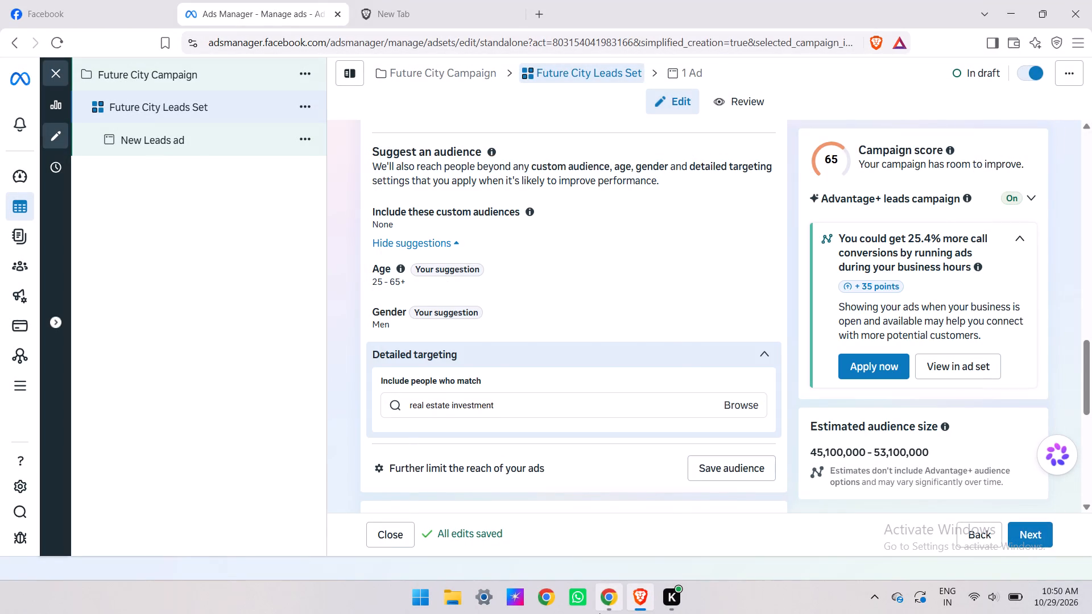
Switch to the Arena chat, paste the "real estate investment" screenshot and write "now tell" in the unsent message.
left_click(599, 613)
key("ctrl+v")
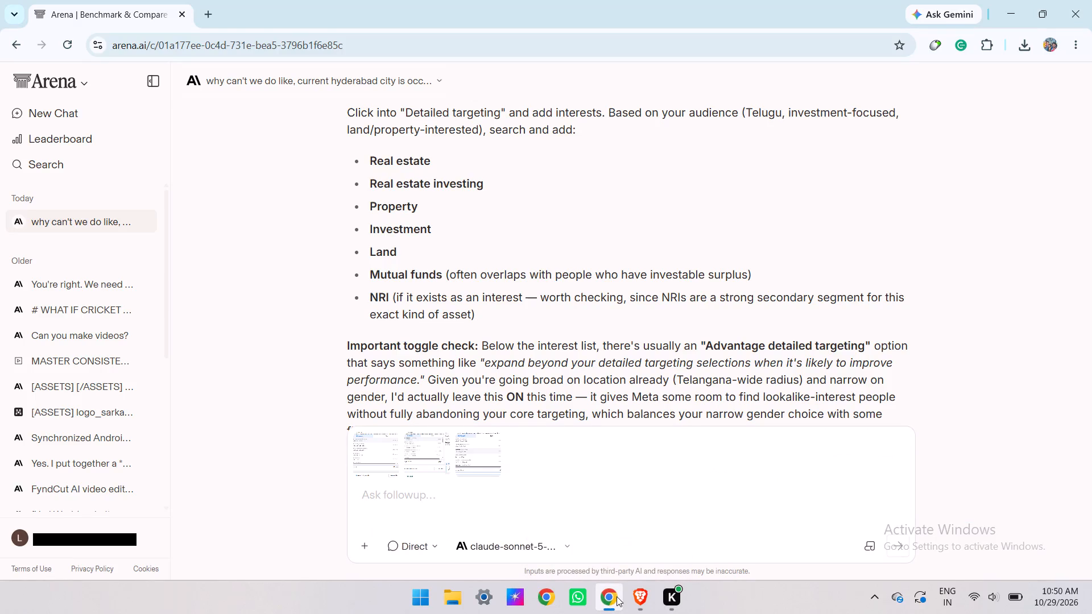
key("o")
key("BackSpace")
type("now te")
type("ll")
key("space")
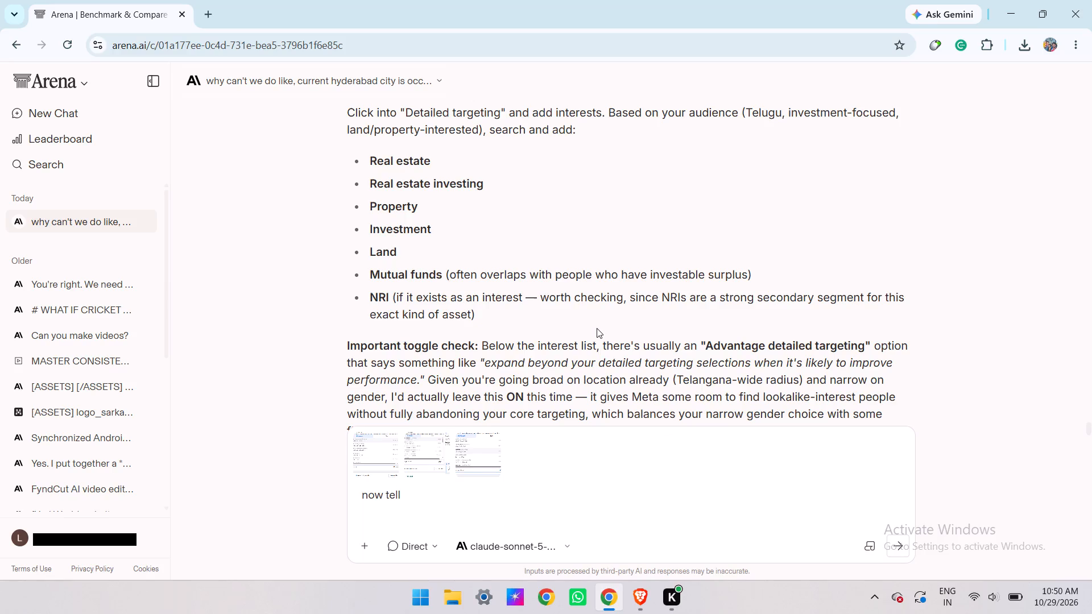
Switch to Ads Manager and search detailed targeting for "real estate" in place of the current search term.
left_click(629, 603)
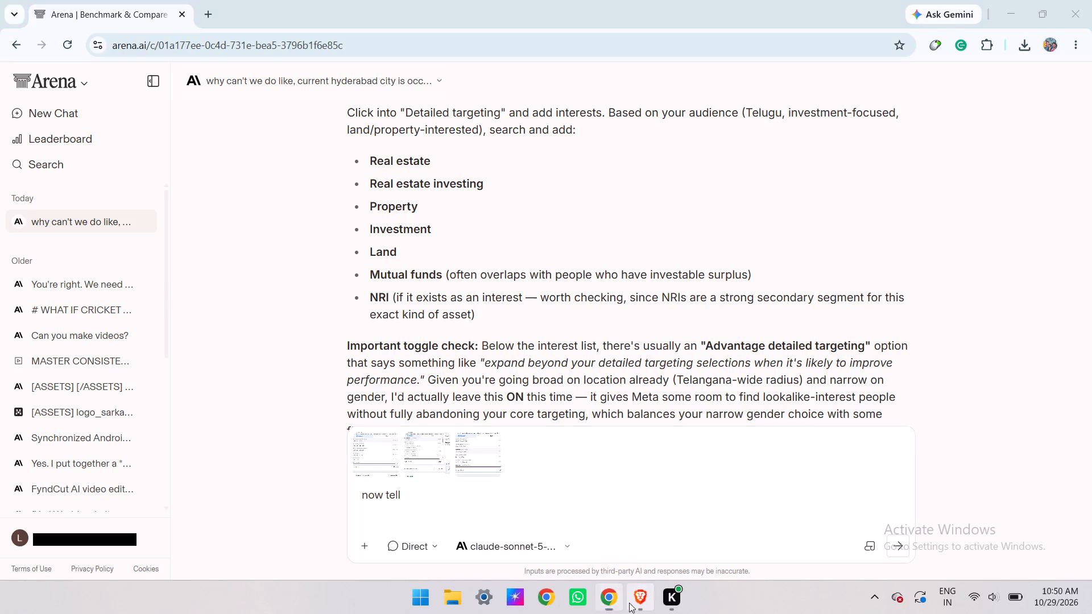
left_click_drag(512, 387, 510, 403)
left_click_drag(510, 403, 477, 403)
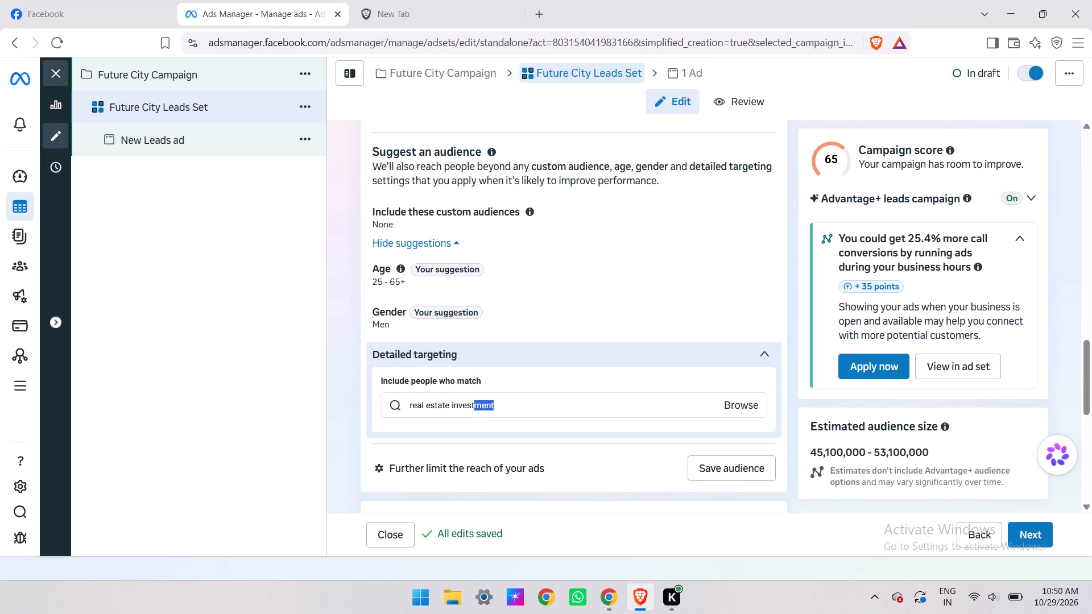
left_click_drag(477, 403, 449, 404)
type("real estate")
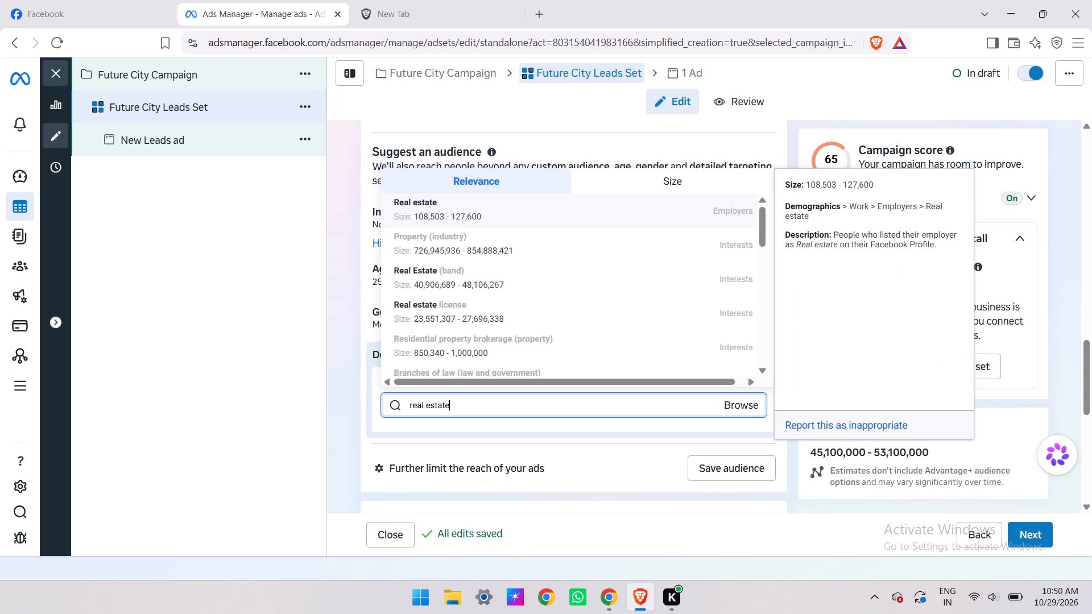
Replace the detailed targeting search term with "land investment".
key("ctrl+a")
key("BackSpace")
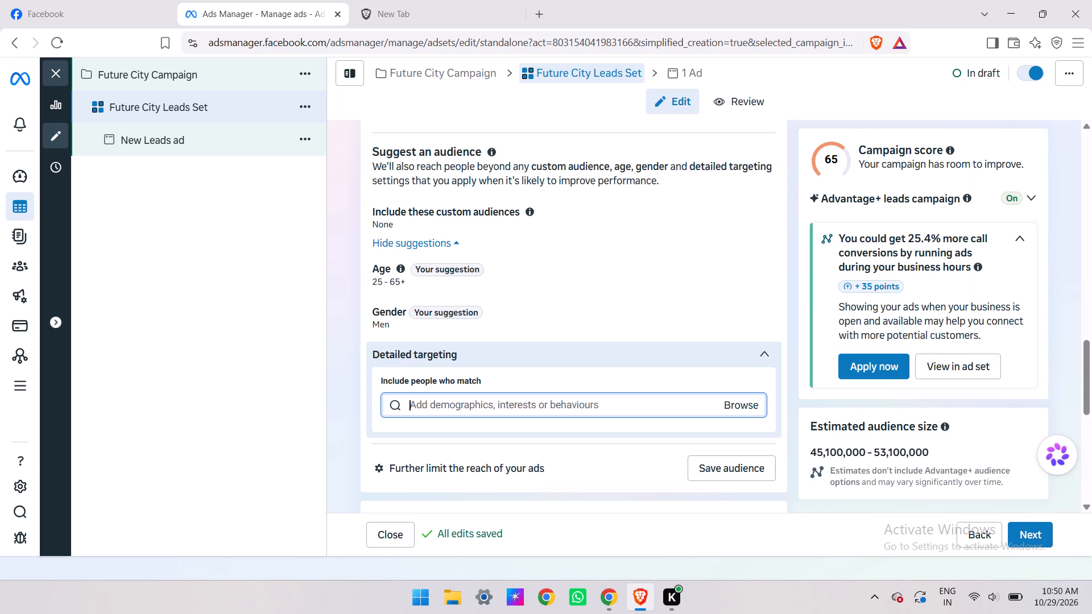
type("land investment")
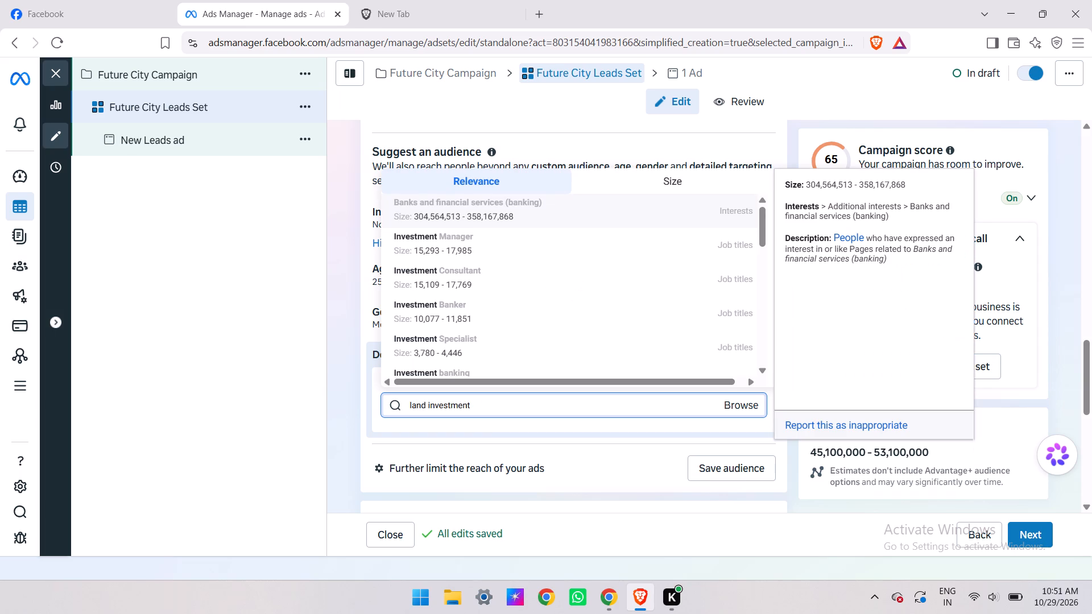
Shorten the detailed targeting search to "land", look through the suggested interests, and start clearing the term.
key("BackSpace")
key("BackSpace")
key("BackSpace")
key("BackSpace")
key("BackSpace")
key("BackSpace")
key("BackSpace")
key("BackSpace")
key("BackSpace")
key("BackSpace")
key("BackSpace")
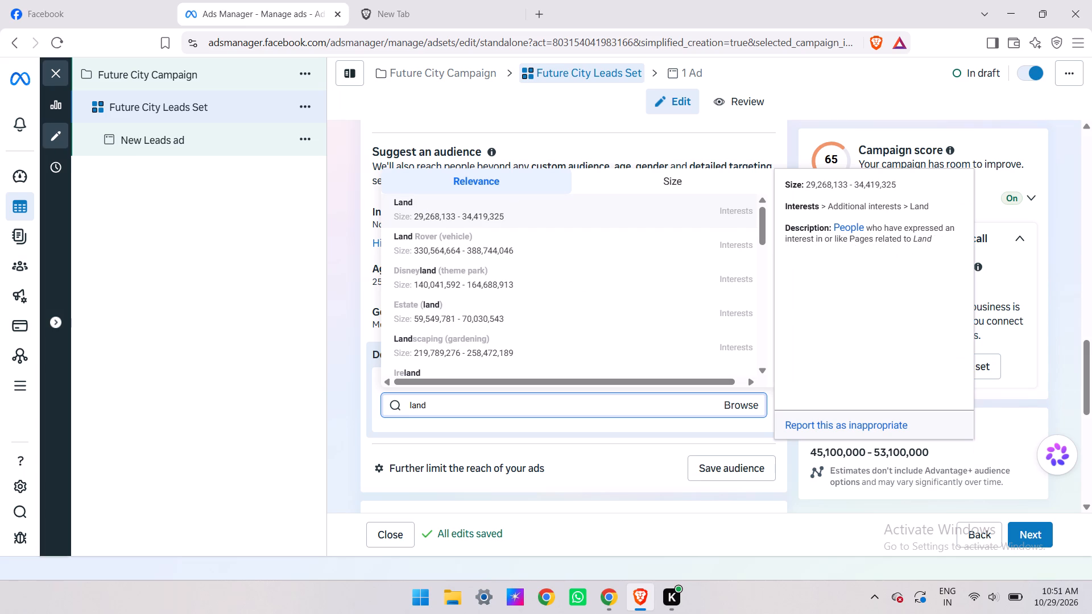
scroll(461, 321, "down", 1)
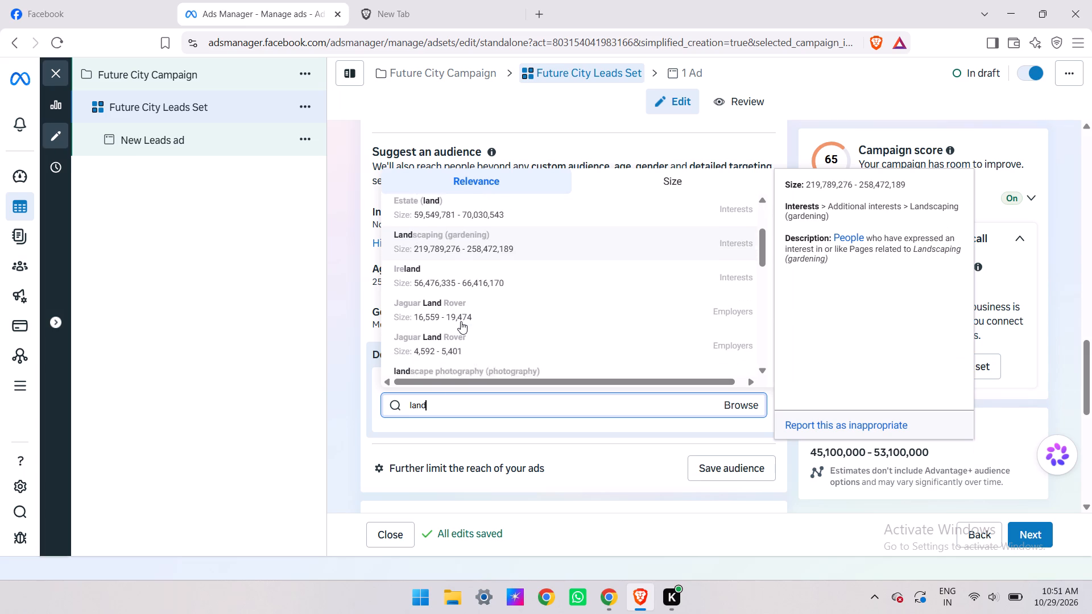
scroll(461, 321, "down", 1)
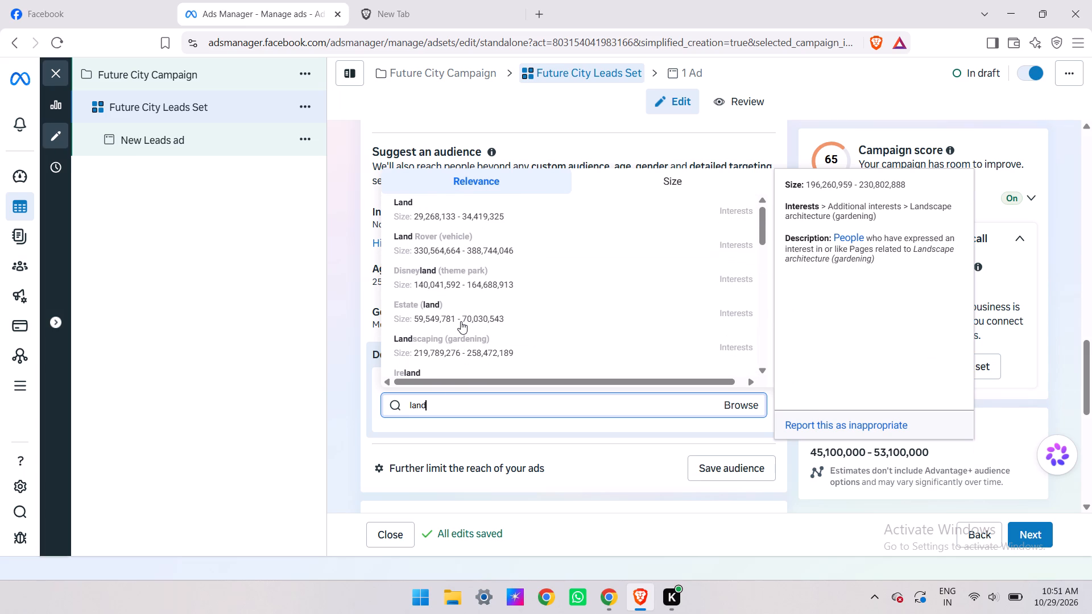
key("BackSpace")
key("BackSpace")
key("BackSpace")
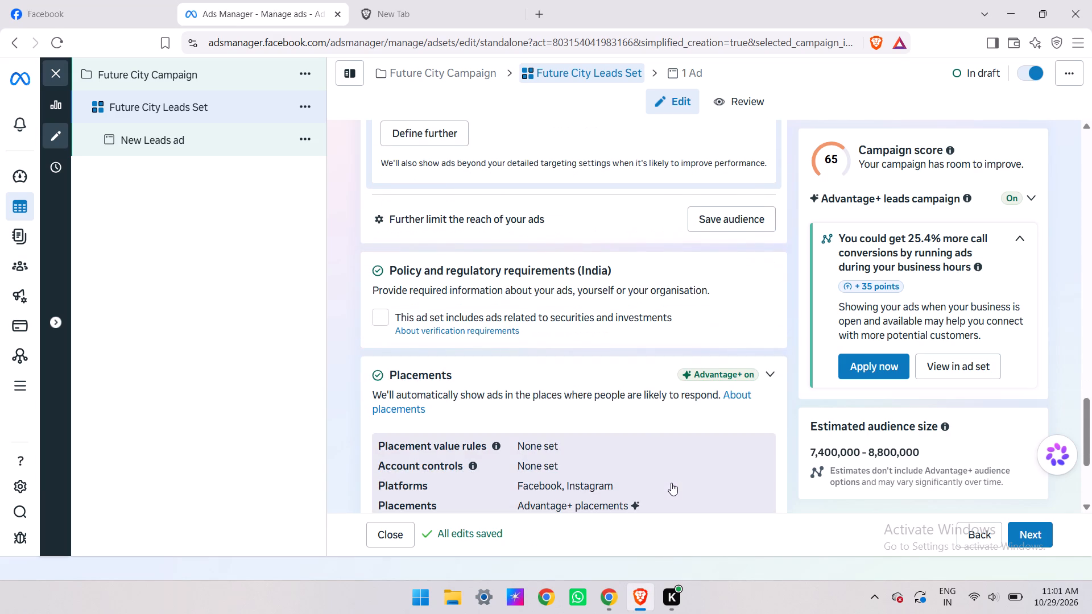
scroll(597, 342, "down", 1)
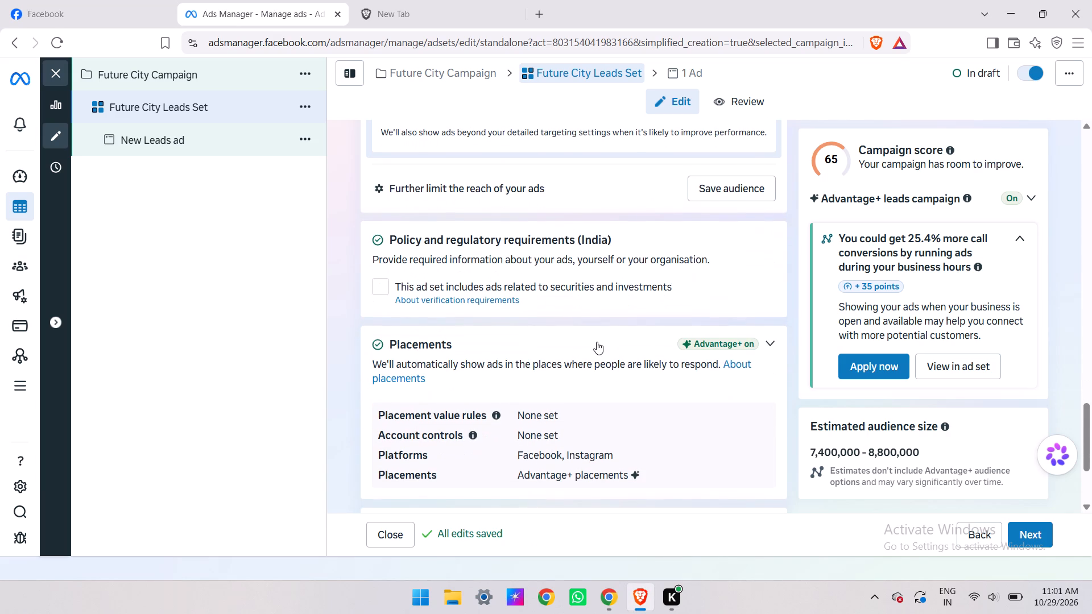
scroll(597, 342, "down", 1)
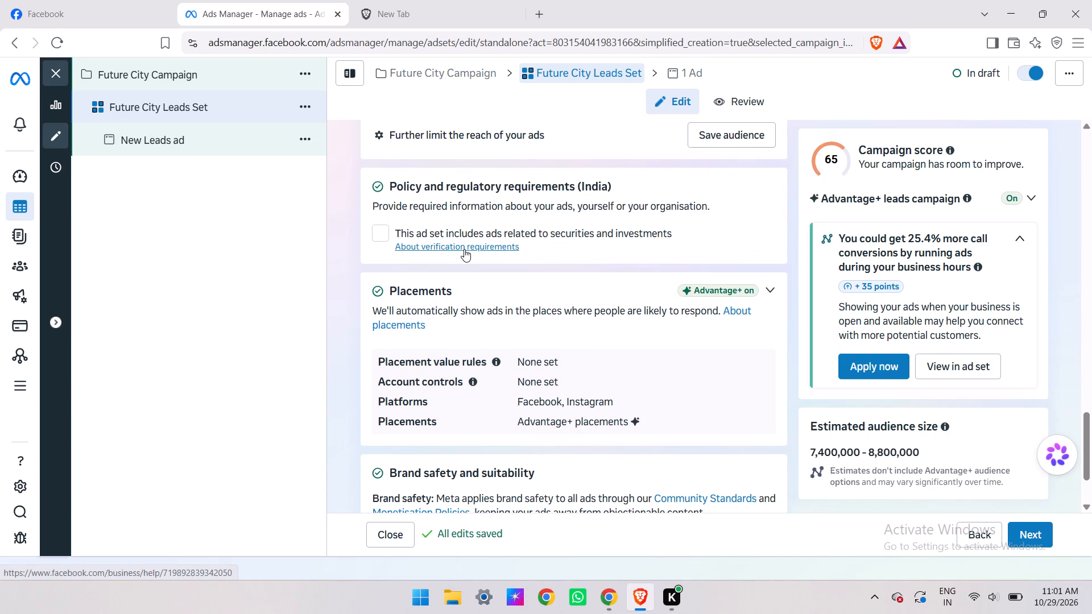
scroll(464, 249, "down", 2)
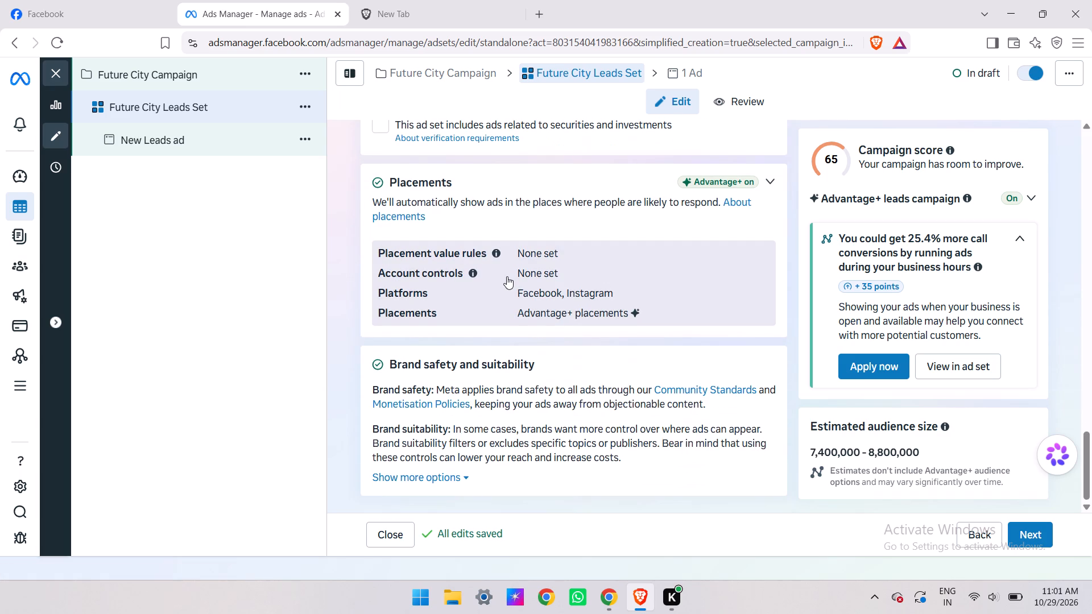
scroll(507, 276, "down", 1)
scroll(550, 438, "down", 3)
scroll(550, 438, "up", 1)
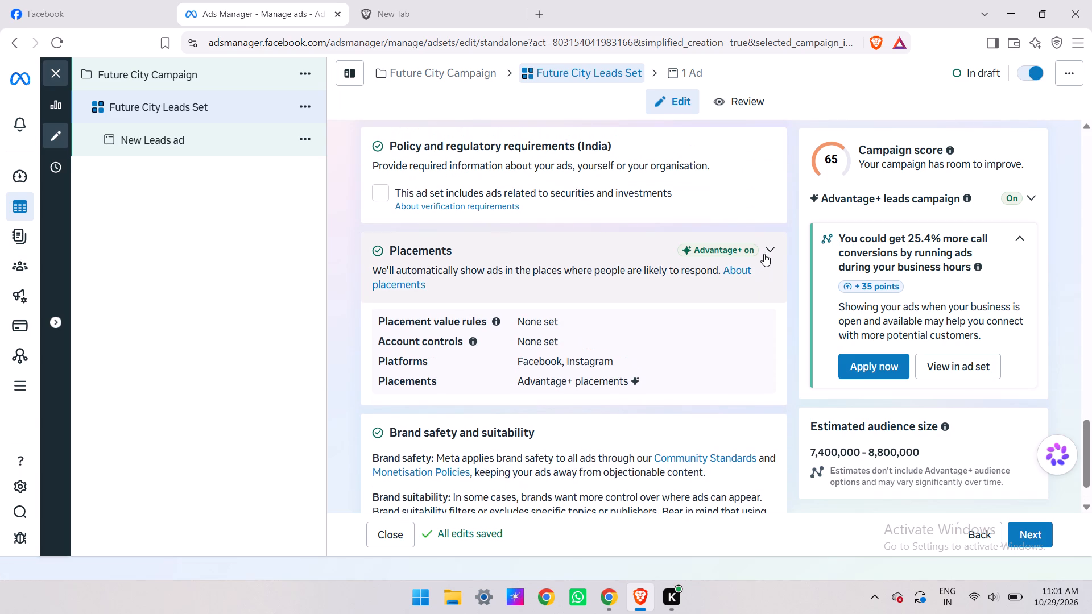
Expand the Placements settings and inspect the value rules and the ad account's placement controls, closing the controls without changes.
left_click(765, 251)
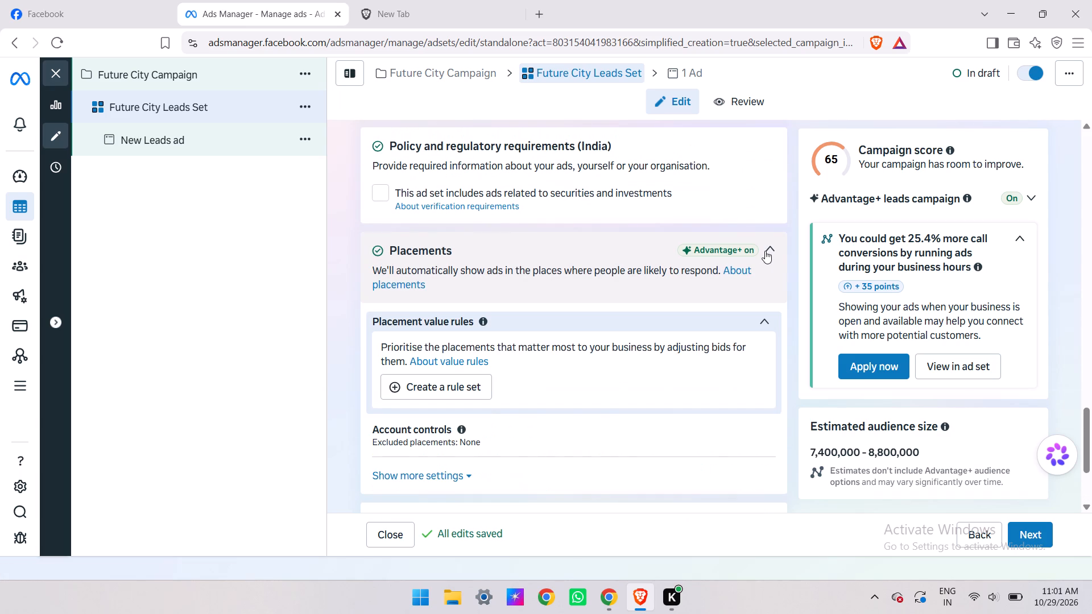
left_click(765, 251)
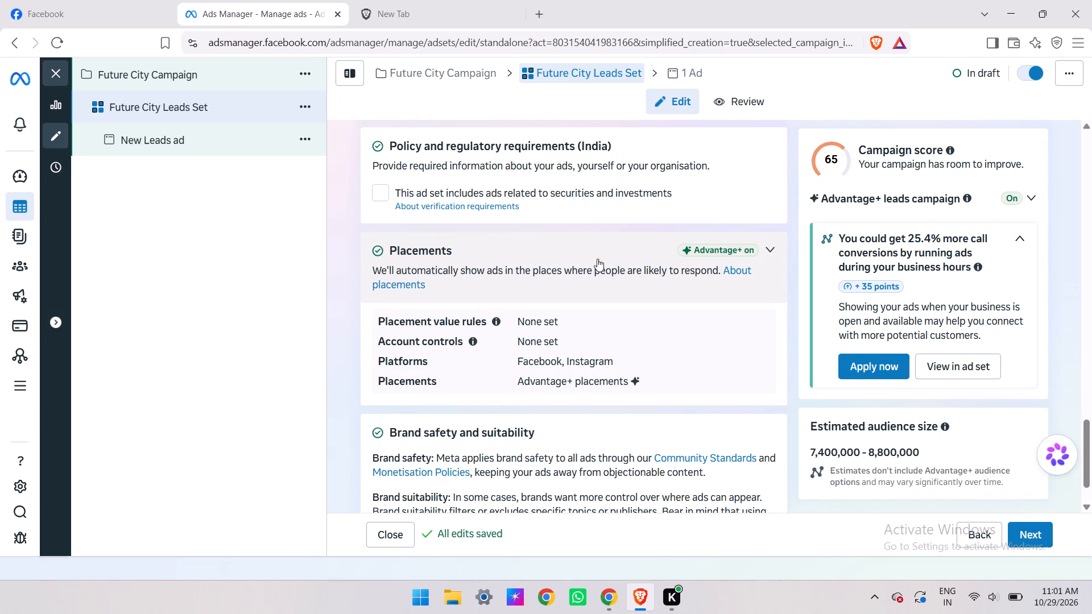
left_click(592, 260)
scroll(592, 260, "down", 1)
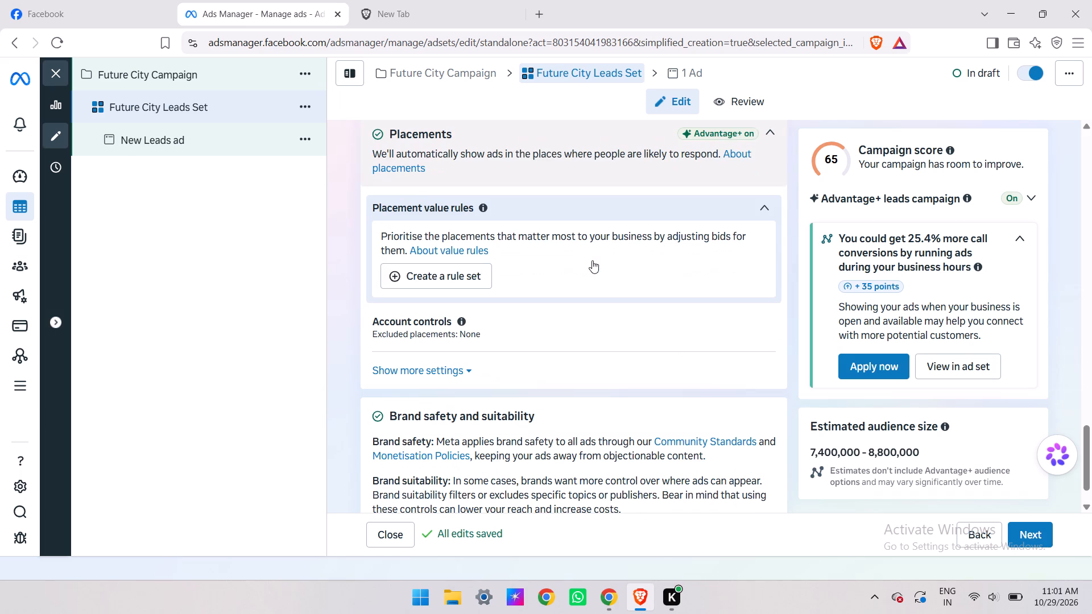
scroll(592, 260, "down", 1)
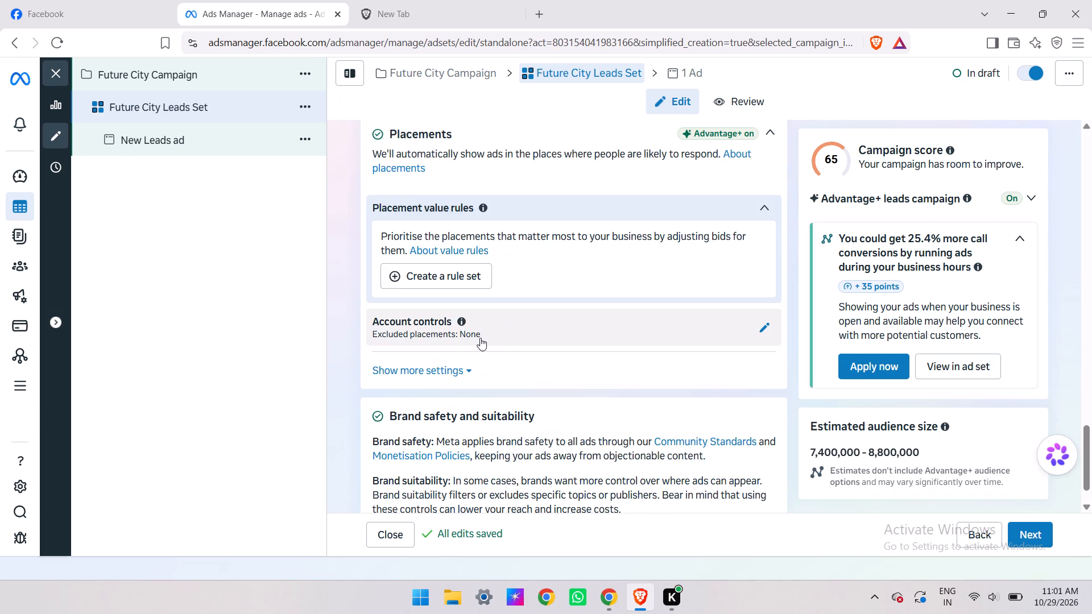
left_click(480, 338)
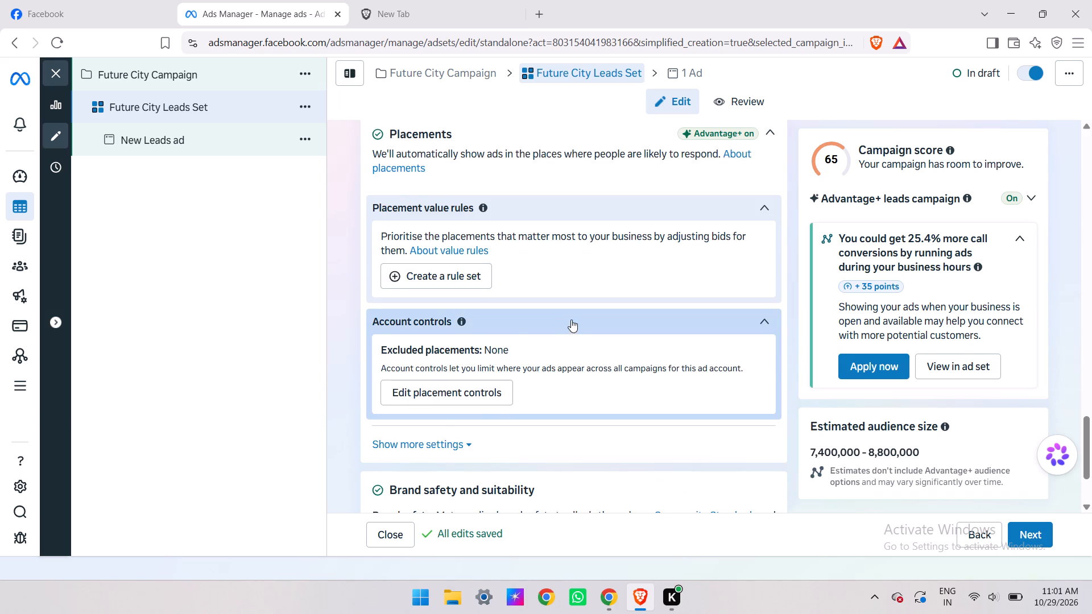
left_click(571, 320)
left_click(568, 320)
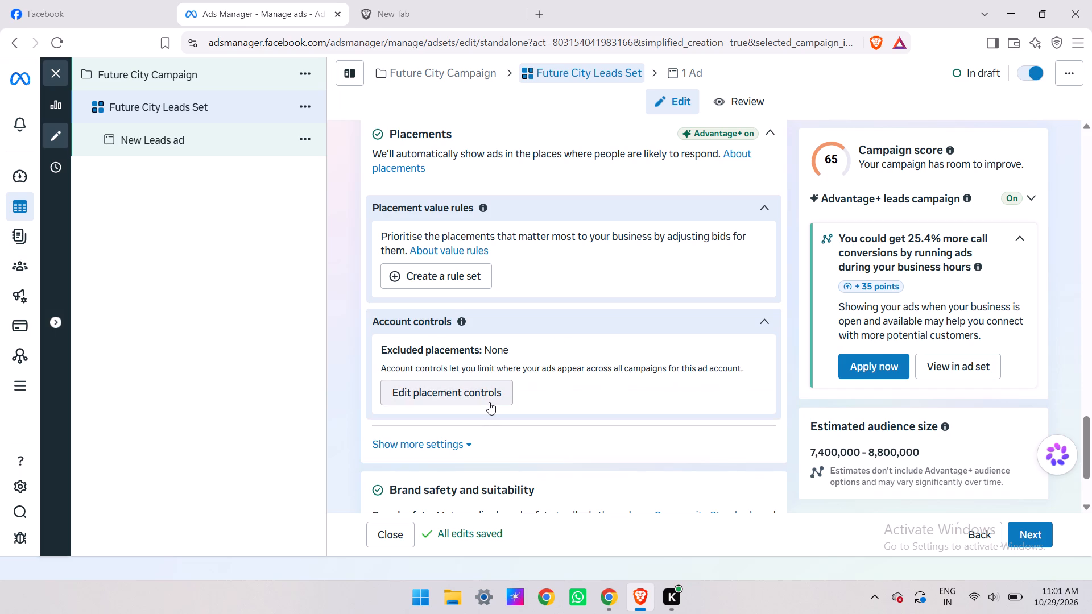
left_click(489, 402)
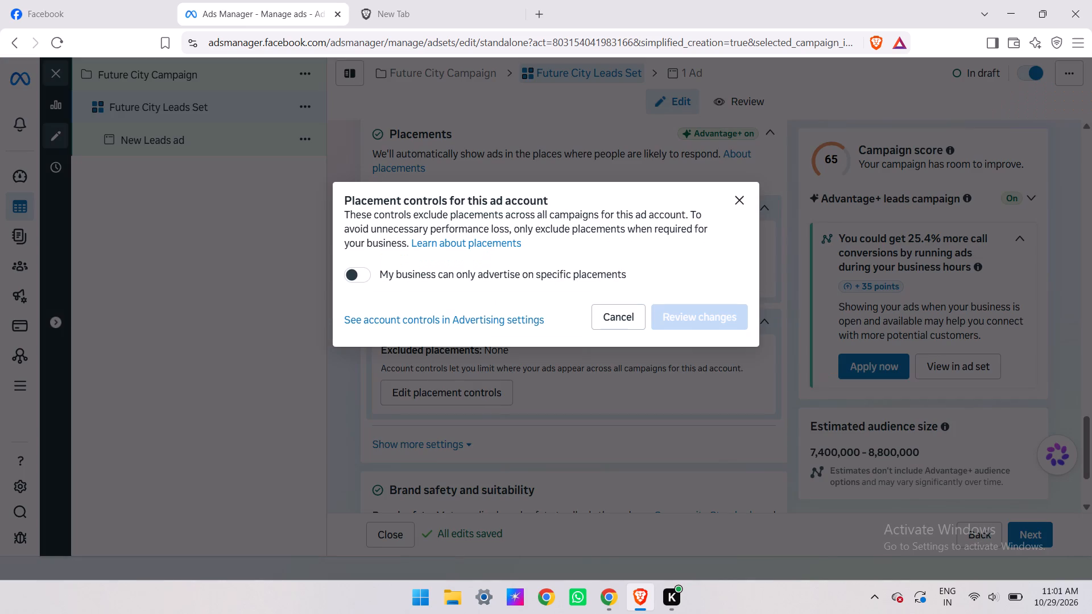
left_click(738, 202)
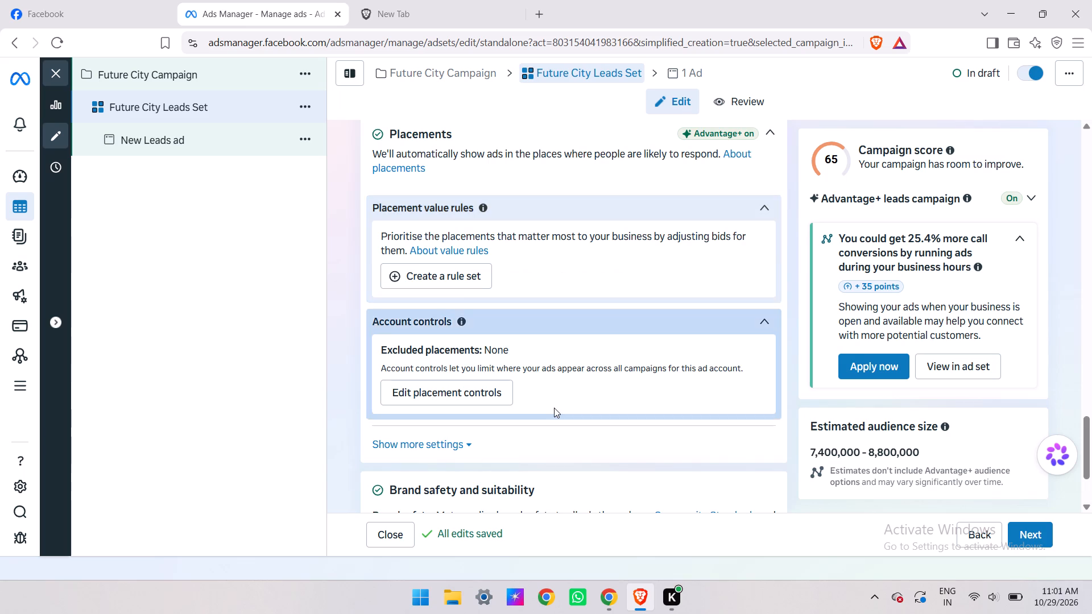
Show the additional placement settings and inspect the list of included placements, such as Feeds, Stories and Reels, collapsing it without changes.
scroll(554, 408, "down", 1)
left_click(469, 316)
scroll(469, 316, "down", 1)
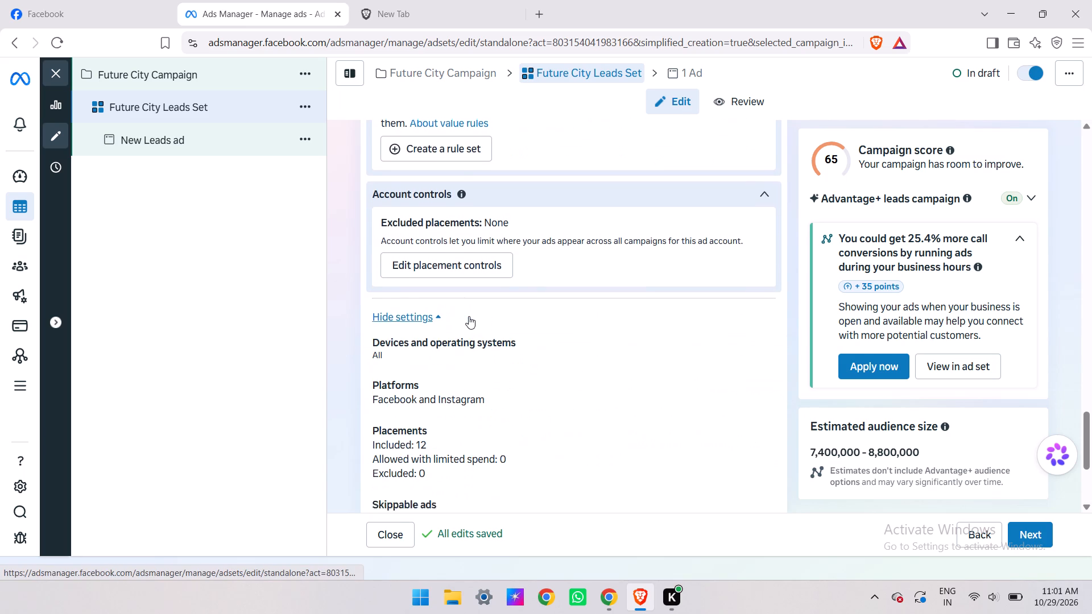
scroll(469, 316, "down", 1)
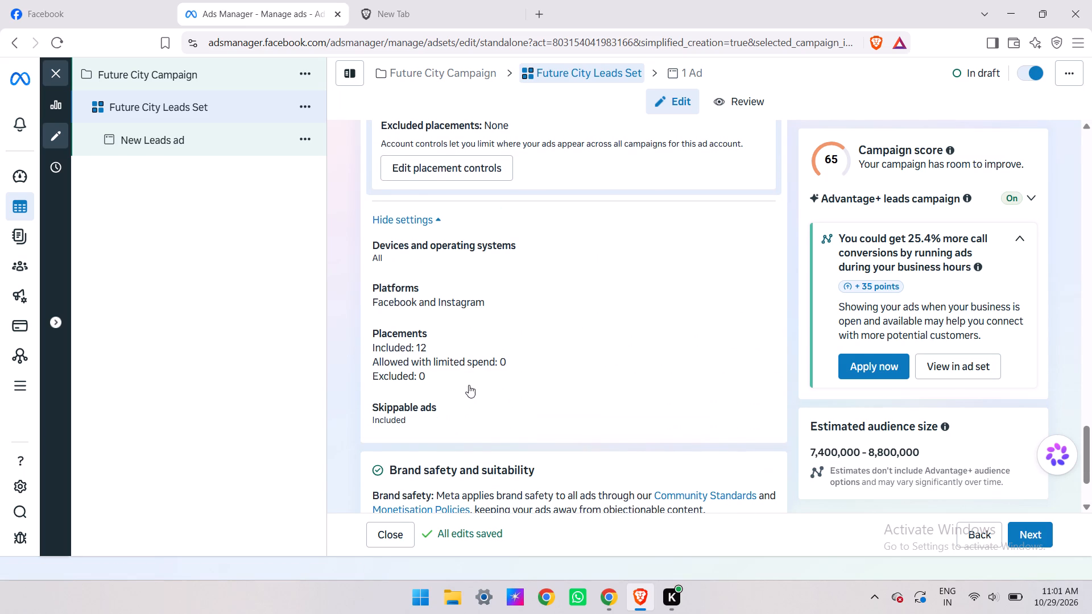
left_click(486, 370)
scroll(486, 370, "down", 1)
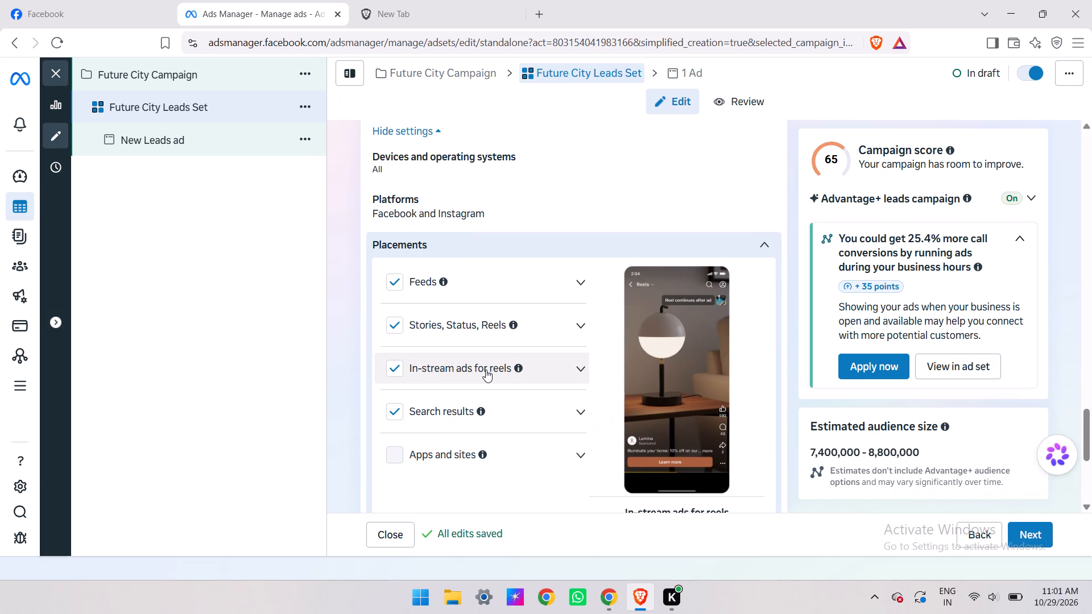
scroll(486, 370, "down", 1)
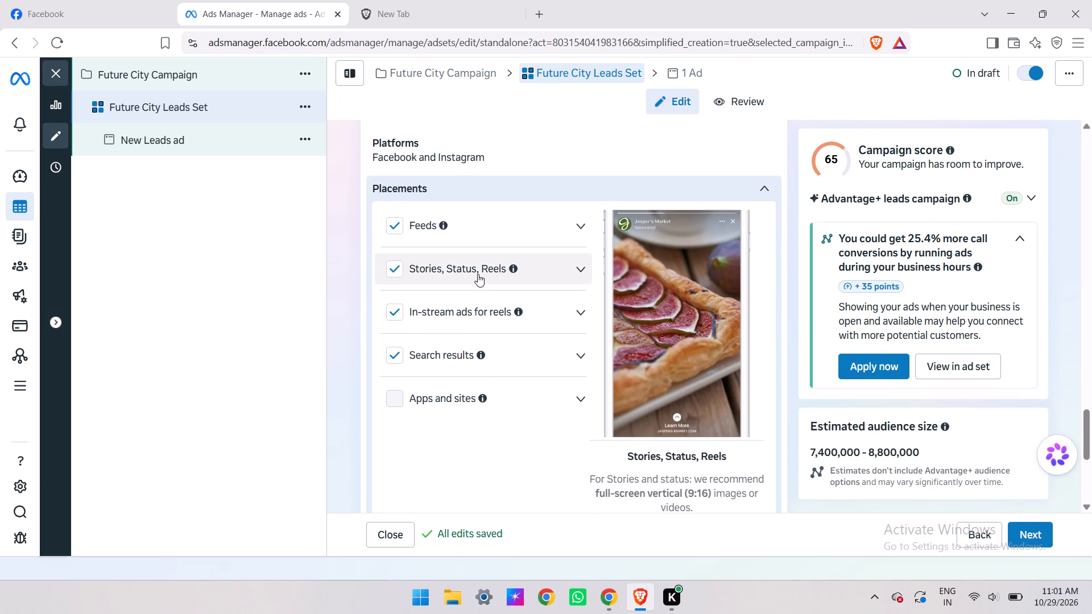
scroll(478, 274, "up", 1)
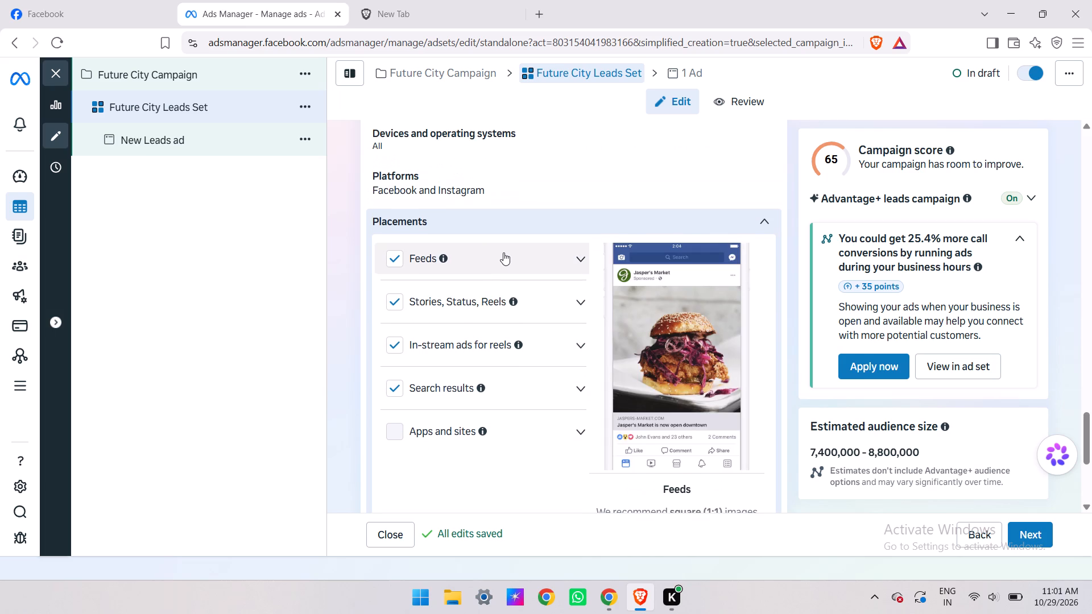
left_click(530, 227)
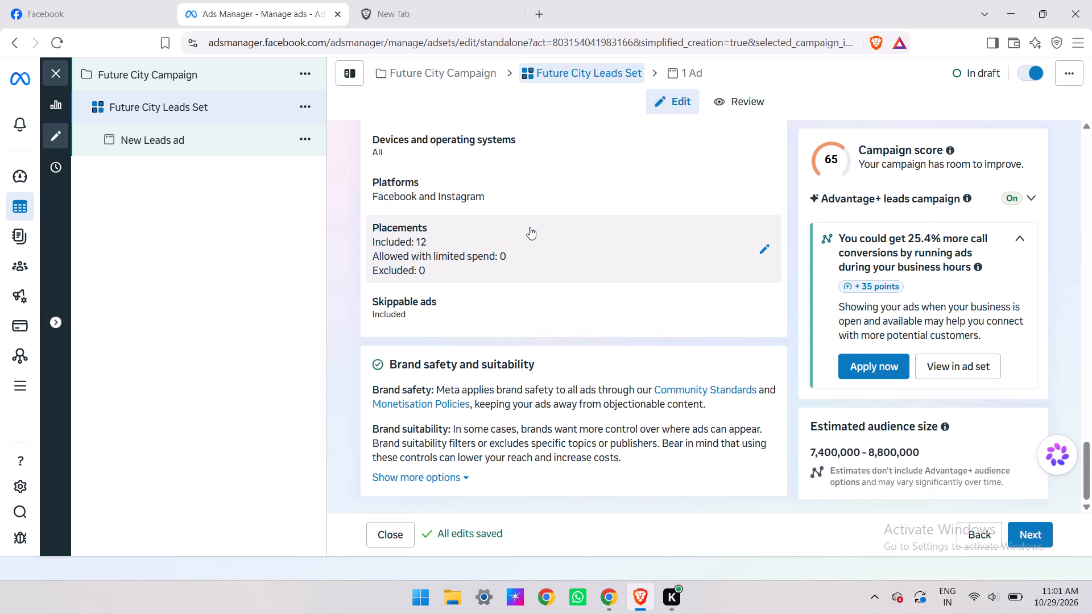
Inspect the Devices and operating systems options, including the mobile device selection and Wi-Fi restriction, and close them without changes.
scroll(530, 227, "down", 1)
scroll(503, 293, "down", 1)
scroll(503, 293, "up", 1)
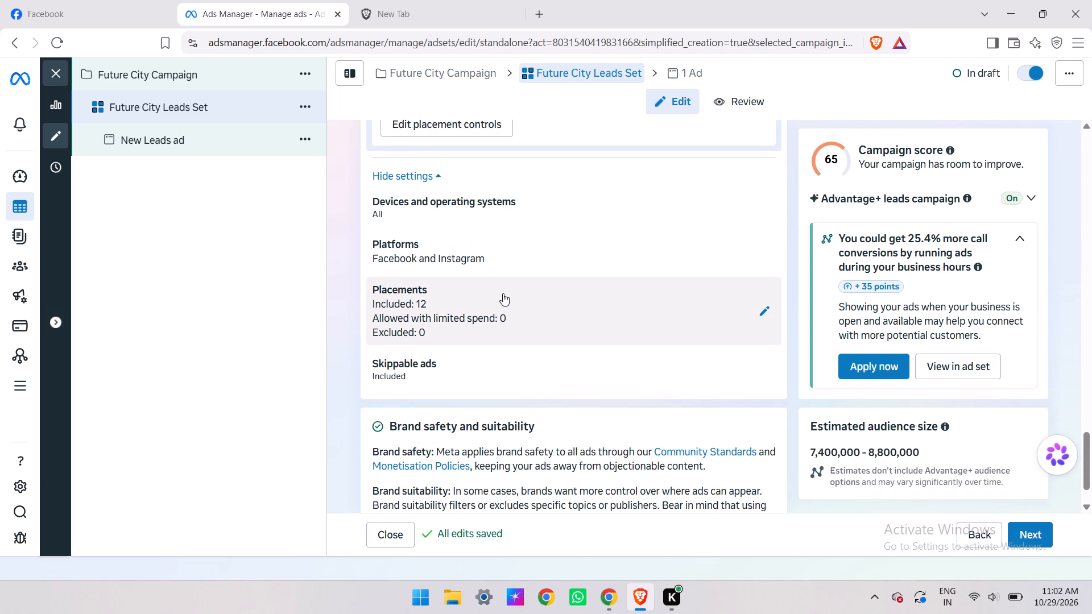
left_click(457, 210)
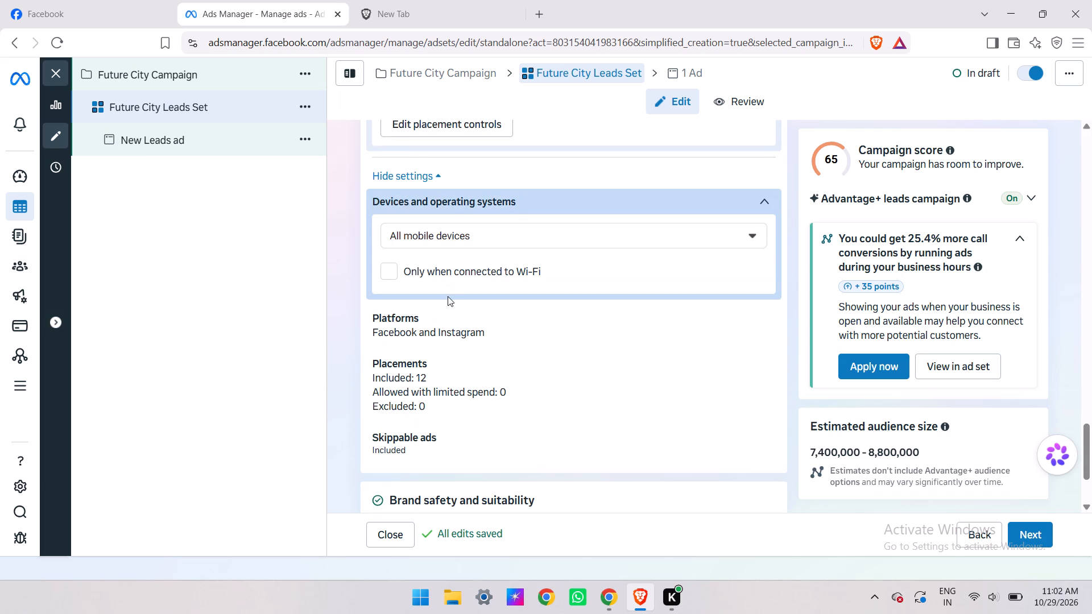
left_click(441, 242)
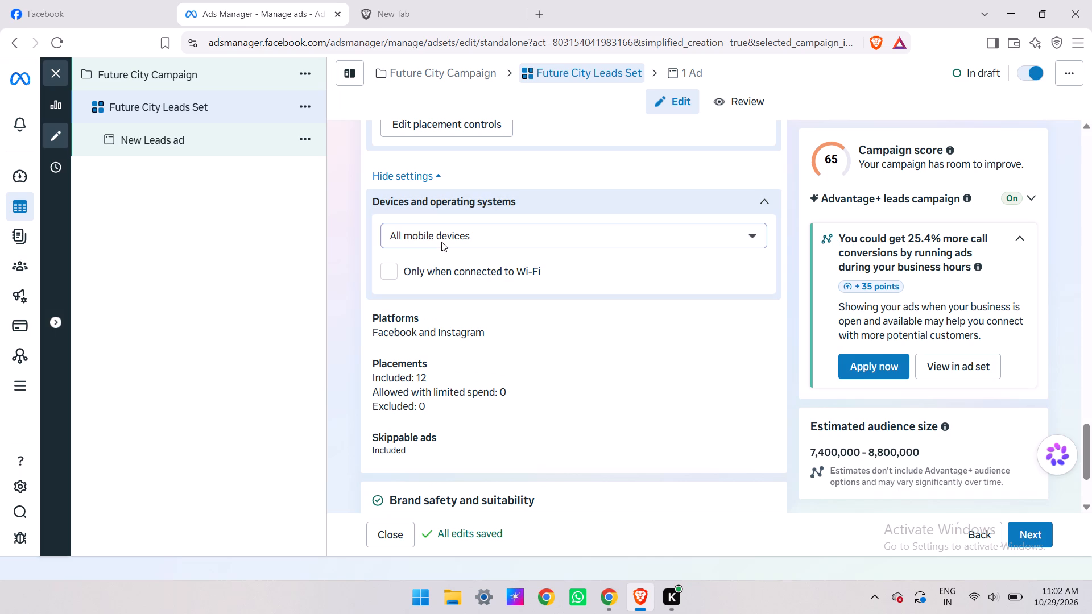
left_click(441, 242)
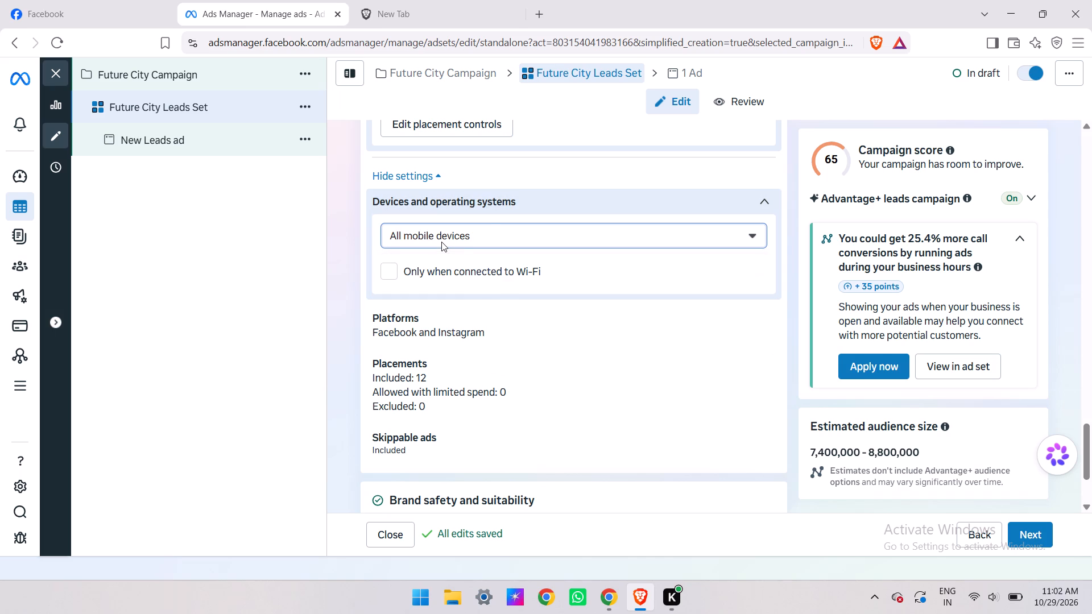
left_click(491, 209)
scroll(491, 209, "down", 1)
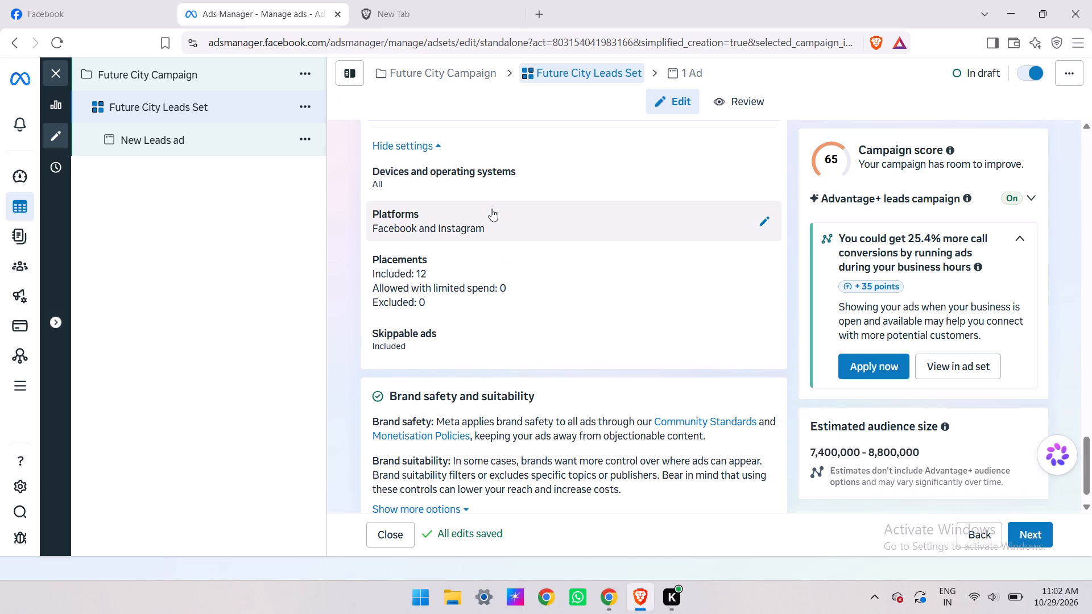
left_click(506, 181)
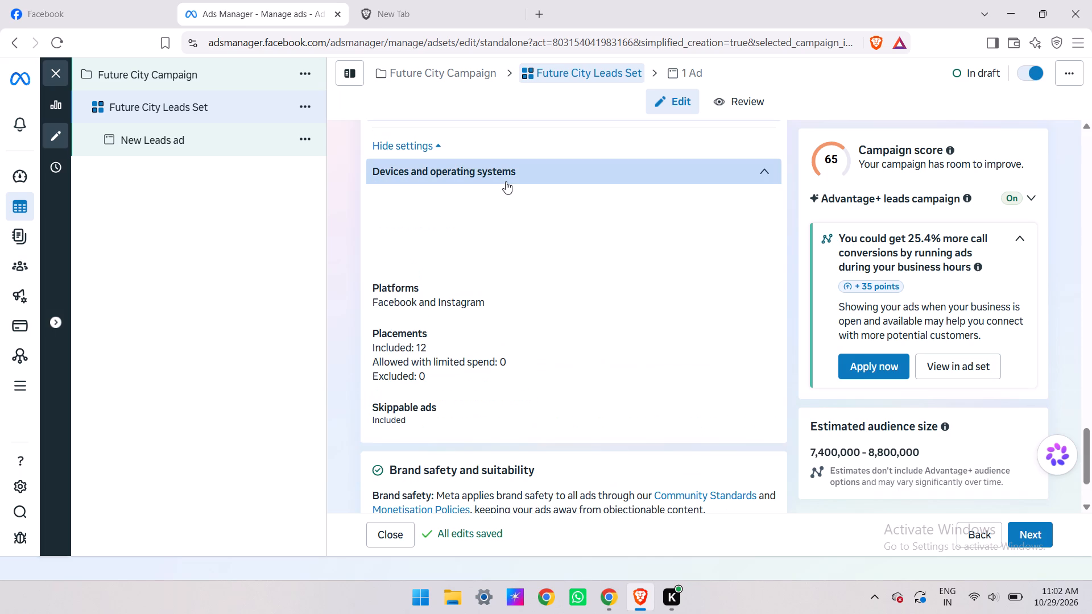
left_click(506, 181)
Go back up through the ad set to review its performance goal, Facebook Page and value rules.
scroll(506, 181, "down", 2)
scroll(506, 181, "up", 4)
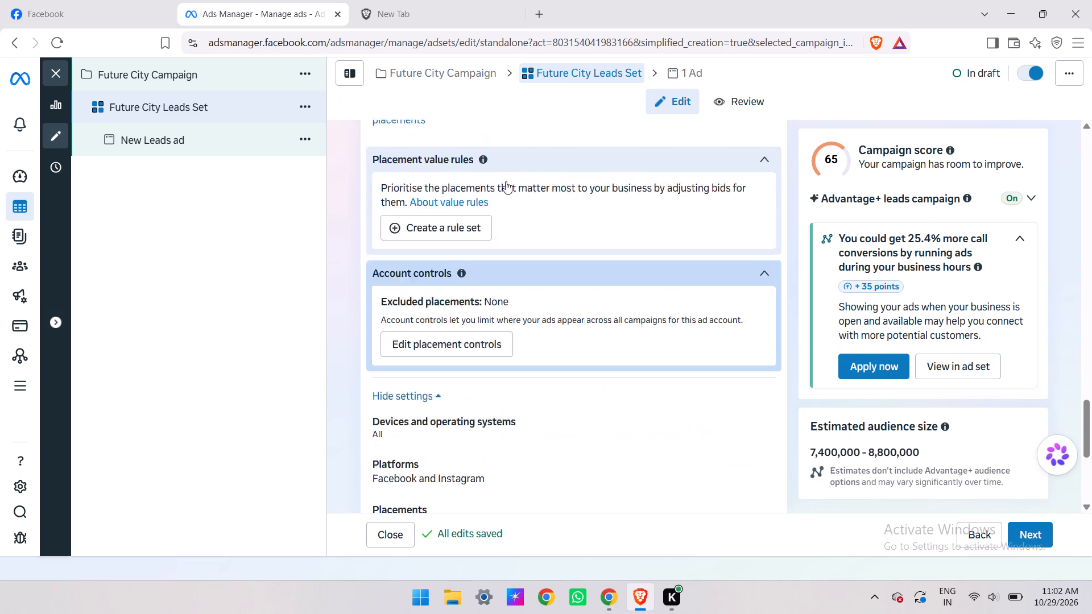
scroll(506, 181, "up", 9)
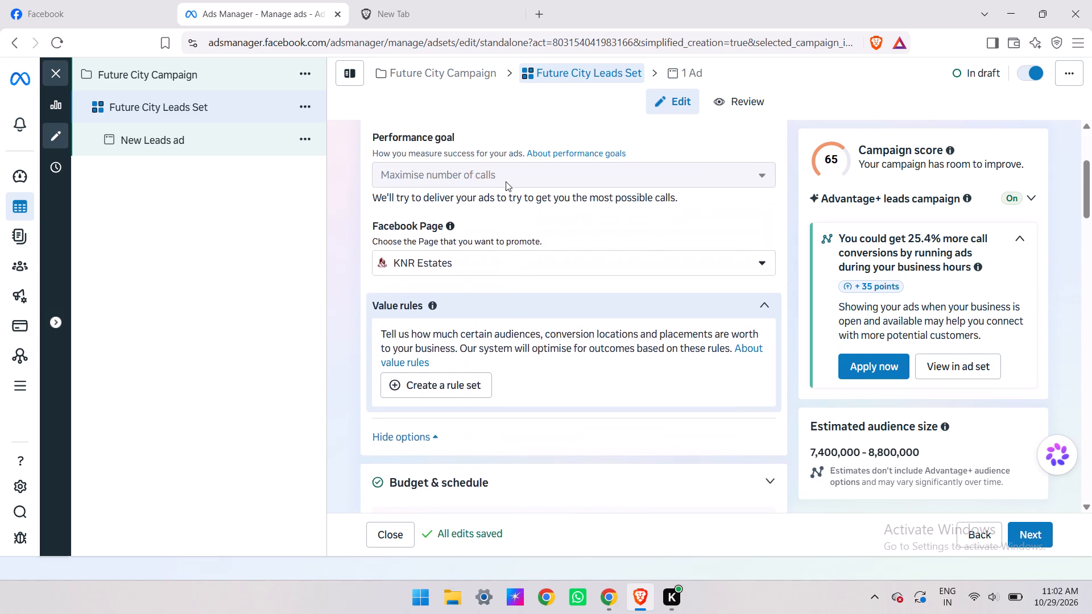
Review the ad set's campaign score details, expanding the Advantage+ leads campaign checks and viewing the business-hours recommendation in the ad set.
scroll(506, 181, "up", 3)
scroll(506, 181, "down", 6)
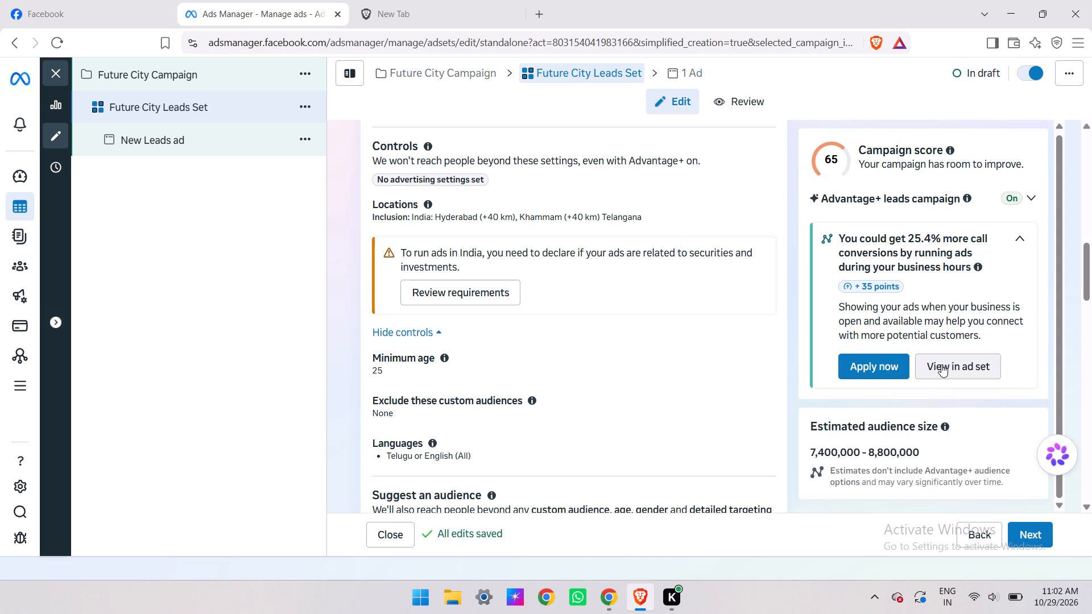
left_click(1016, 197)
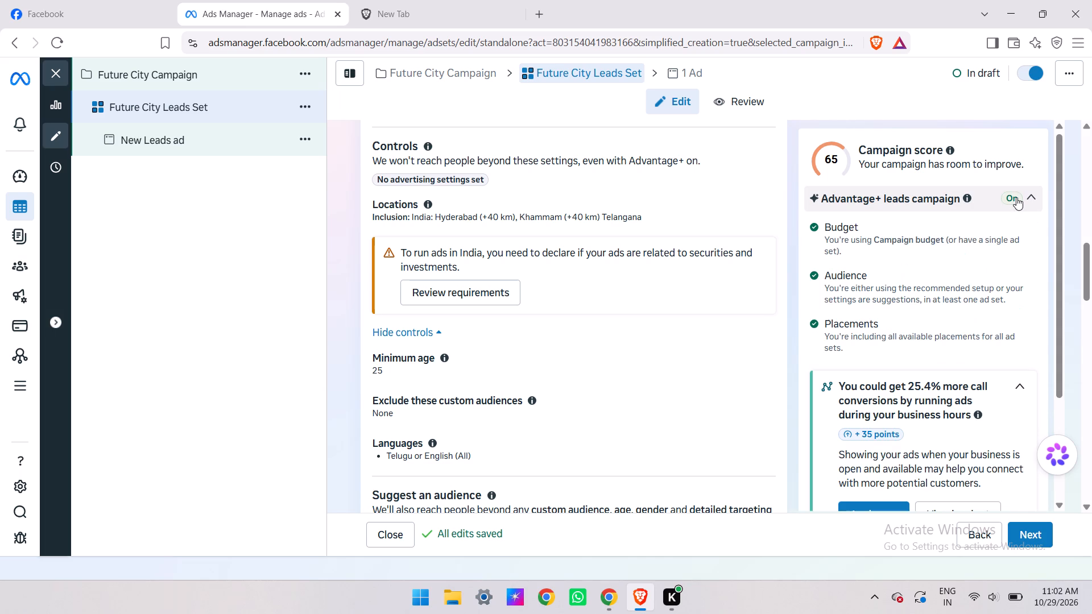
scroll(1016, 197, "down", 2)
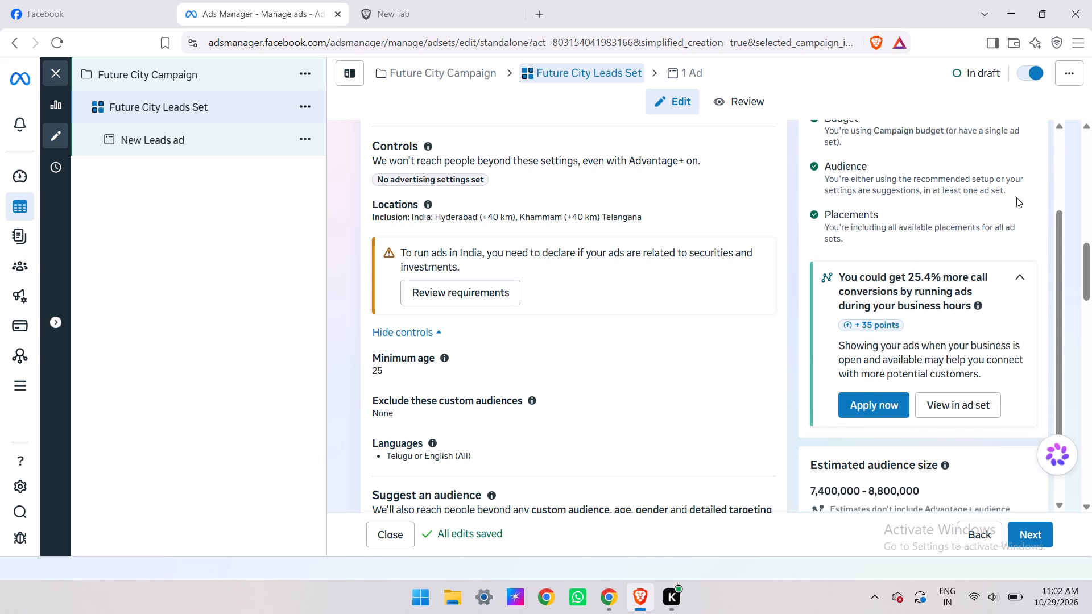
scroll(1016, 197, "up", 1)
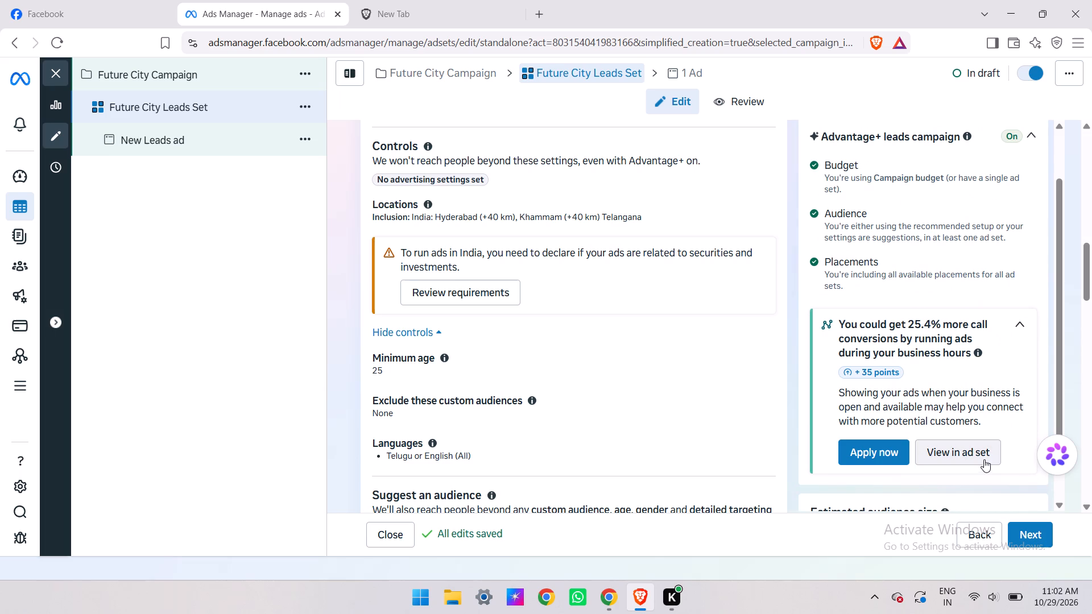
left_click(984, 461)
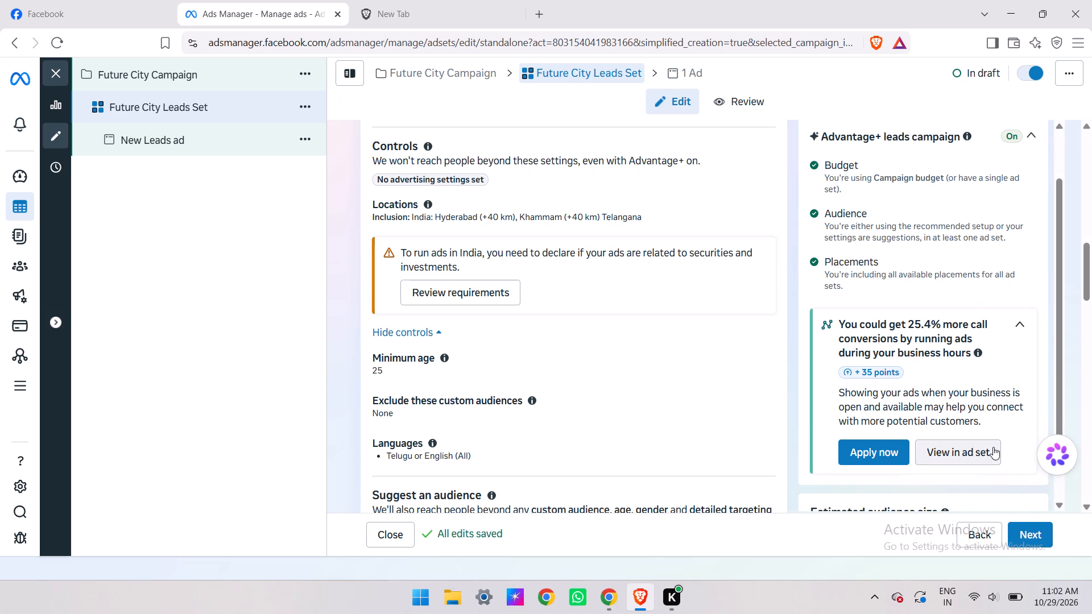
left_click(993, 447)
scroll(618, 388, "down", 5)
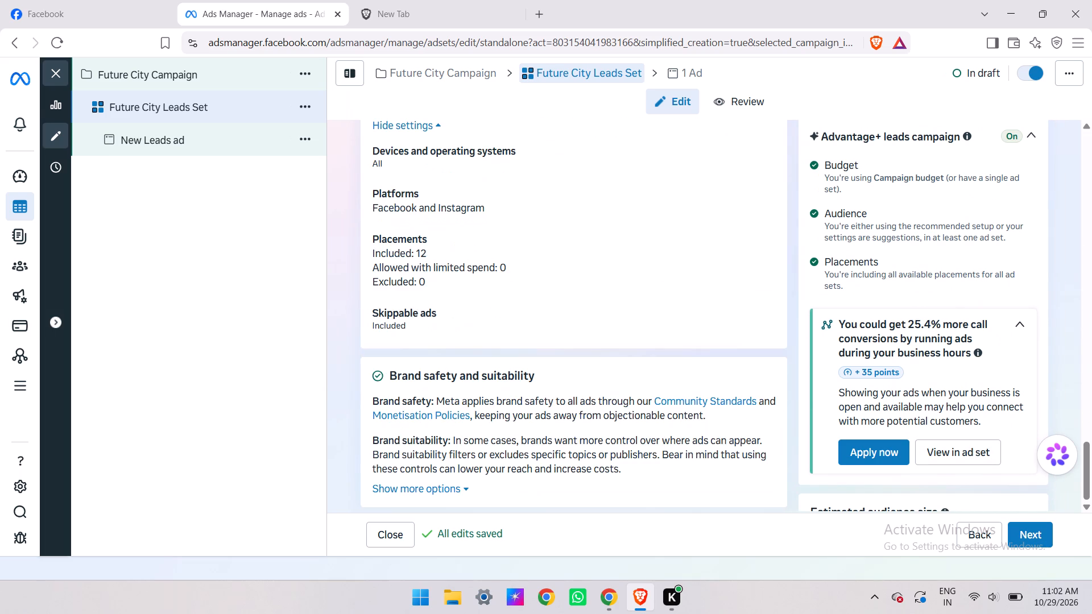
scroll(618, 388, "down", 2)
scroll(618, 388, "up", 5)
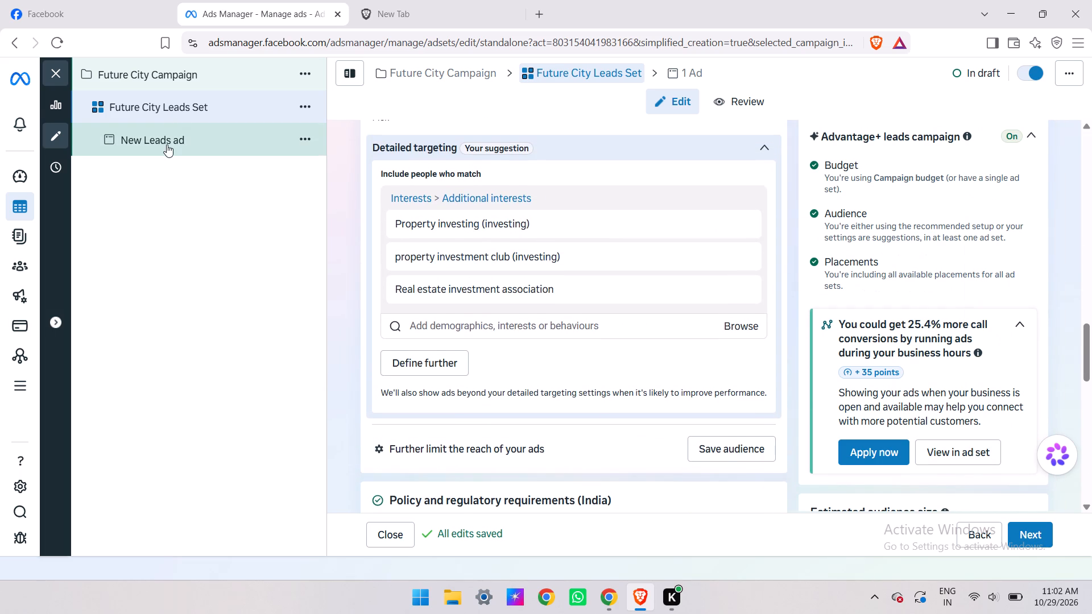
Open the New Leads ad and rename it "Future City Ad".
left_click(167, 144)
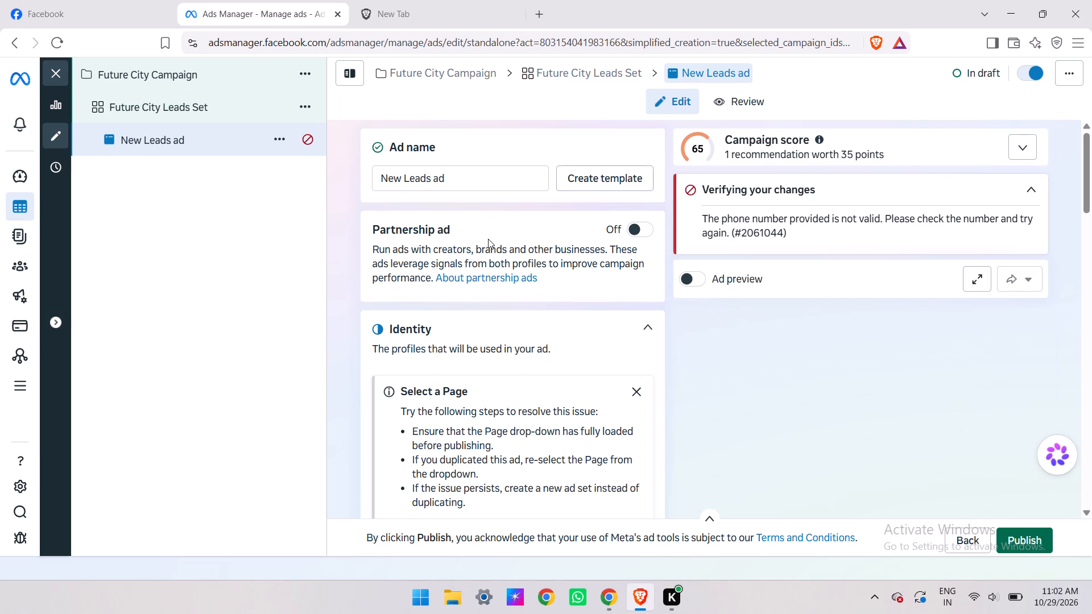
left_click_drag(495, 181, 333, 177)
key("BackSpace")
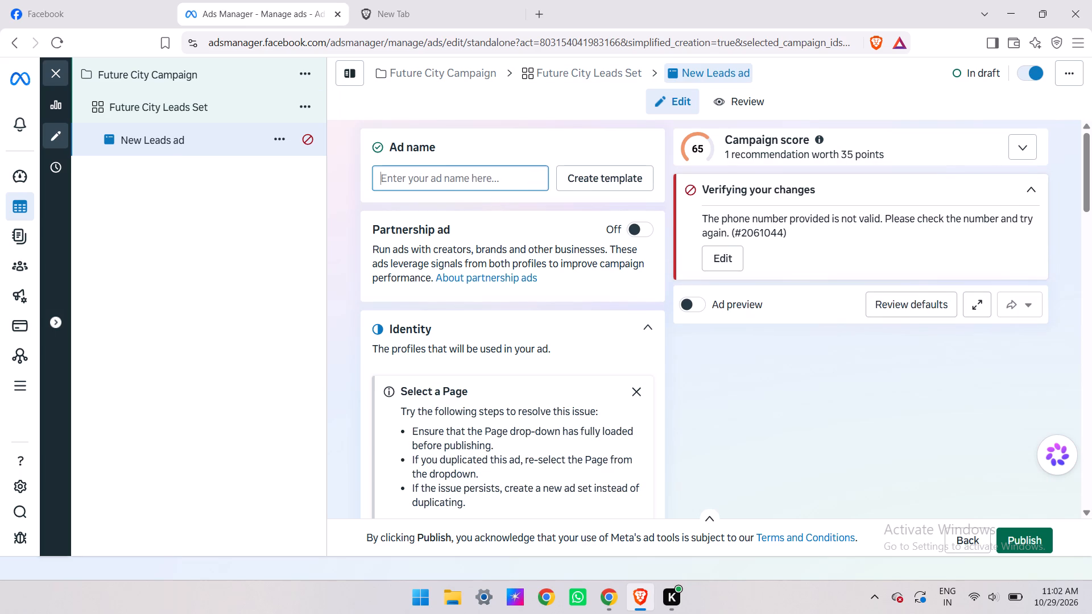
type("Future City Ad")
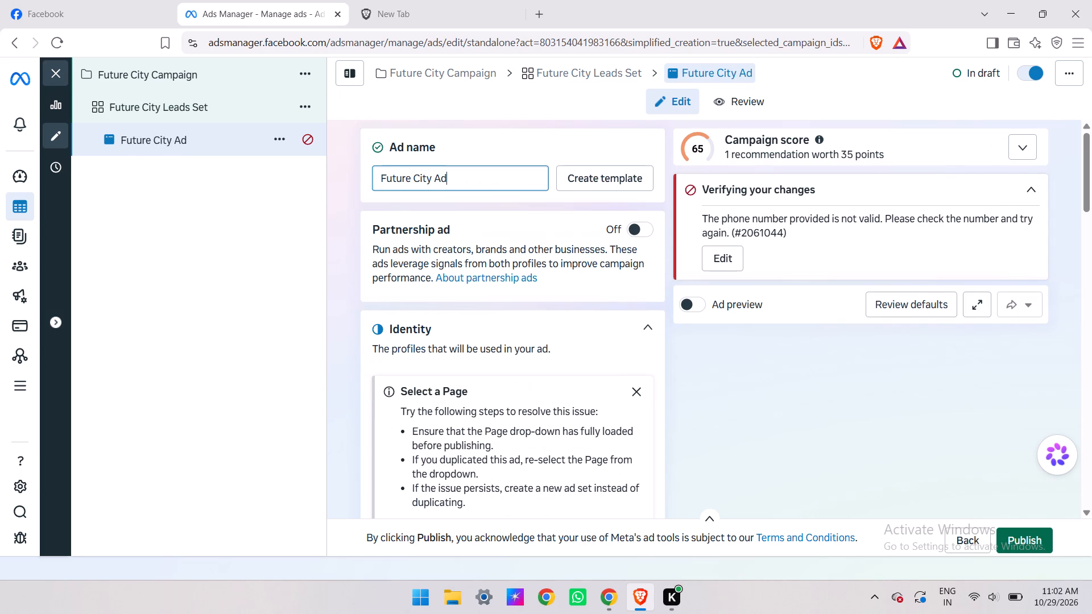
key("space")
Dismiss the Select a Page notice in the ad's Identity section and try to choose its Facebook Page there.
scroll(504, 310, "down", 1)
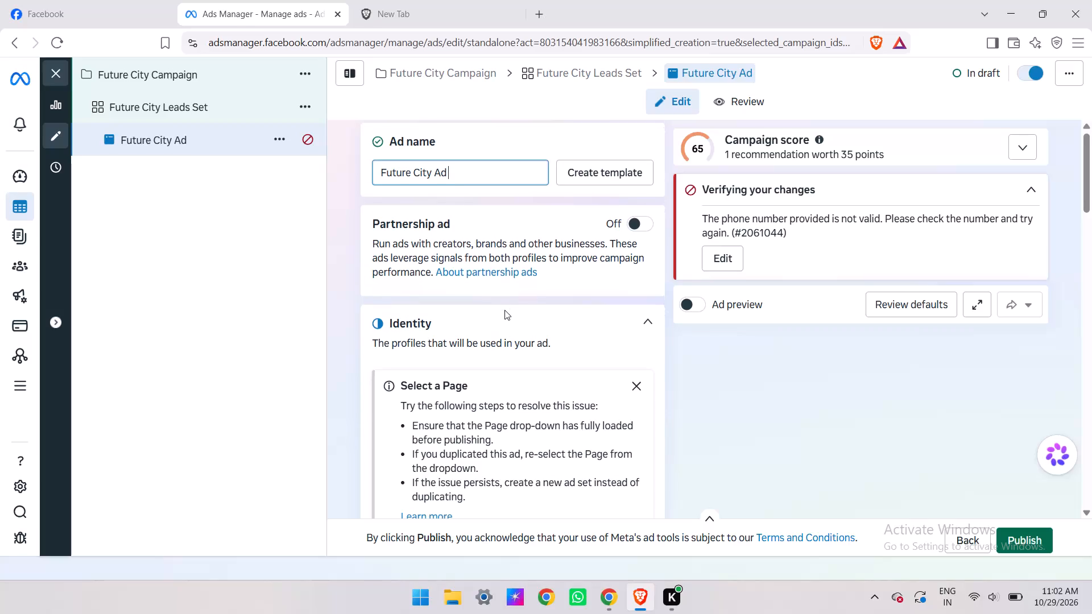
scroll(504, 310, "down", 1)
scroll(562, 315, "down", 2)
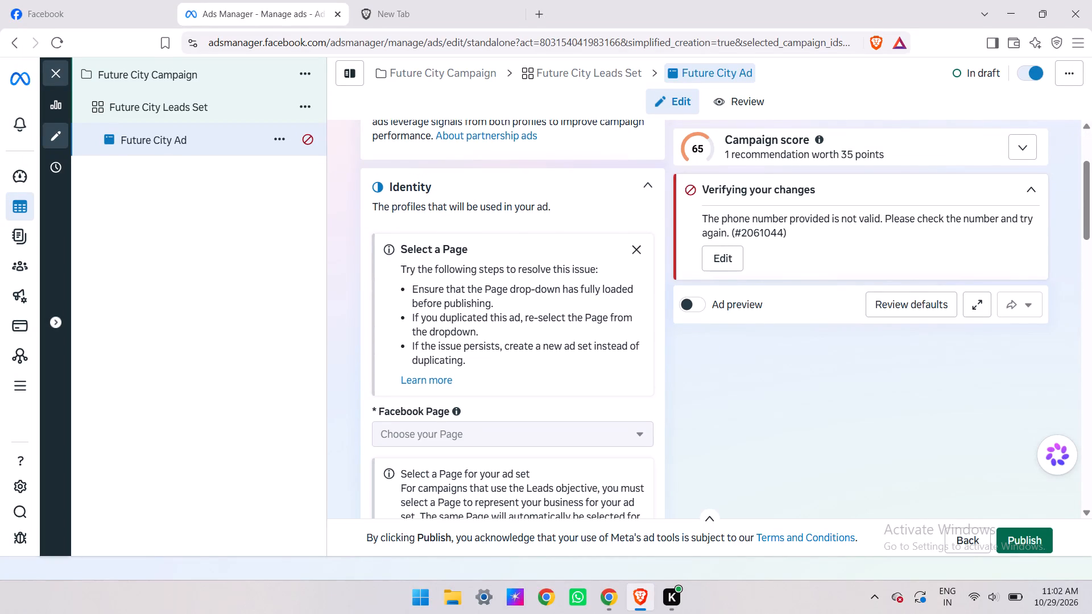
left_click(638, 244)
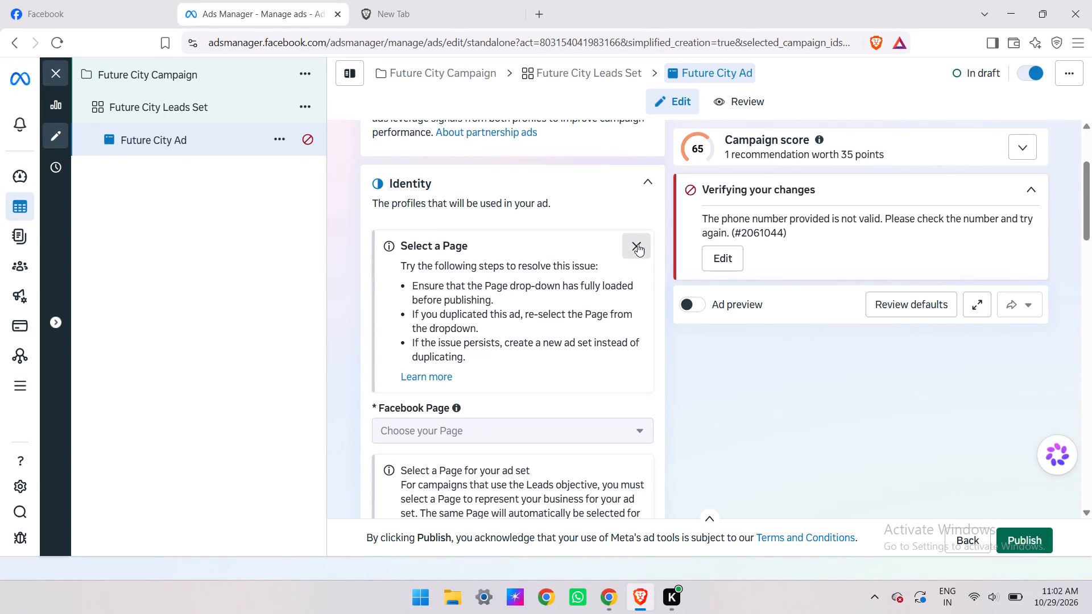
scroll(560, 279, "down", 1)
left_click(594, 204)
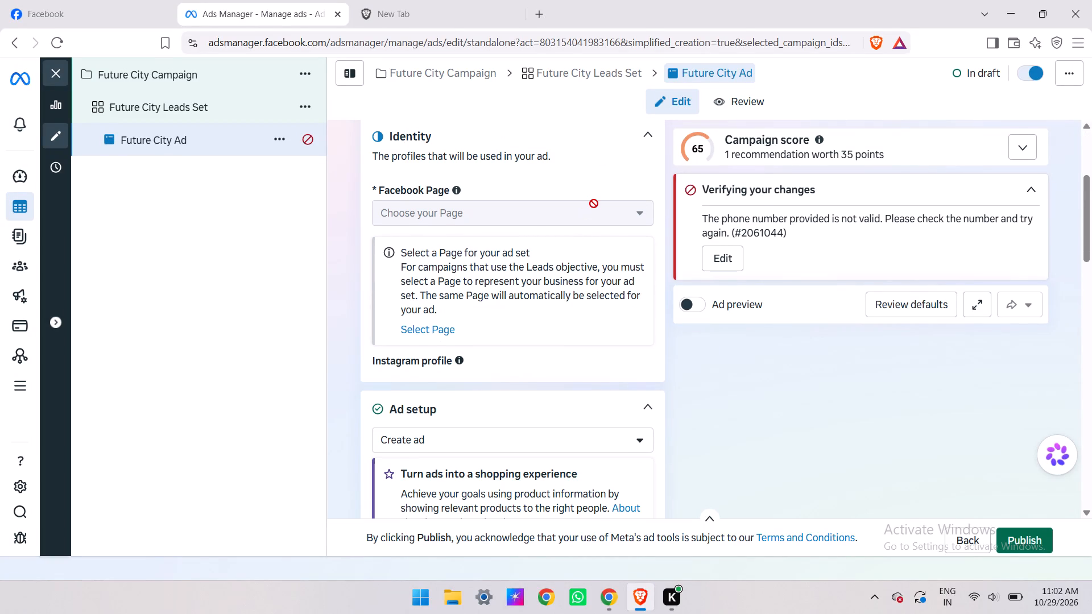
left_click(500, 165)
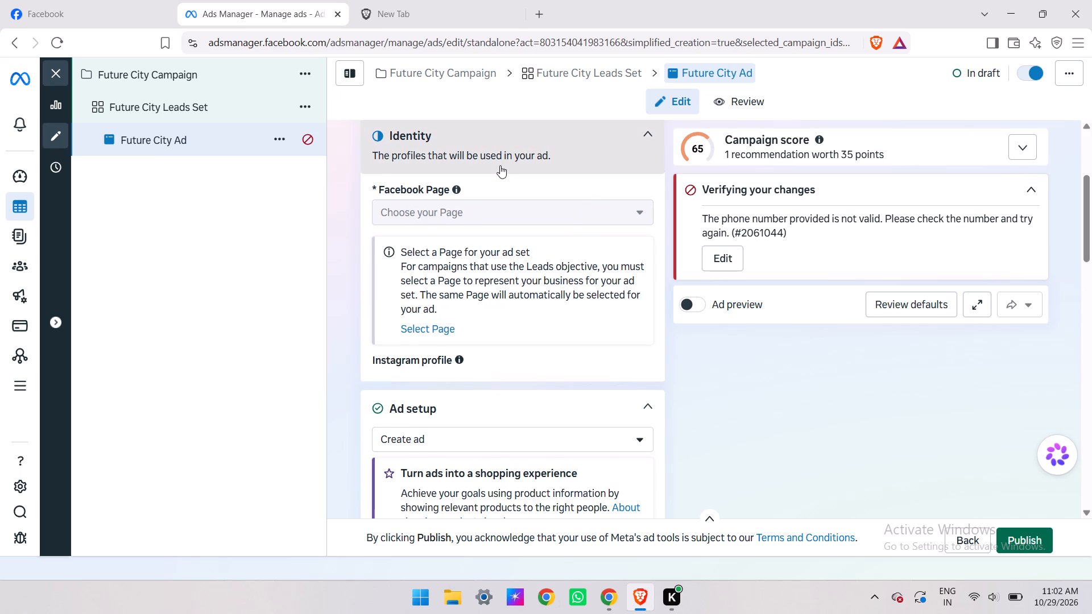
left_click(537, 238)
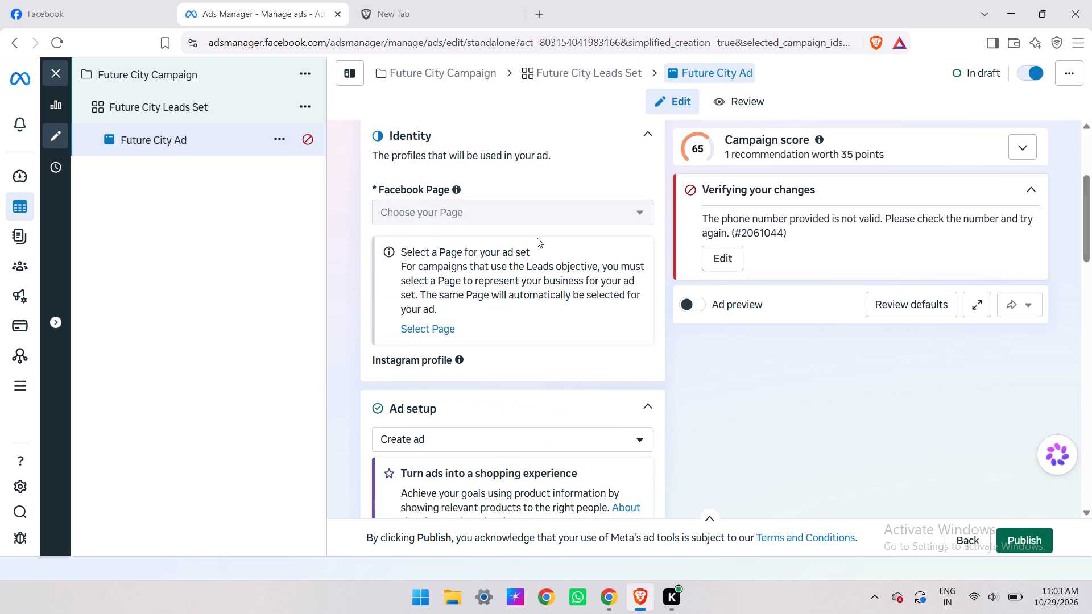
Follow the ad's Select Page link to the ad set, reselect KNR Estates as the Facebook Page, and return to Future City Ad.
left_click(441, 331)
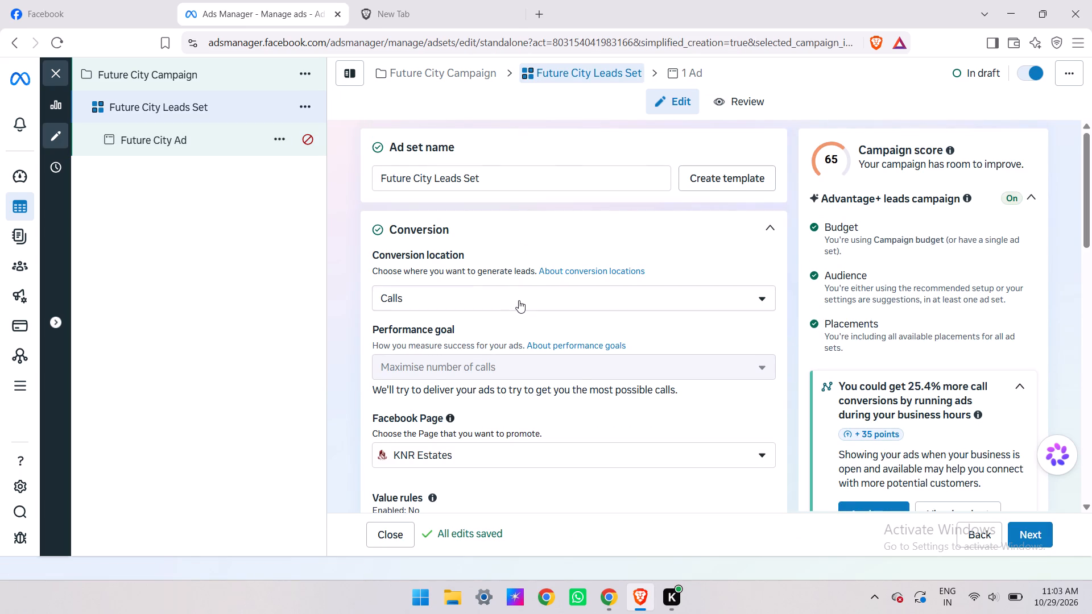
scroll(519, 300, "down", 1)
scroll(519, 300, "up", 1)
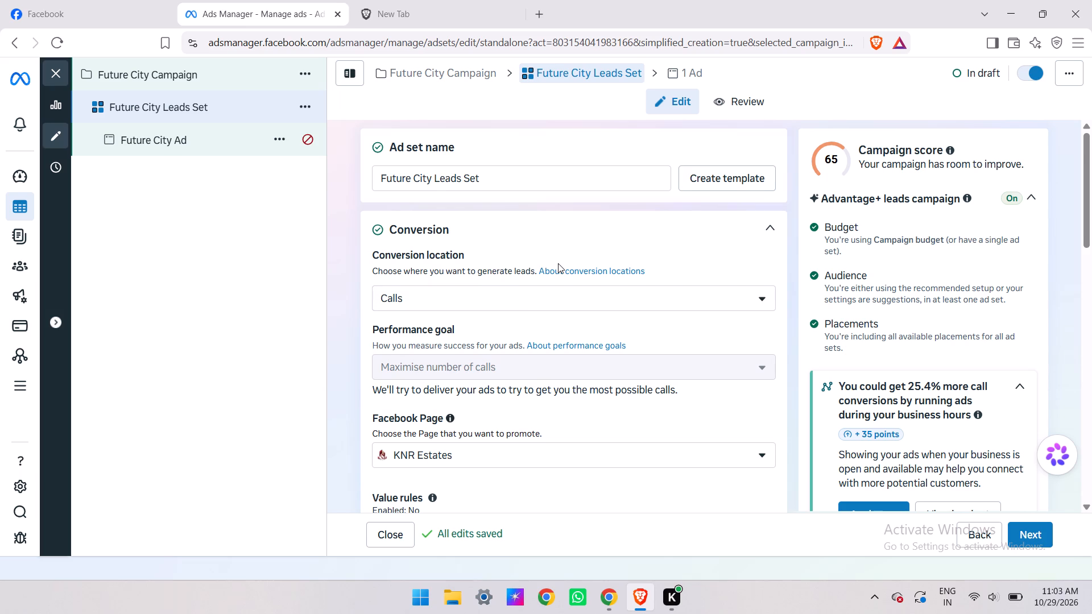
scroll(558, 263, "down", 2)
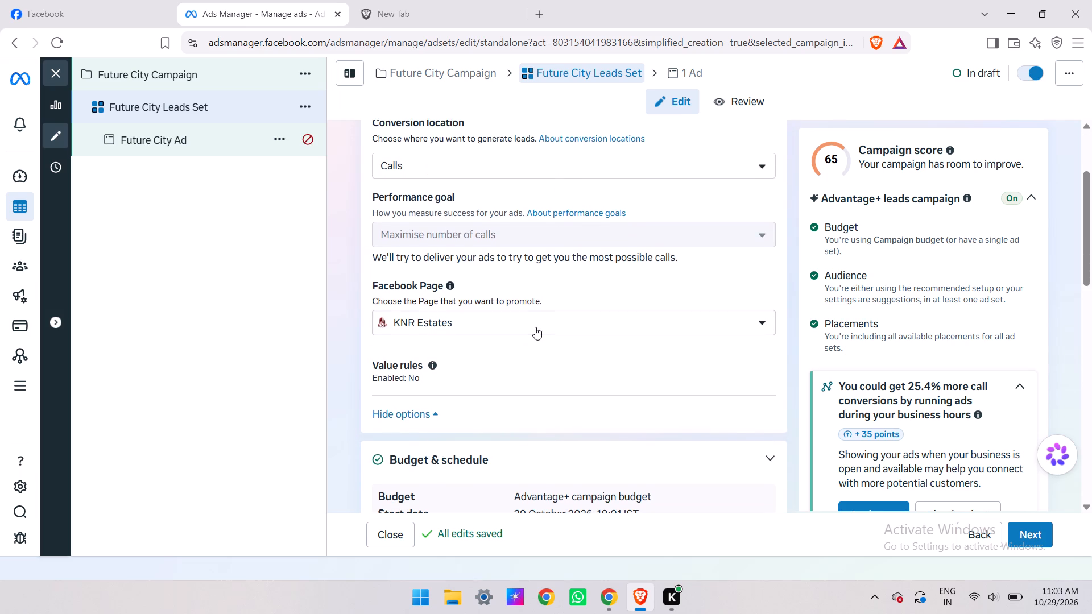
left_click(535, 327)
left_click(504, 416)
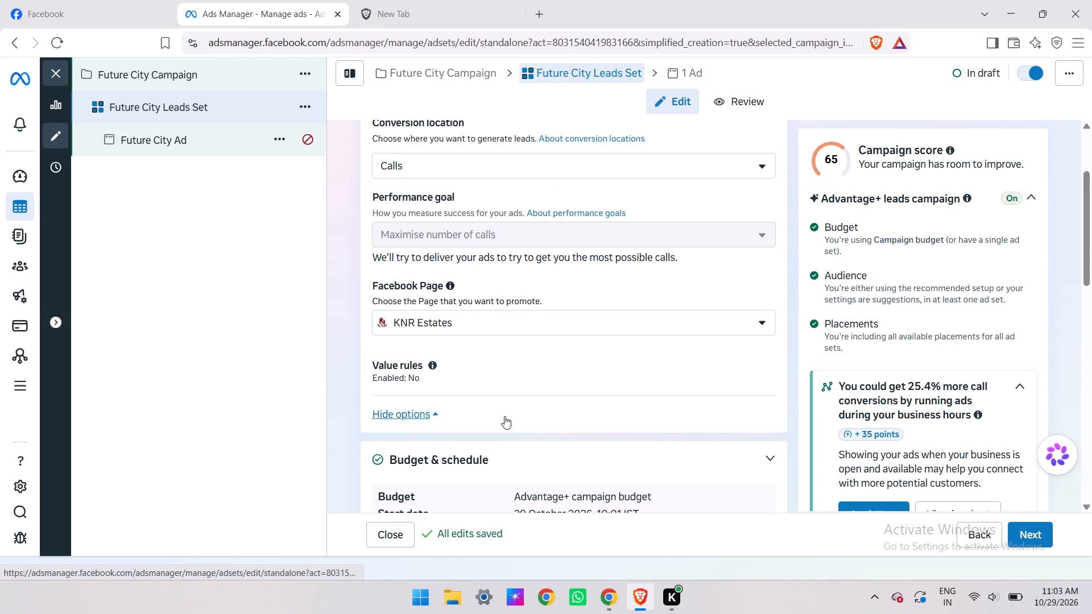
left_click(181, 137)
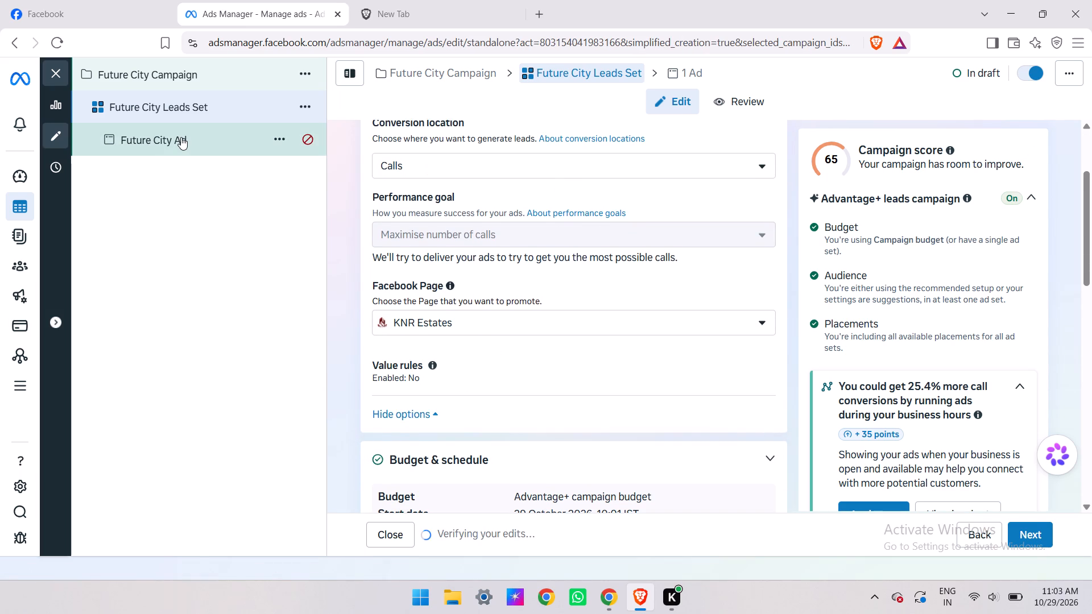
Connect the KNR Estates Page to the knrestates Instagram profile, leaving access to Instagram messages in Inbox off.
scroll(487, 360, "down", 2)
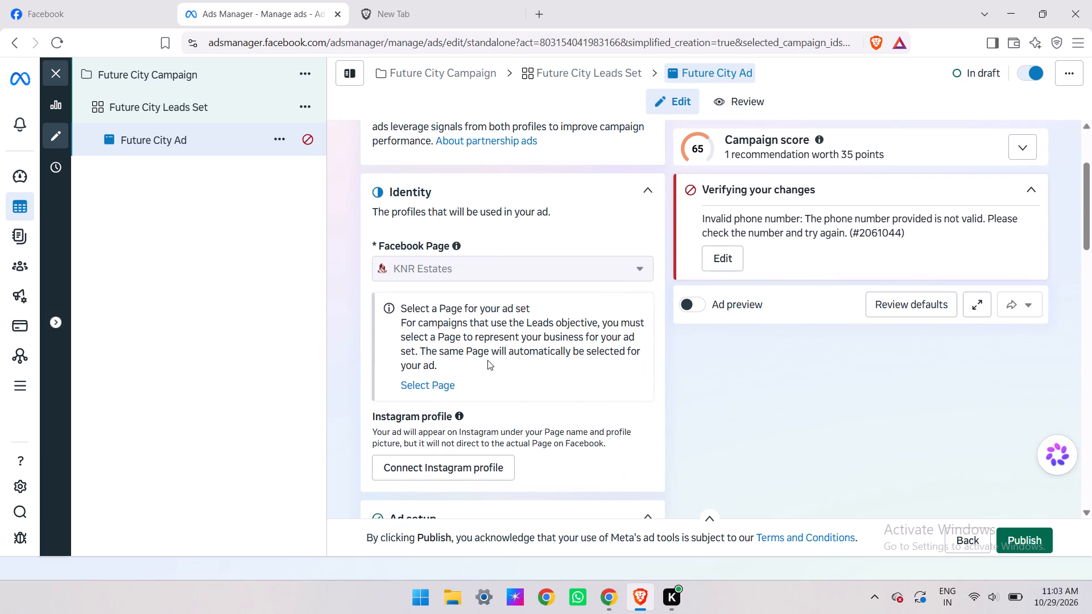
left_click_drag(446, 392, 528, 267)
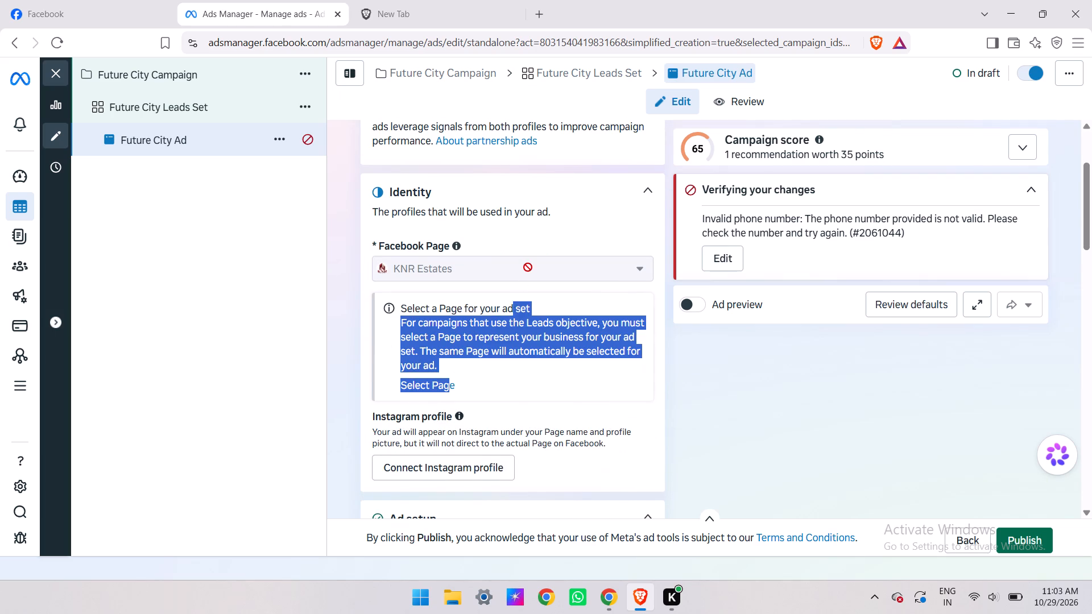
scroll(552, 410, "down", 1)
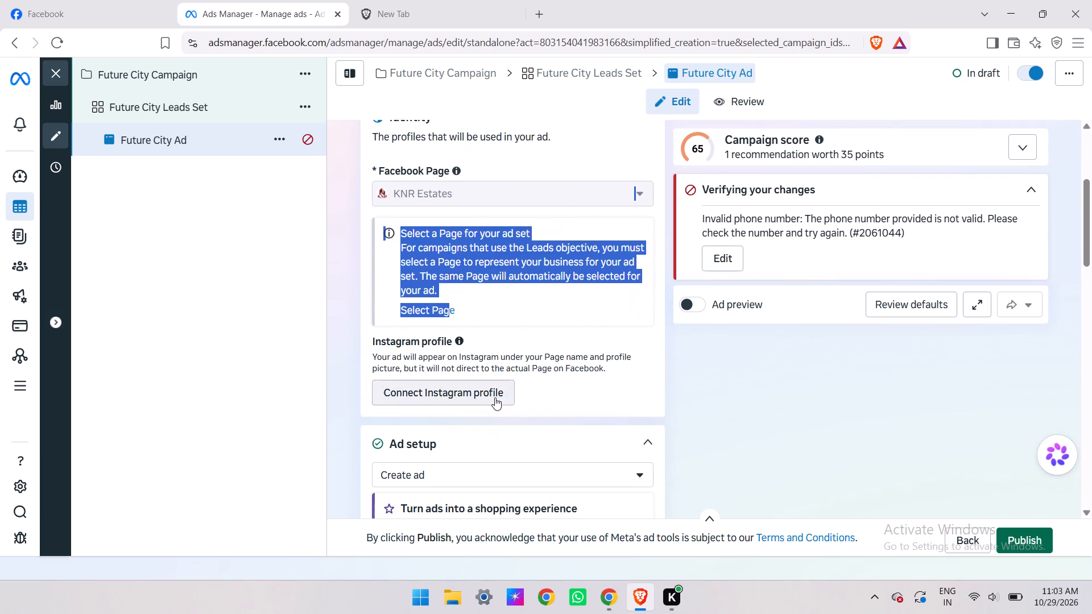
left_click(495, 397)
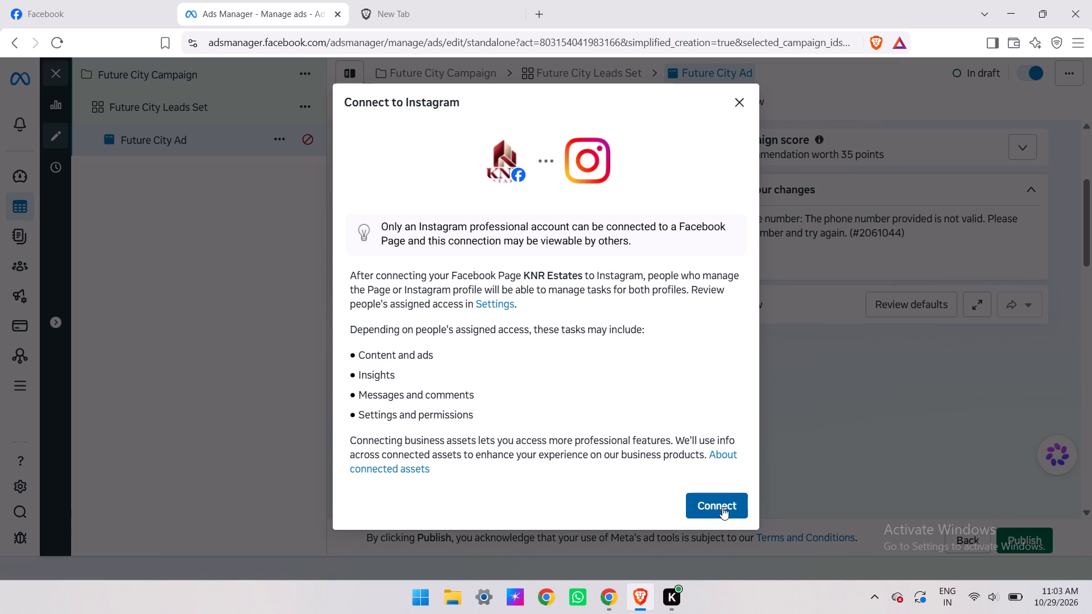
left_click(722, 507)
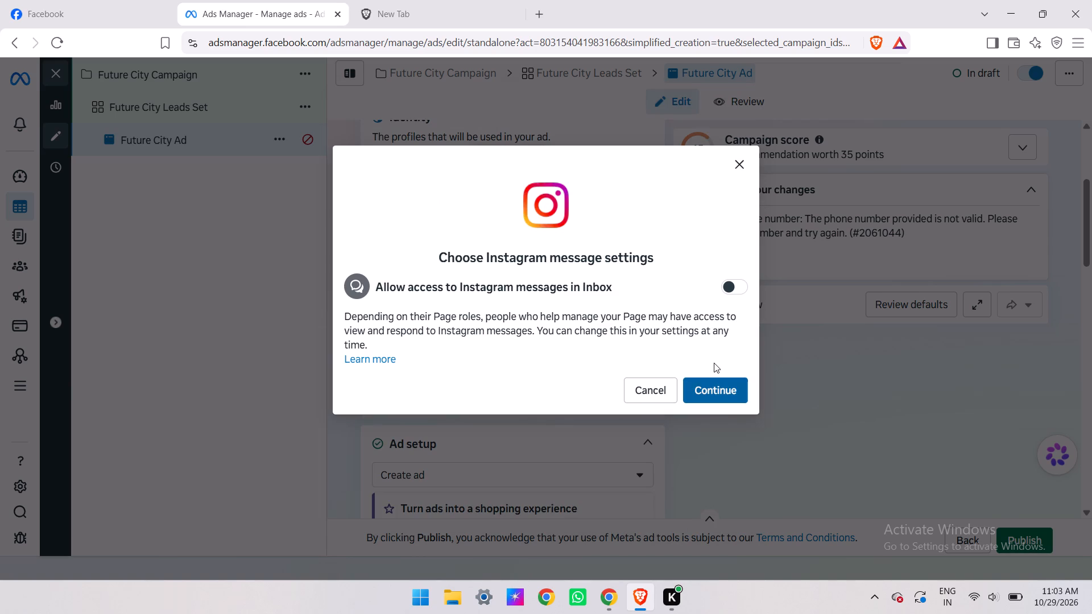
left_click(718, 393)
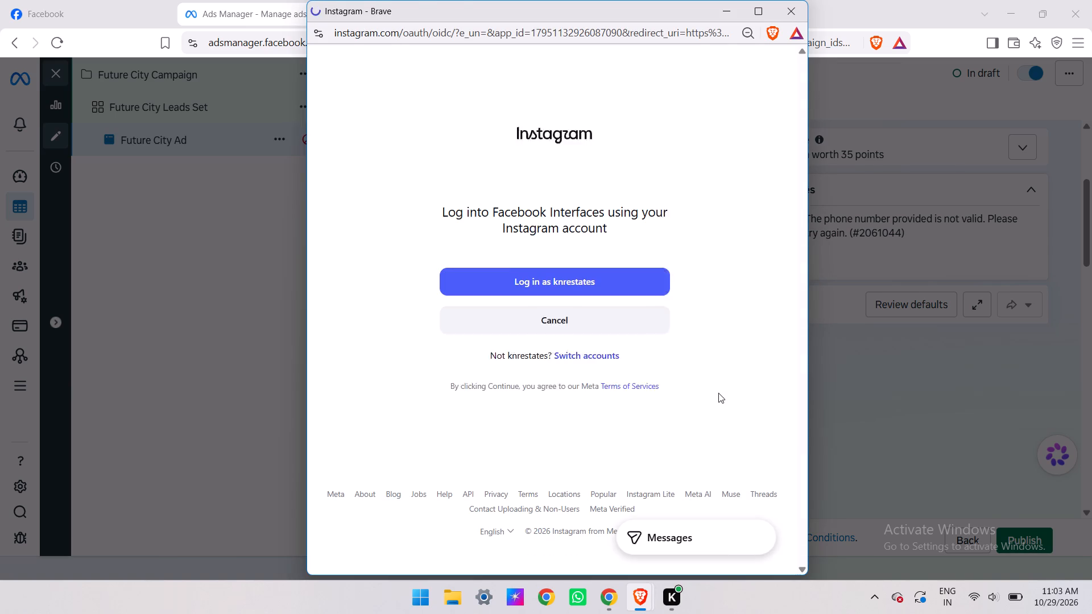
left_click(562, 303)
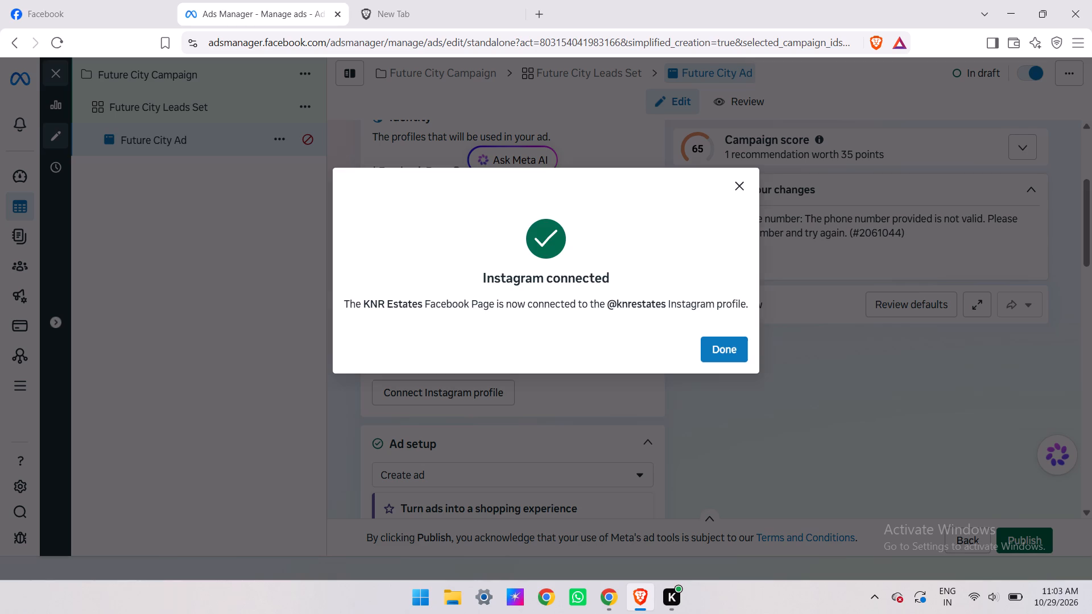
left_click(705, 352)
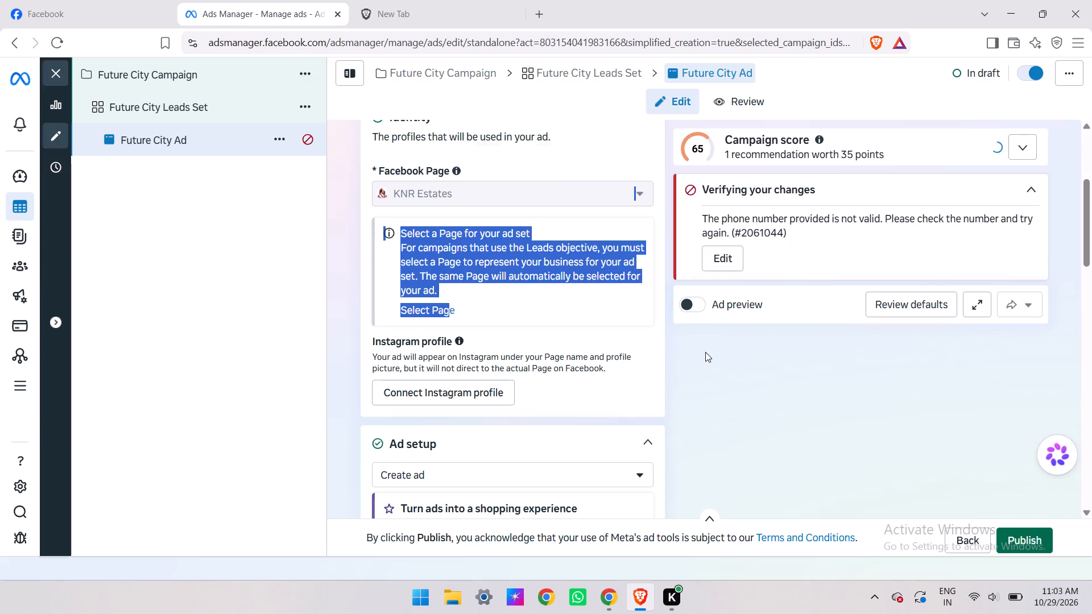
left_click(581, 367)
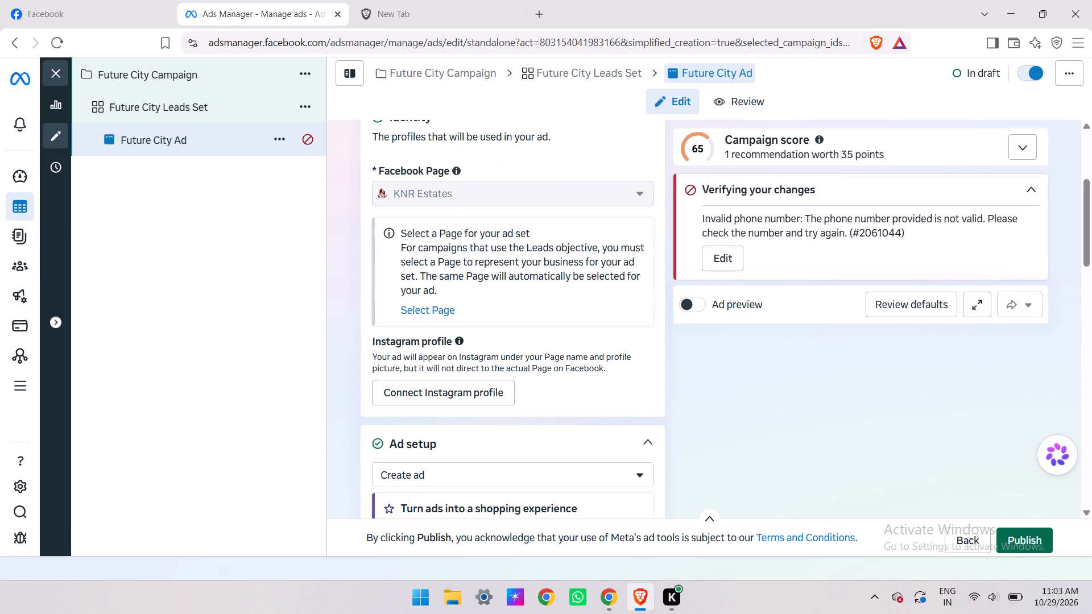
Go to the ad's invalid phone number in the Destination section and set its country code to +91 (India).
scroll(568, 323, "down", 2)
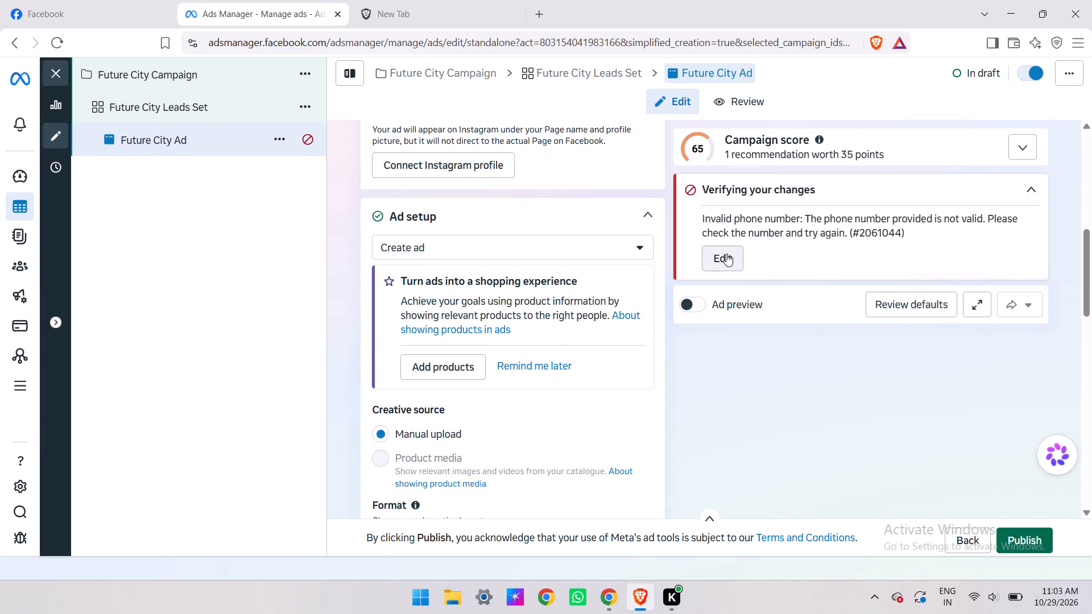
left_click(726, 254)
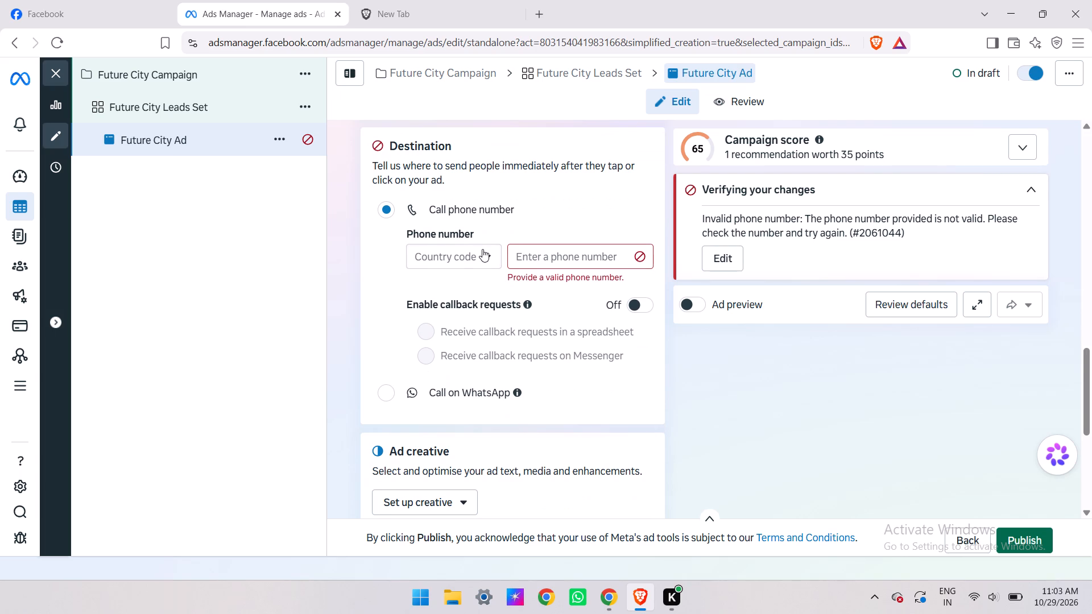
left_click(482, 249)
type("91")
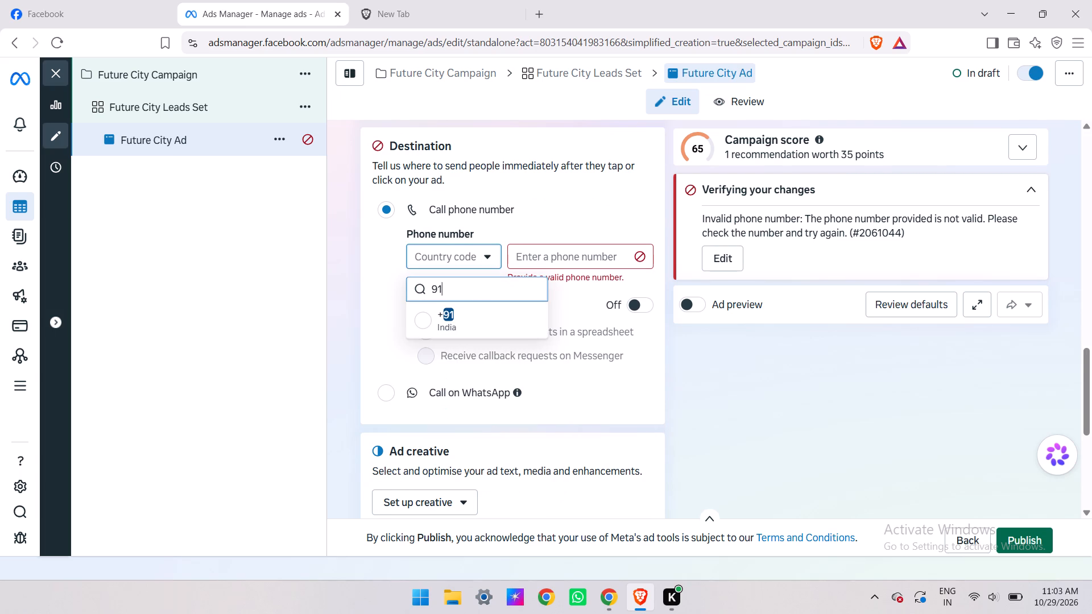
left_click(477, 330)
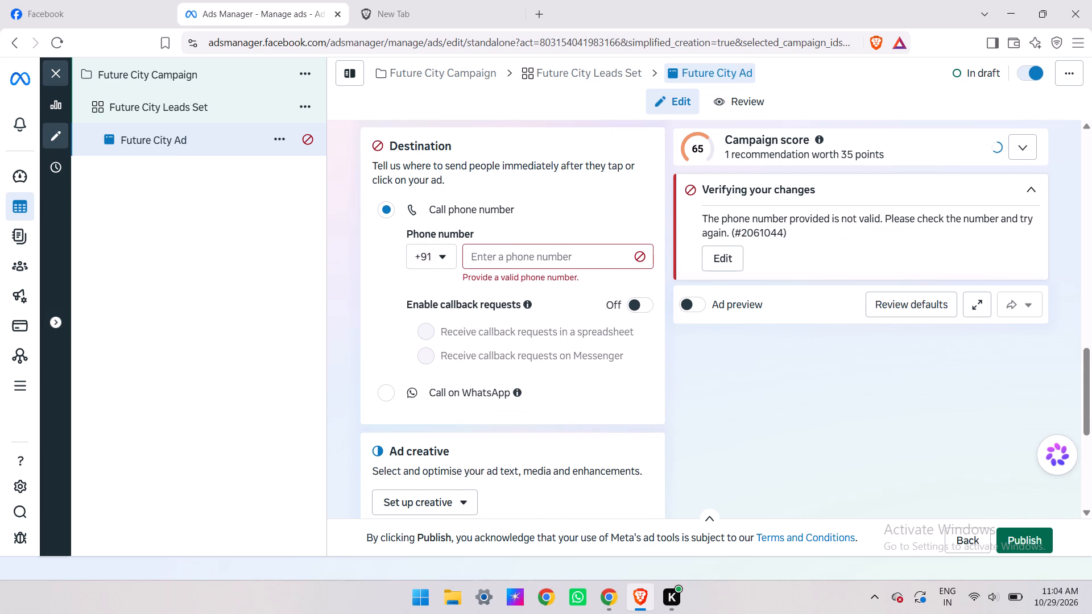
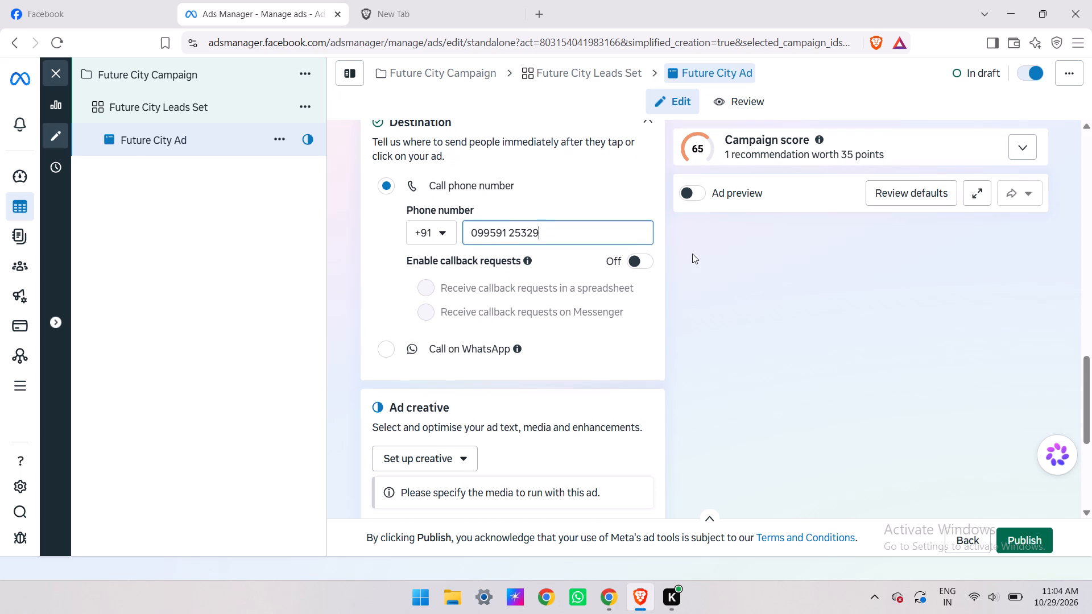
Review Future City Ad from its call destination and creative sections back up to its name, partnership and identity settings.
scroll(548, 360, "down", 1)
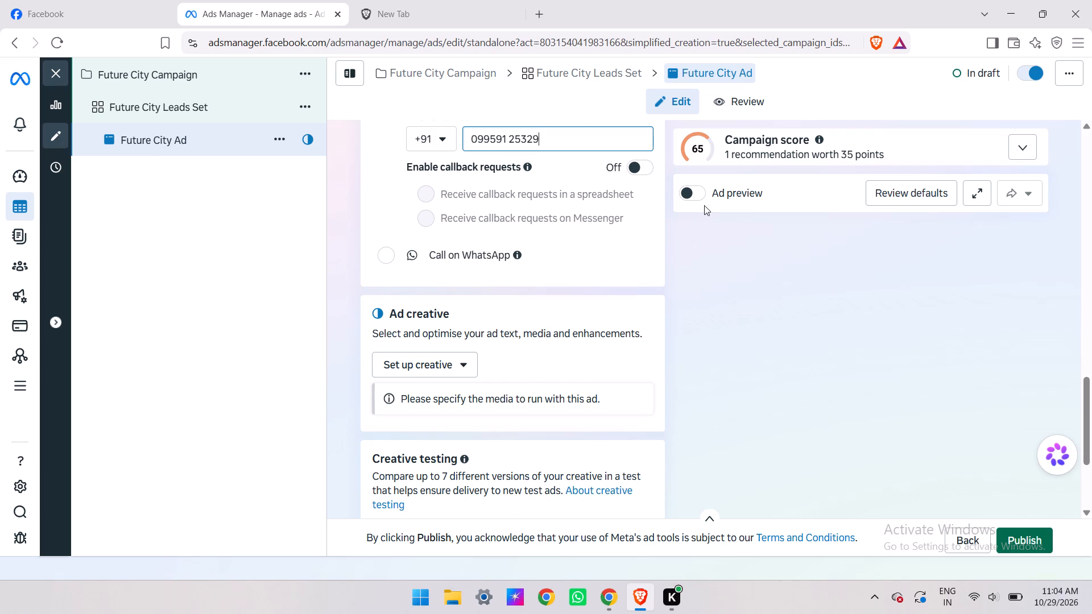
scroll(516, 380, "down", 2)
scroll(516, 380, "up", 7)
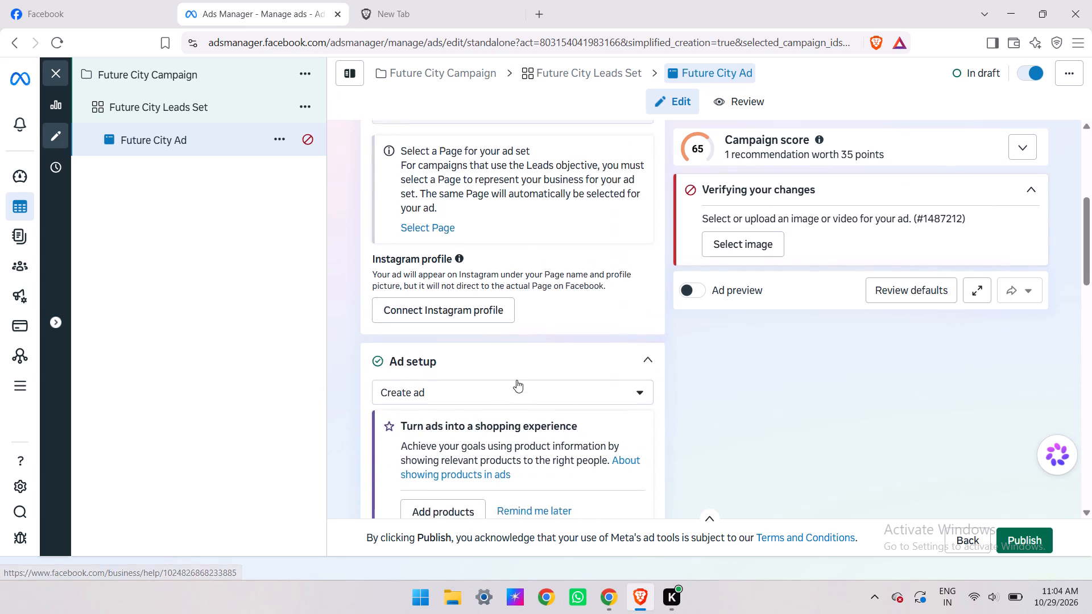
scroll(516, 380, "up", 2)
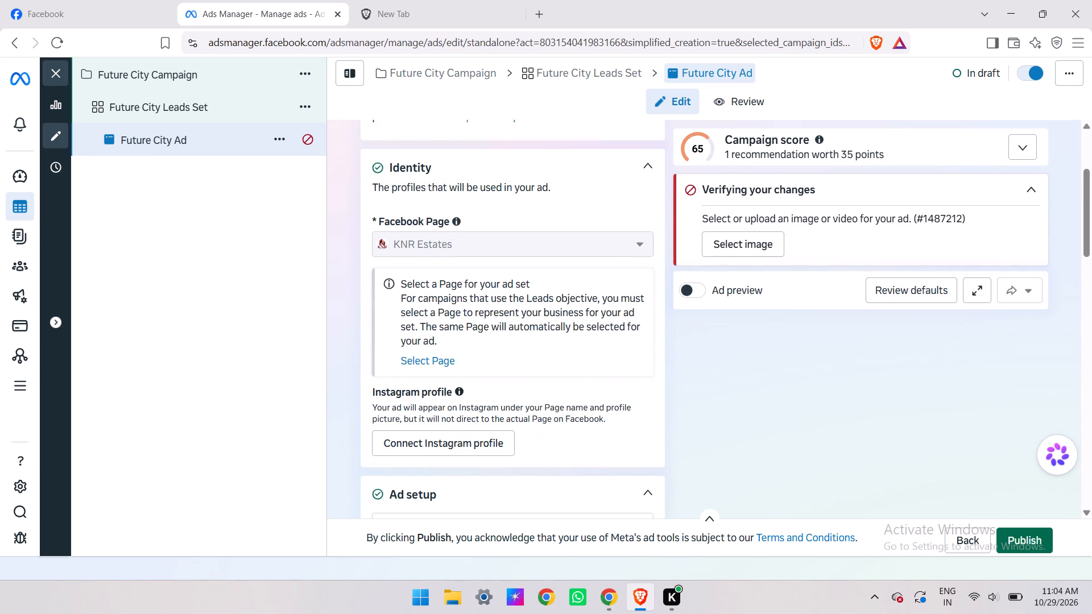
scroll(516, 380, "up", 5)
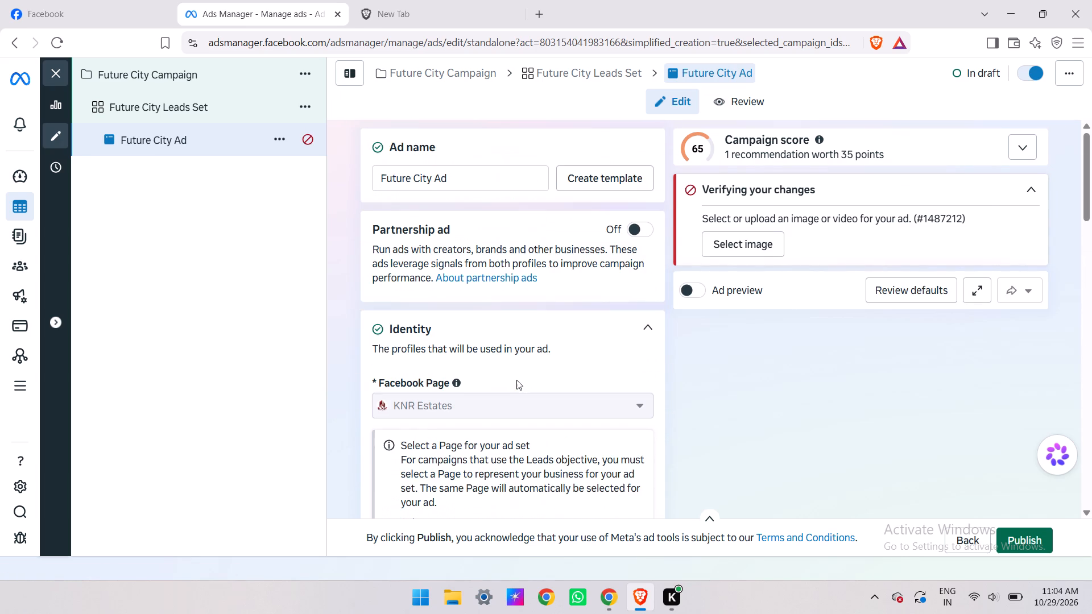
scroll(516, 380, "down", 2)
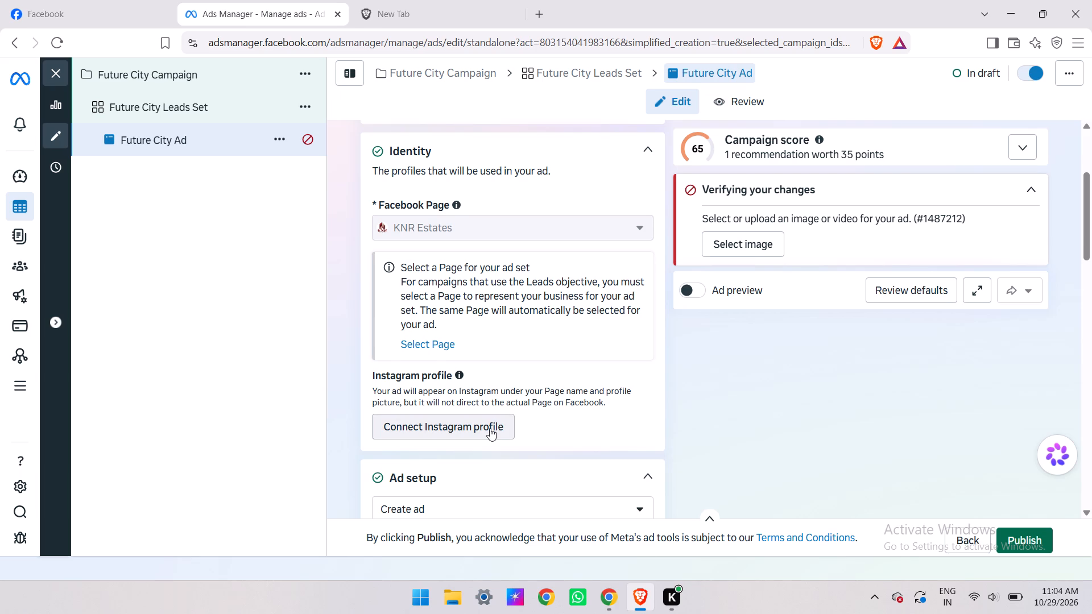
left_click(187, 114)
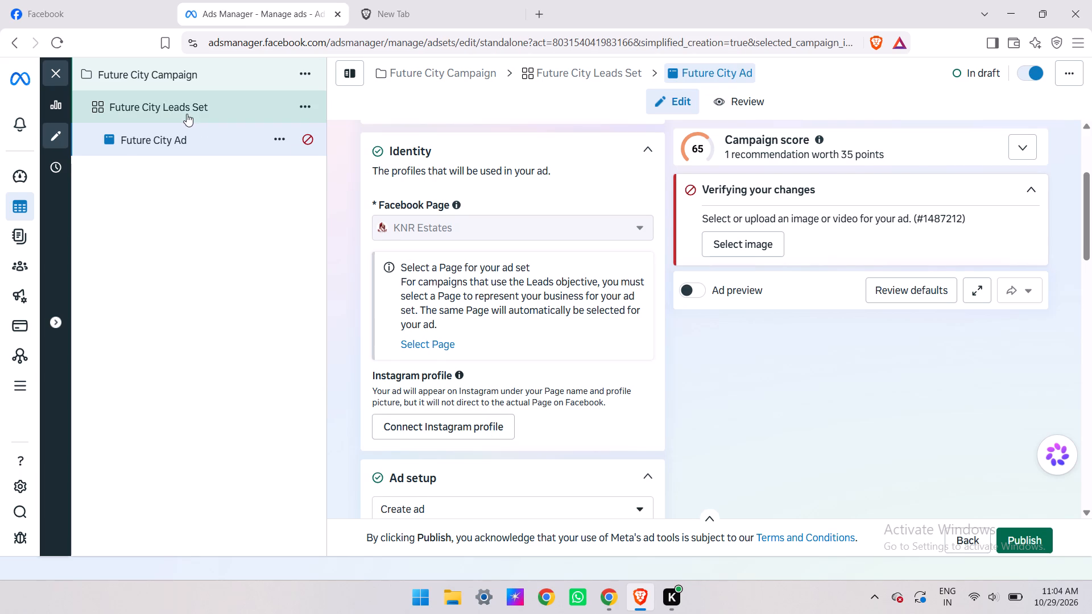
left_click(189, 130)
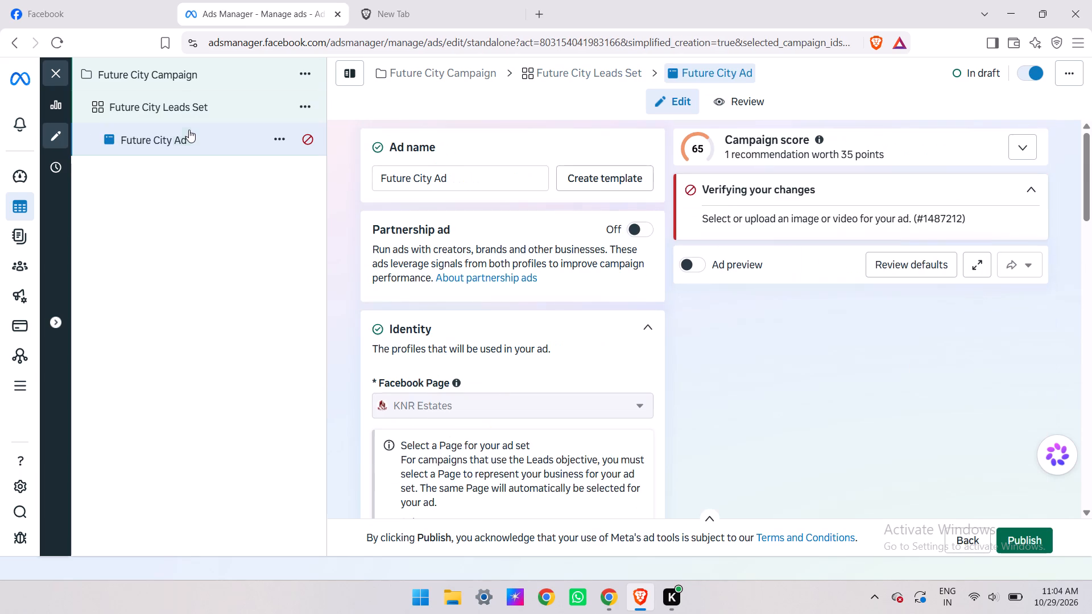
Connect the KNR Estates Facebook Page to its Instagram profile, leaving access to Instagram messages in Inbox off.
scroll(540, 307, "down", 2)
left_click(478, 408)
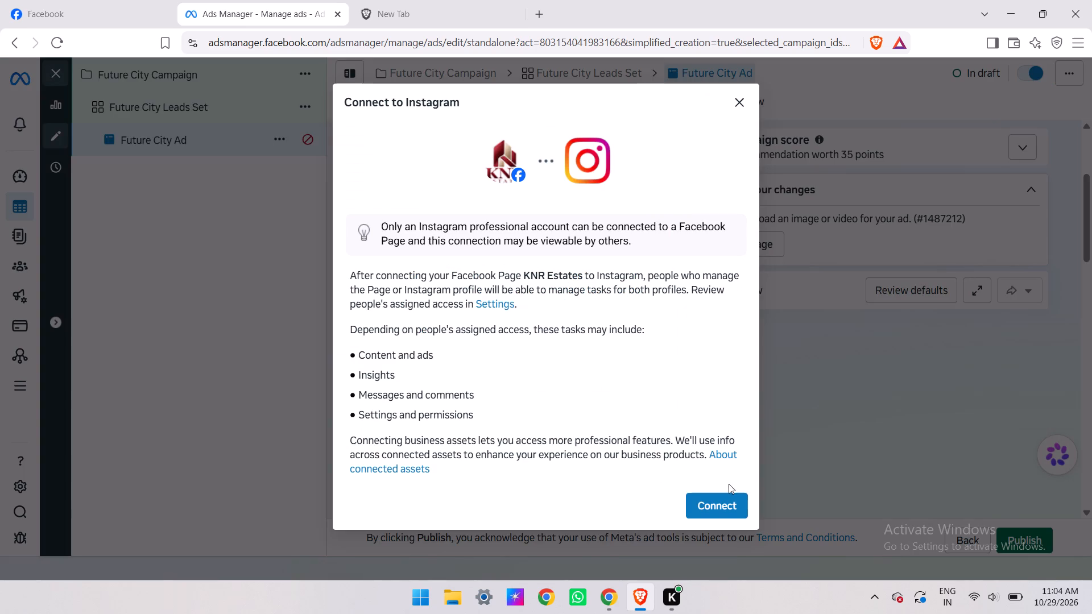
left_click(744, 510)
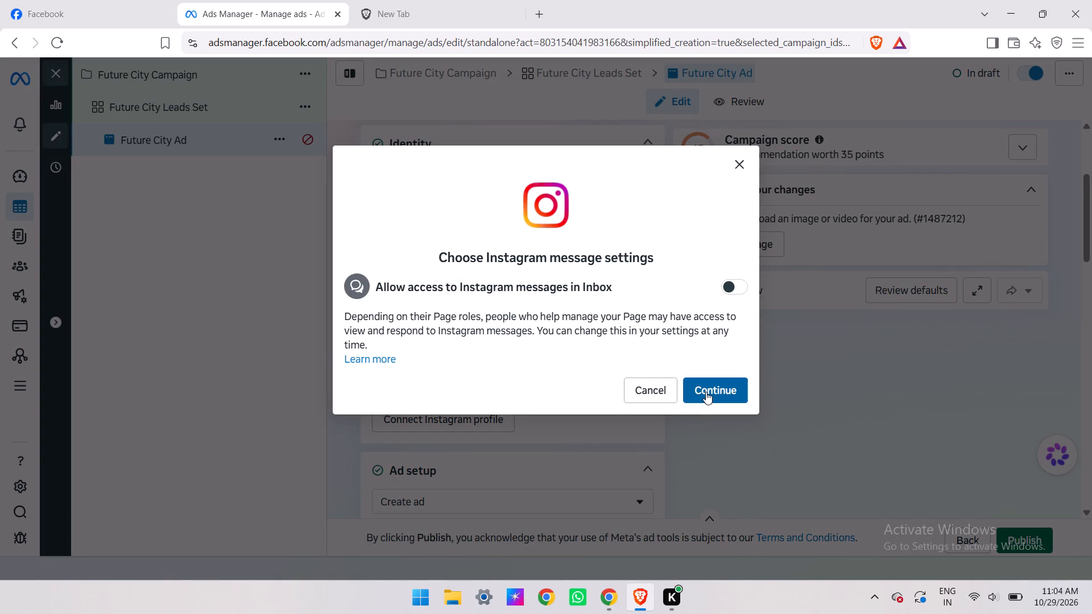
left_click(731, 279)
left_click(733, 286)
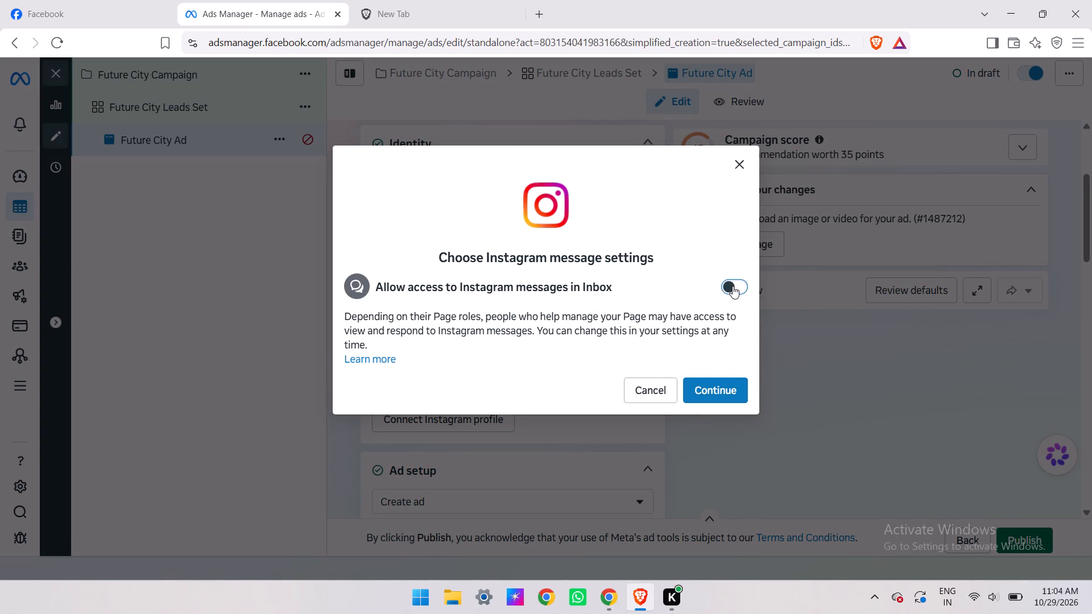
left_click(727, 392)
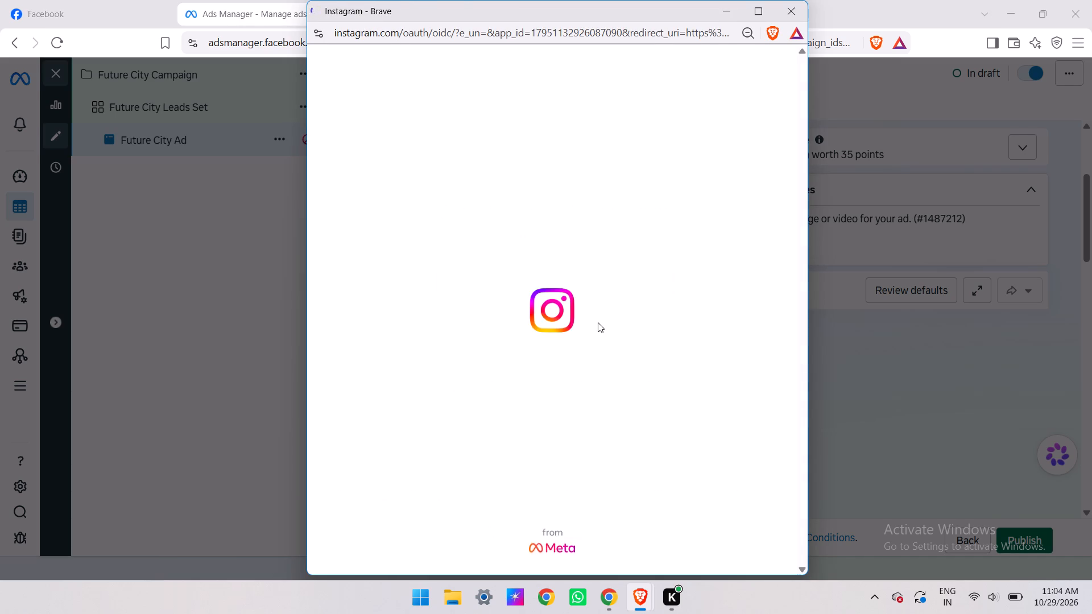
left_click(620, 309)
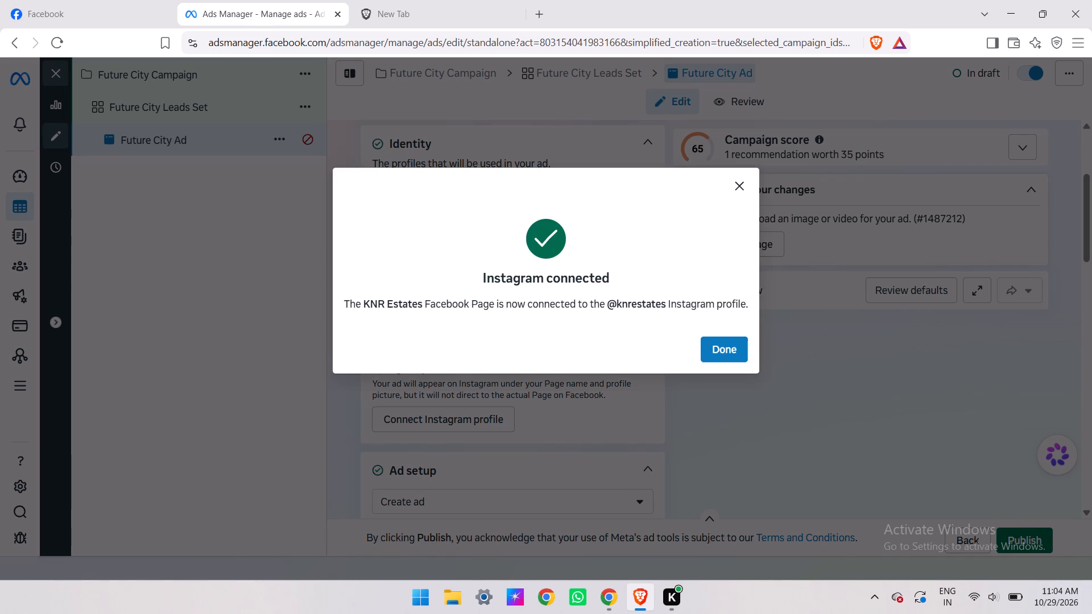
left_click(718, 350)
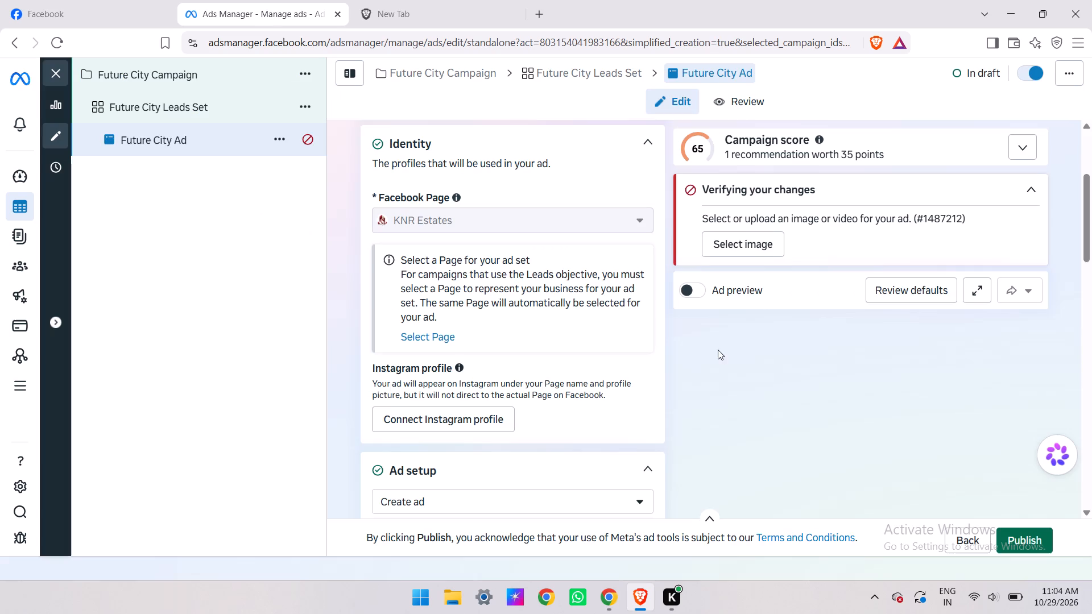
Review the ad setup's creative source, format and multi-advertiser options, the call destination and the ad creative section.
scroll(503, 391, "down", 2)
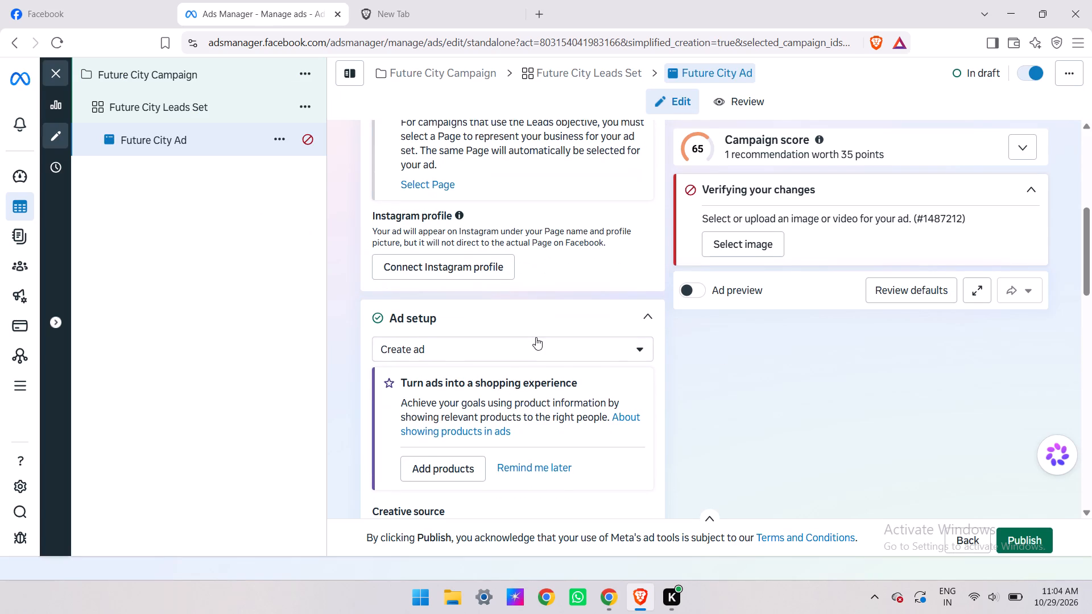
scroll(536, 337, "down", 1)
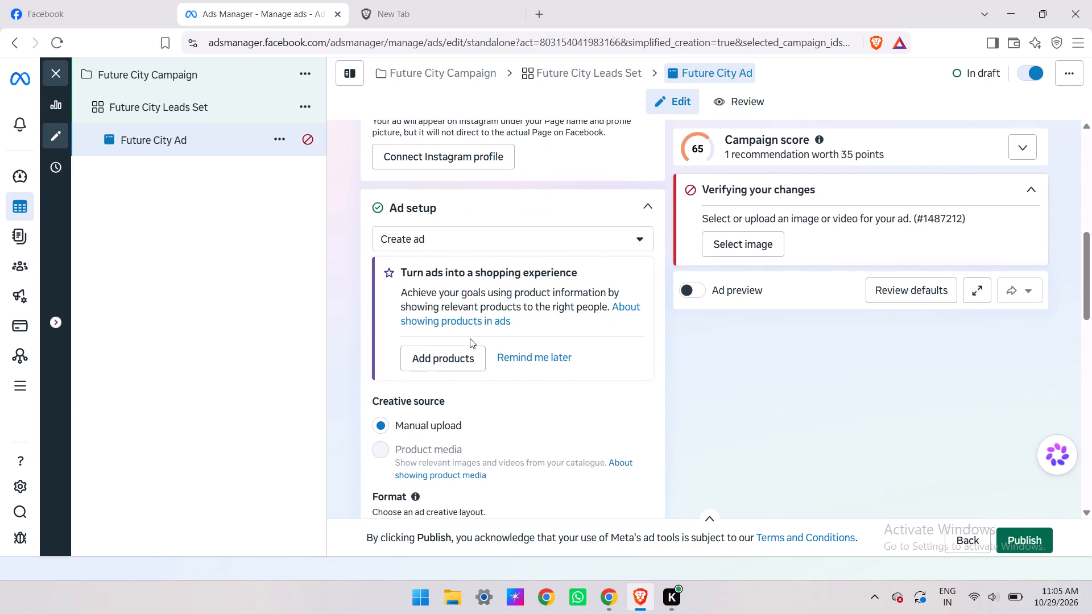
scroll(457, 360, "down", 2)
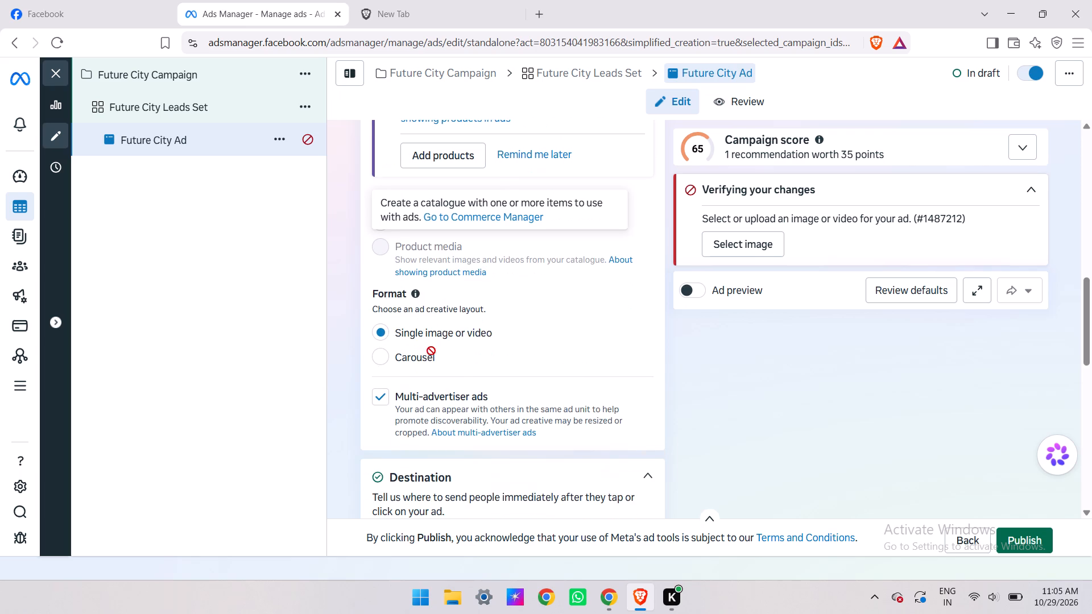
scroll(431, 351, "down", 1)
scroll(396, 385, "down", 1)
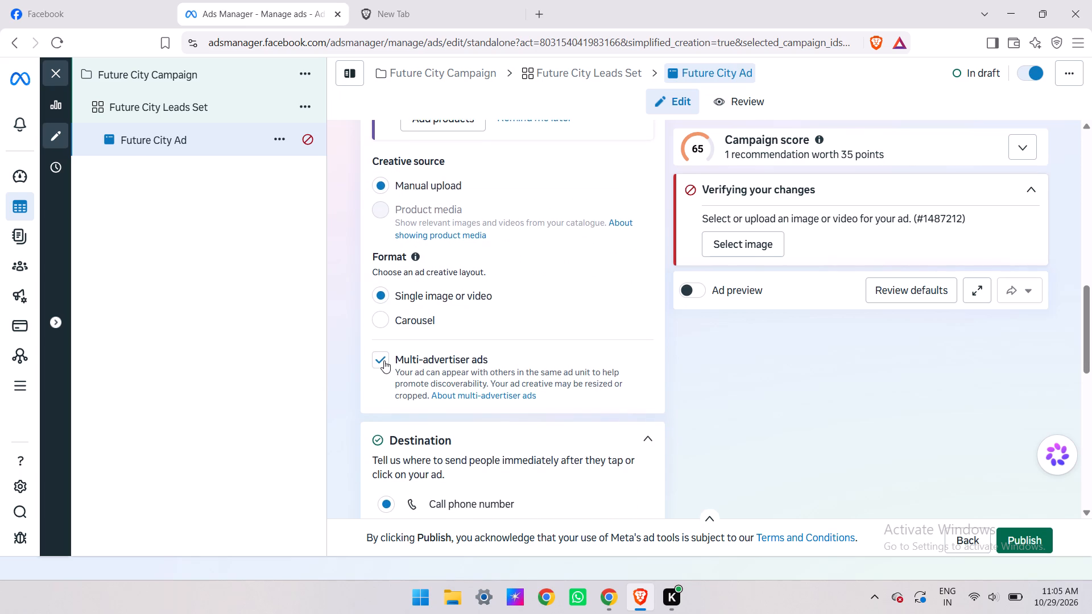
scroll(384, 360, "down", 1)
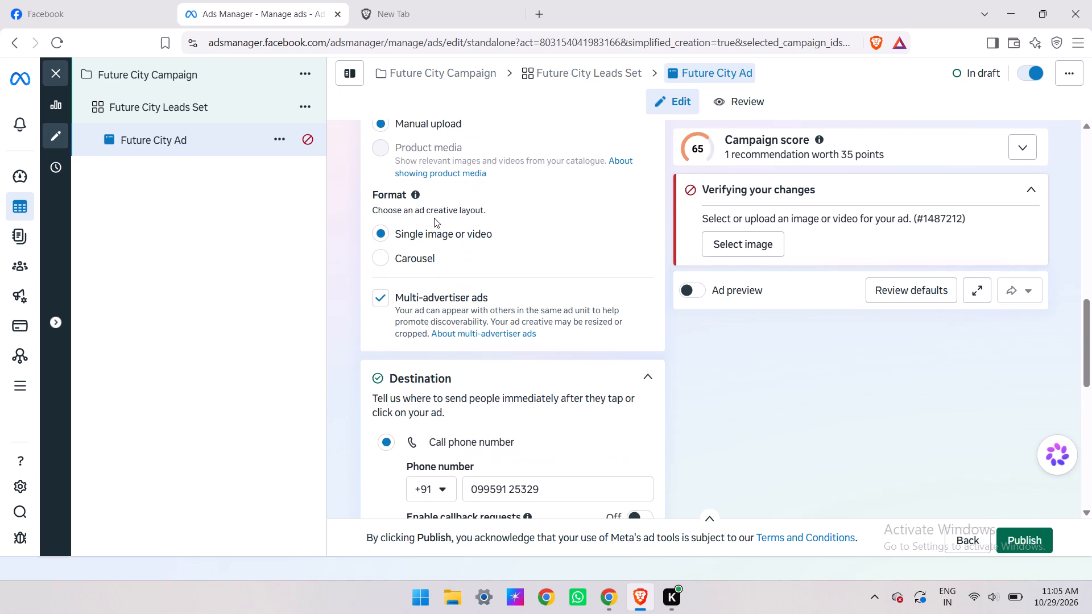
scroll(421, 205, "up", 1)
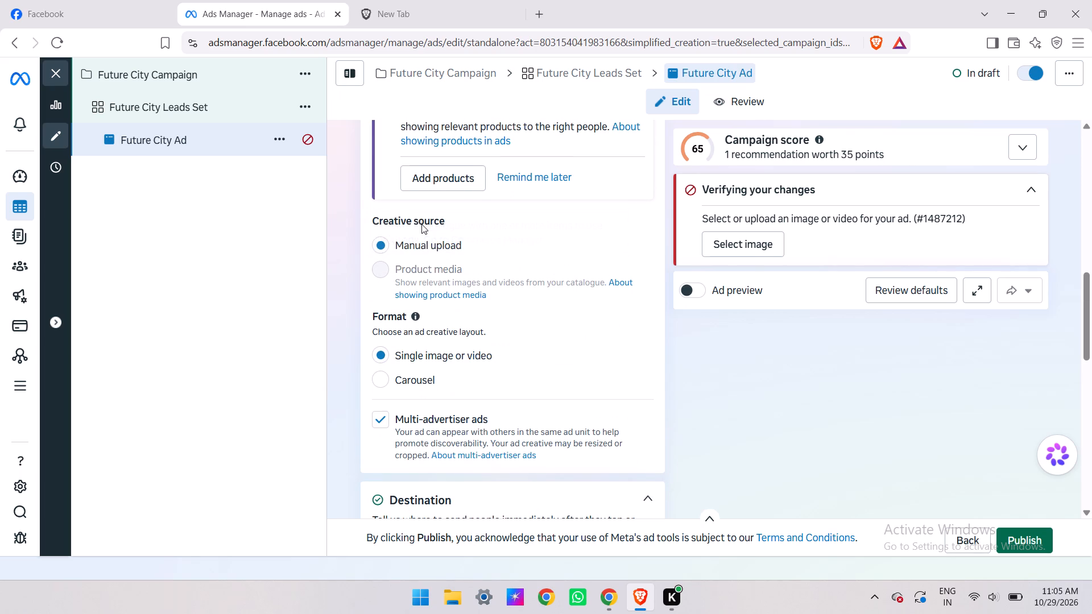
scroll(421, 224, "down", 2)
scroll(396, 267, "down", 1)
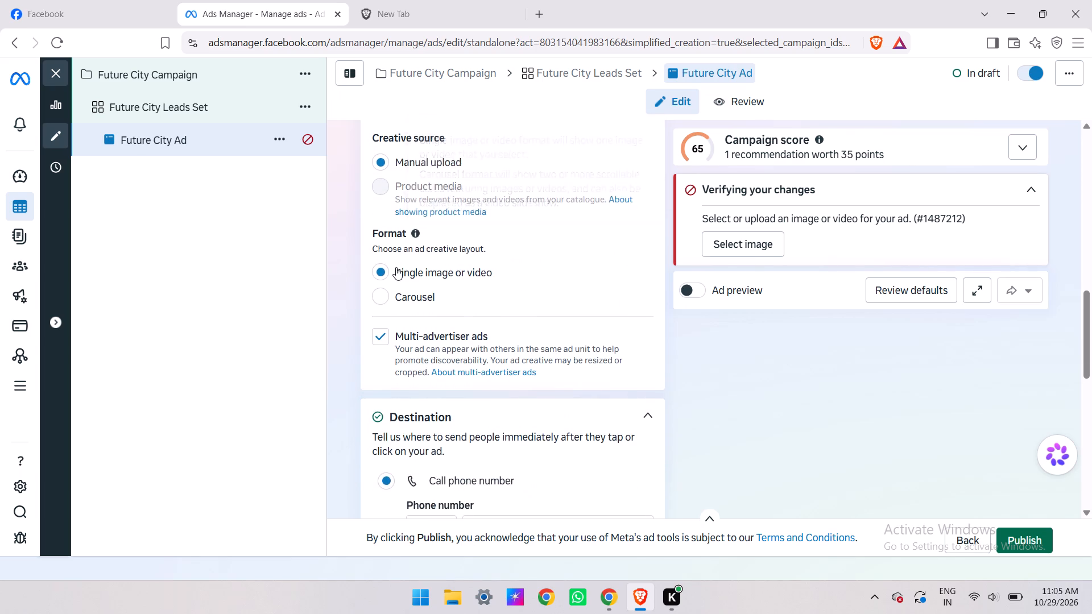
scroll(396, 267, "down", 2)
scroll(416, 348, "down", 1)
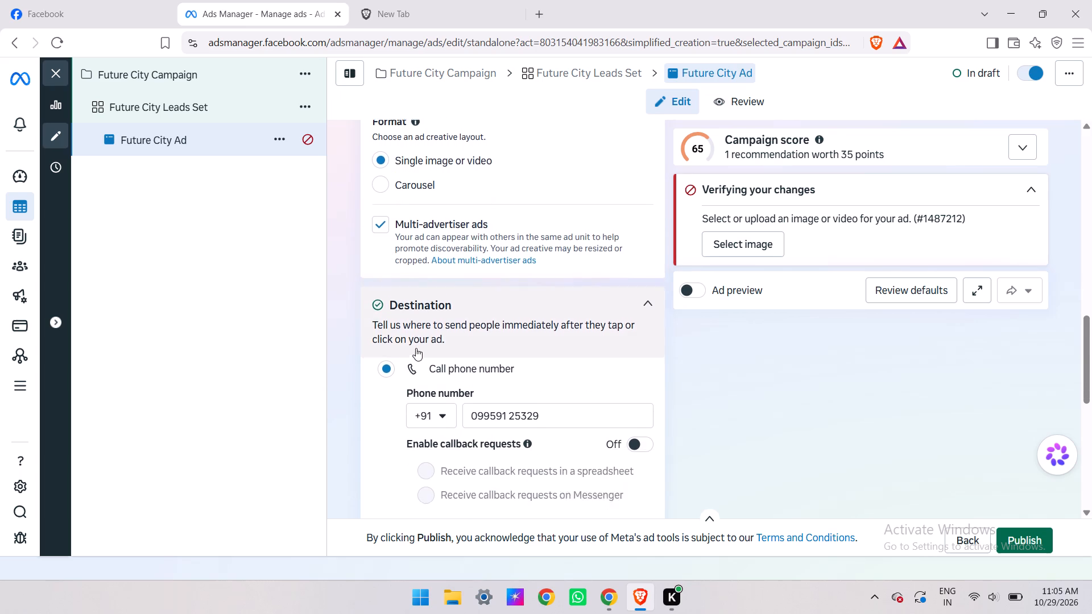
scroll(416, 348, "down", 4)
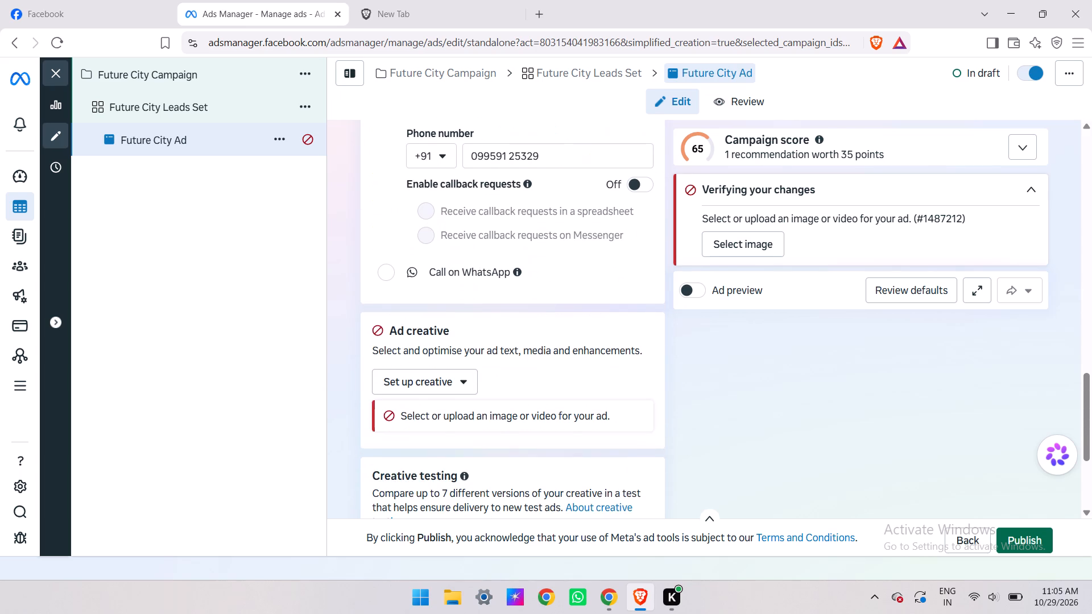
Set up the ad creative with the 640 × 1138 Instagram video showing the Hyderabad map, and continue to the Text stage.
left_click(419, 375)
scroll(419, 375, "down", 1)
left_click(418, 401)
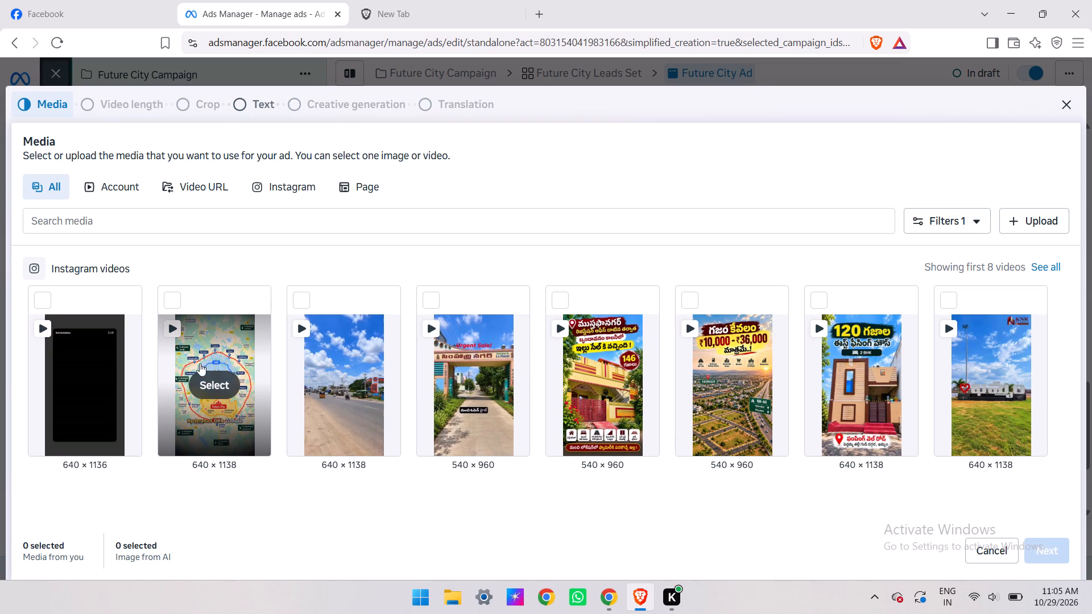
left_click(173, 297)
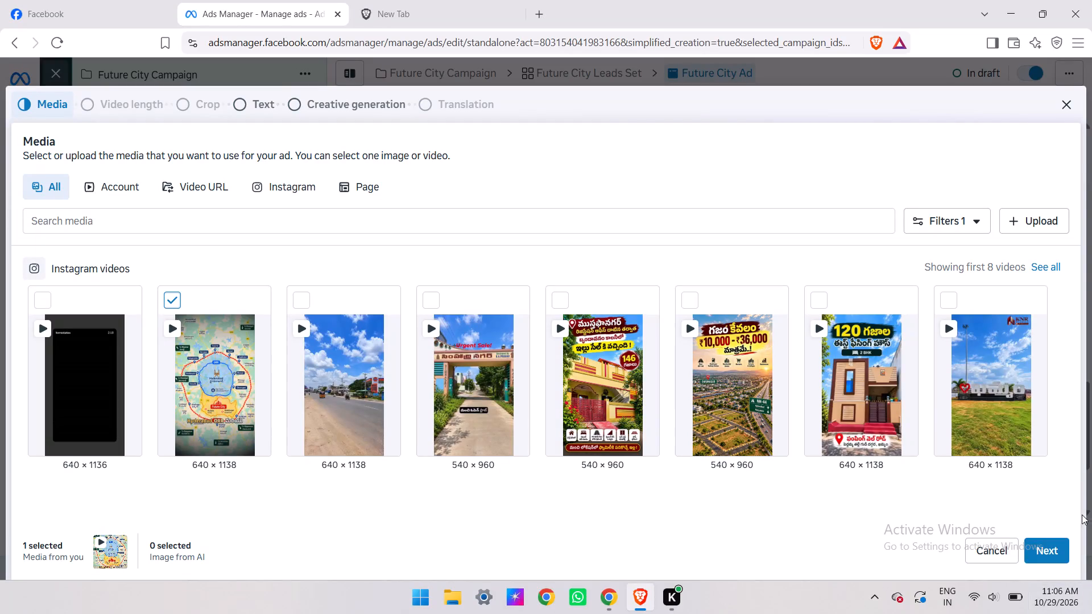
left_click(1051, 550)
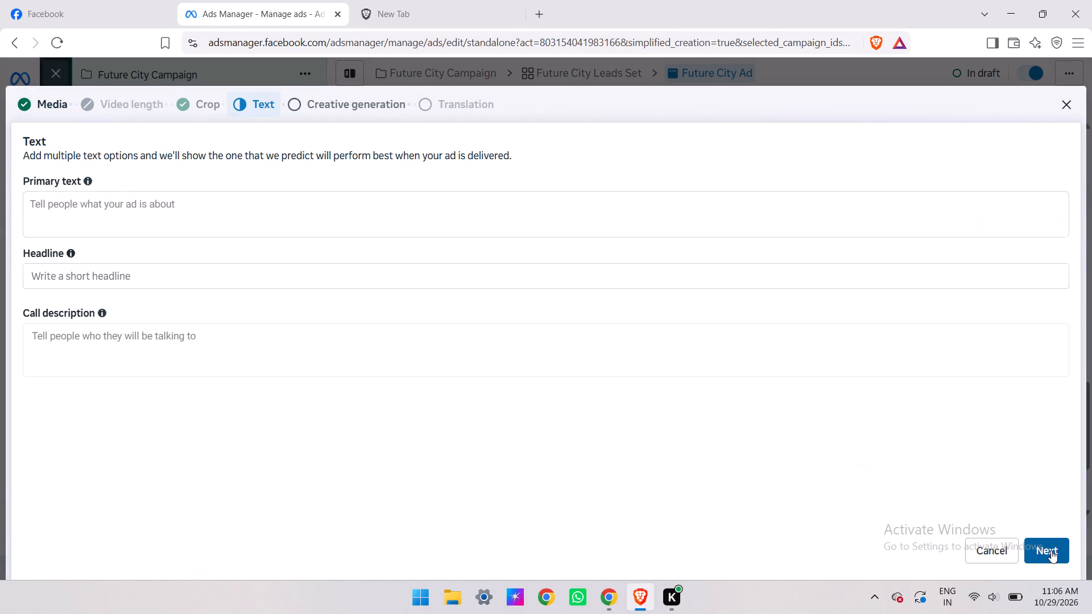
Start entering the ad's primary text and begin a screen capture of the empty Text form.
left_click(434, 204)
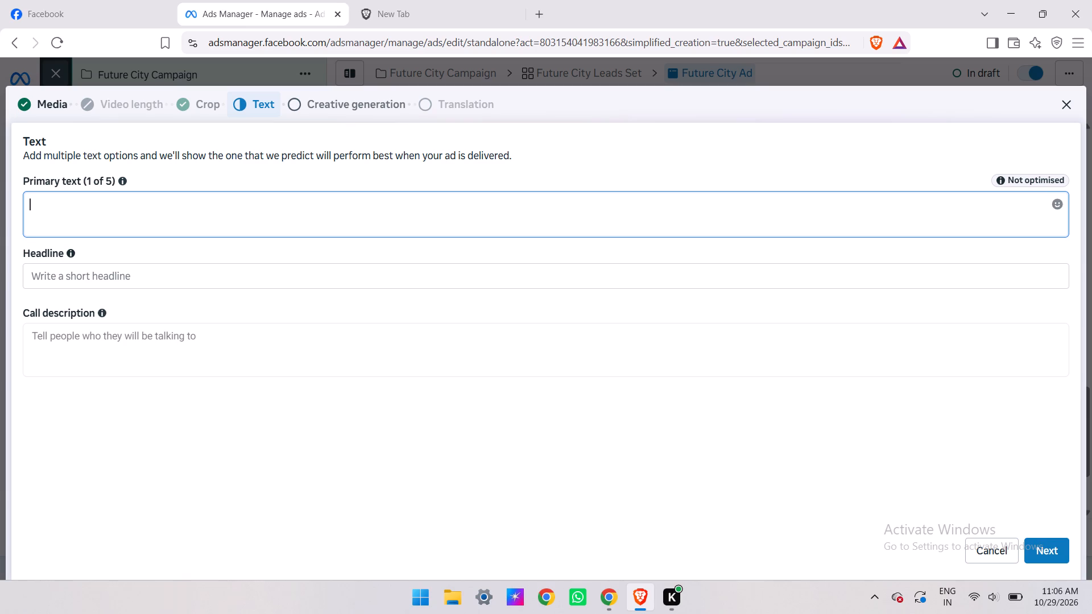
key("shift+super+s")
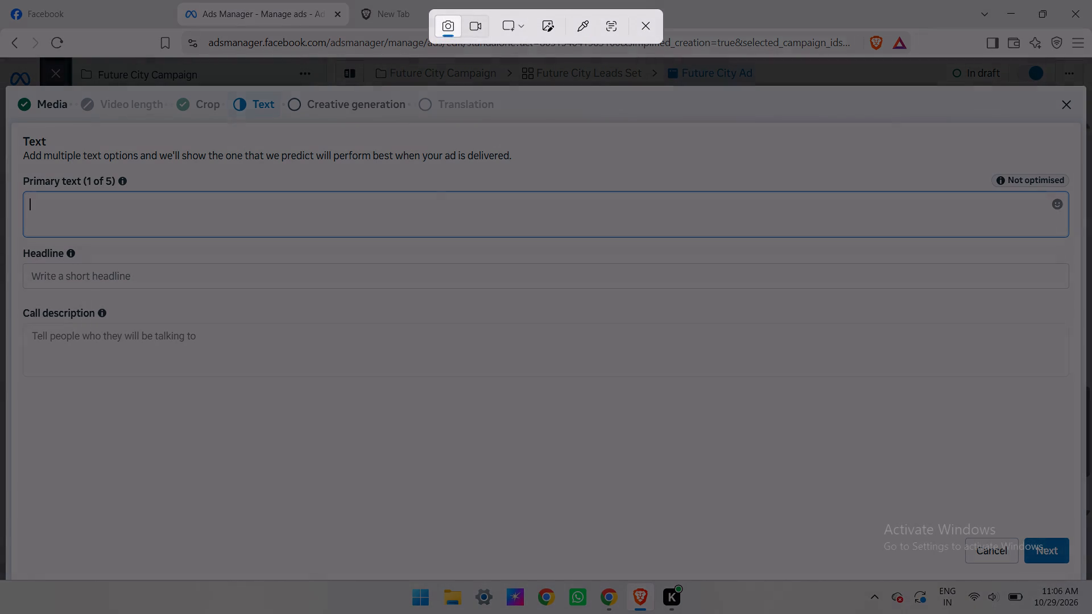
left_click_drag(0, 125, 1091, 507)
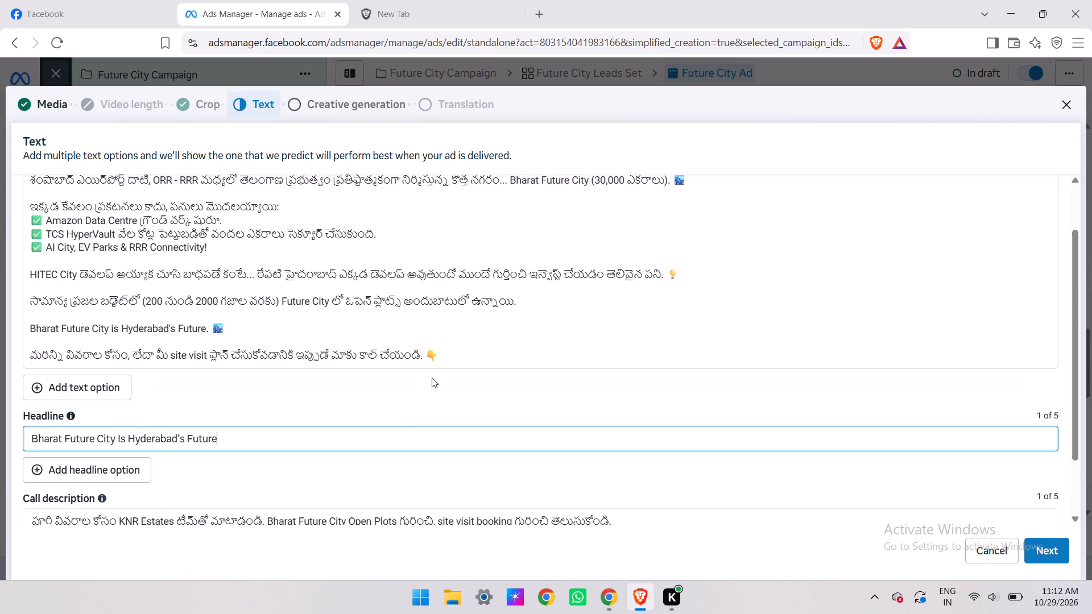
scroll(432, 377, "up", 1)
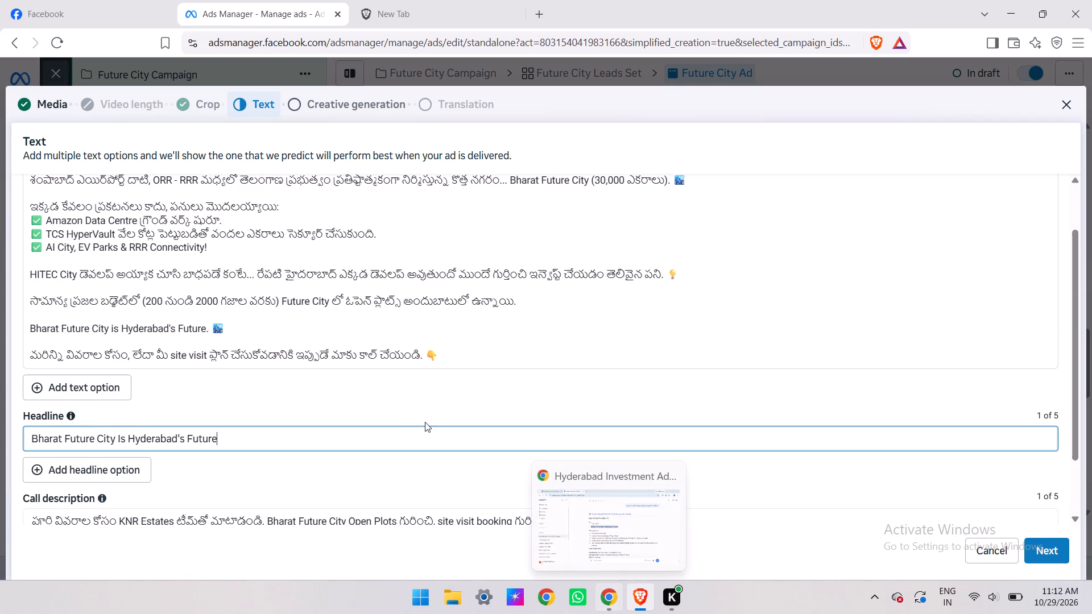
scroll(353, 355, "down", 1)
scroll(353, 355, "up", 1)
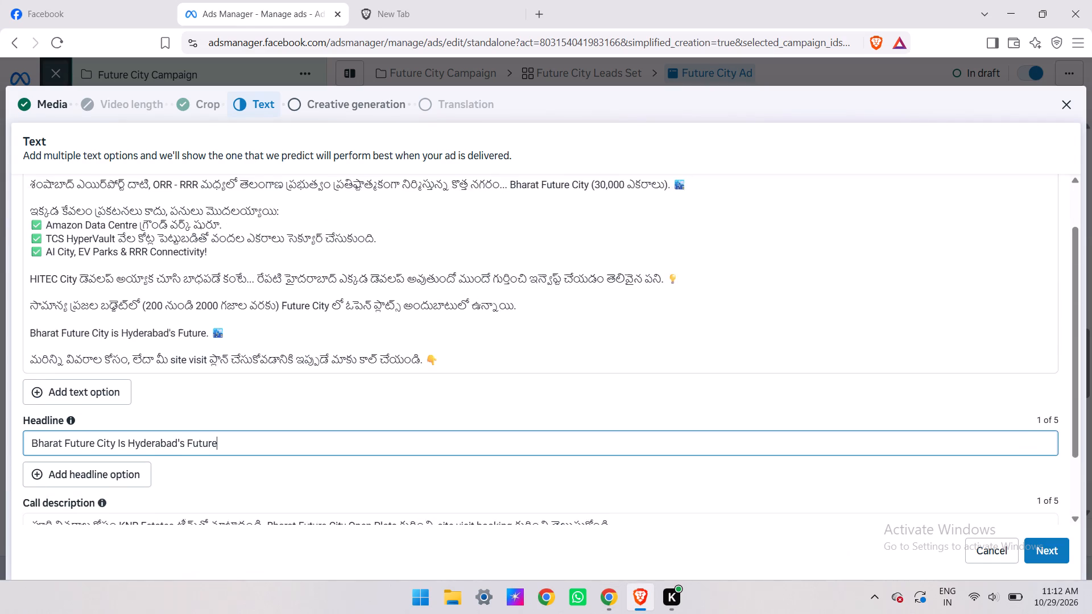
scroll(353, 355, "up", 1)
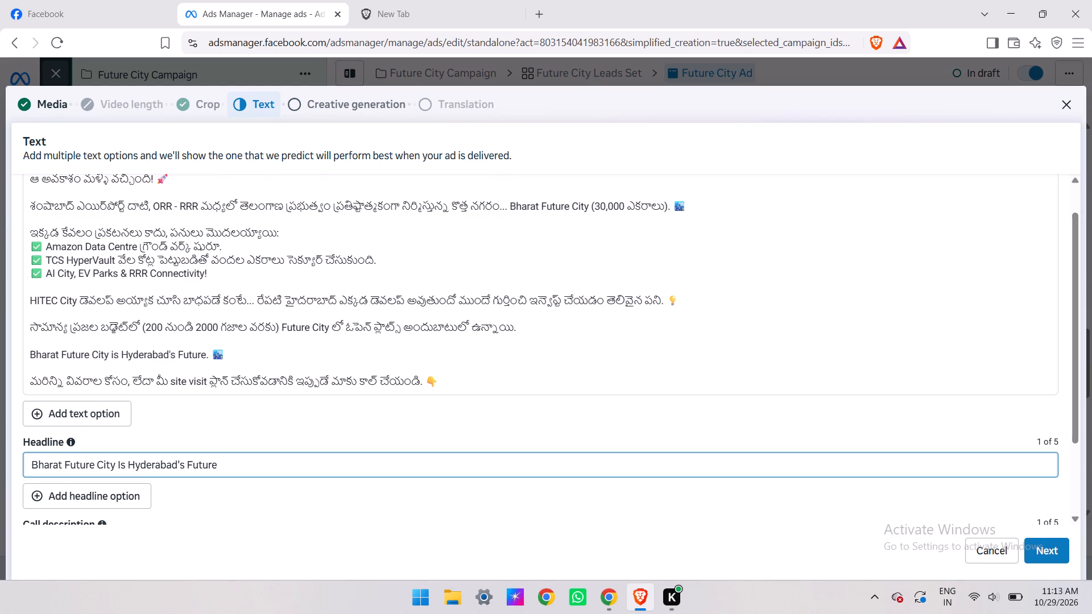
scroll(276, 311, "up", 1)
scroll(276, 311, "down", 3)
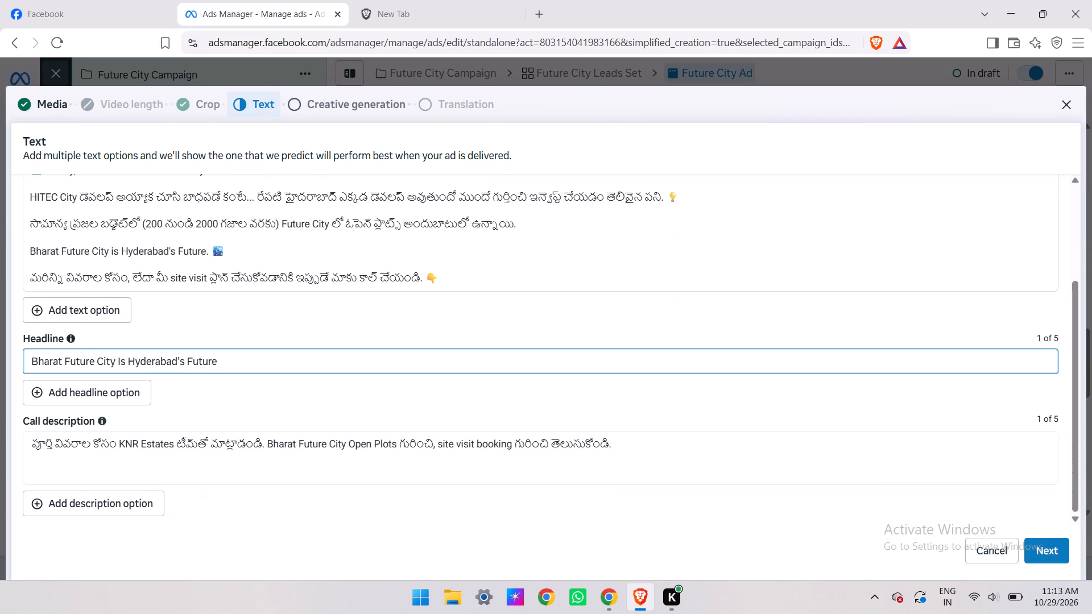
In the Call description, replace the Telugu word between "Open Plots" and "site visit booking" with ", and".
left_click(255, 455)
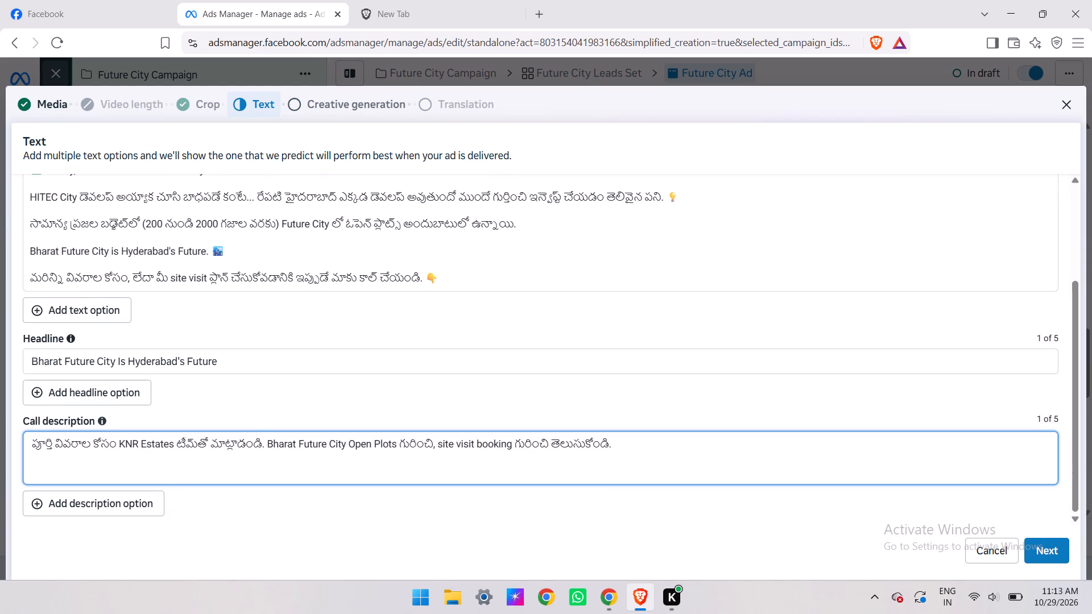
left_click(265, 450)
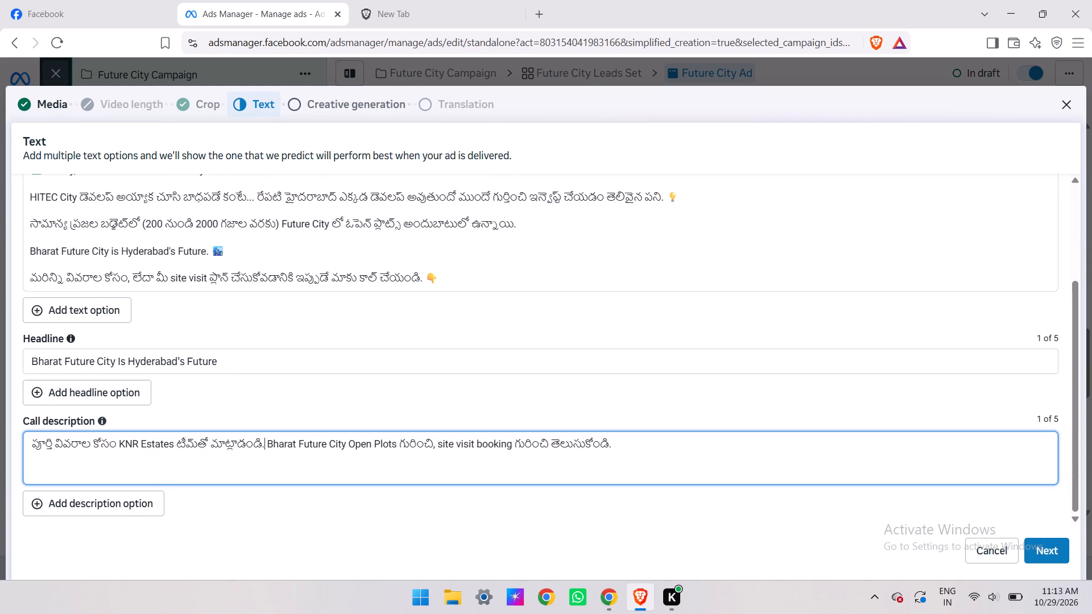
left_click(271, 445)
left_click(395, 461)
left_click_drag(441, 444, 409, 440)
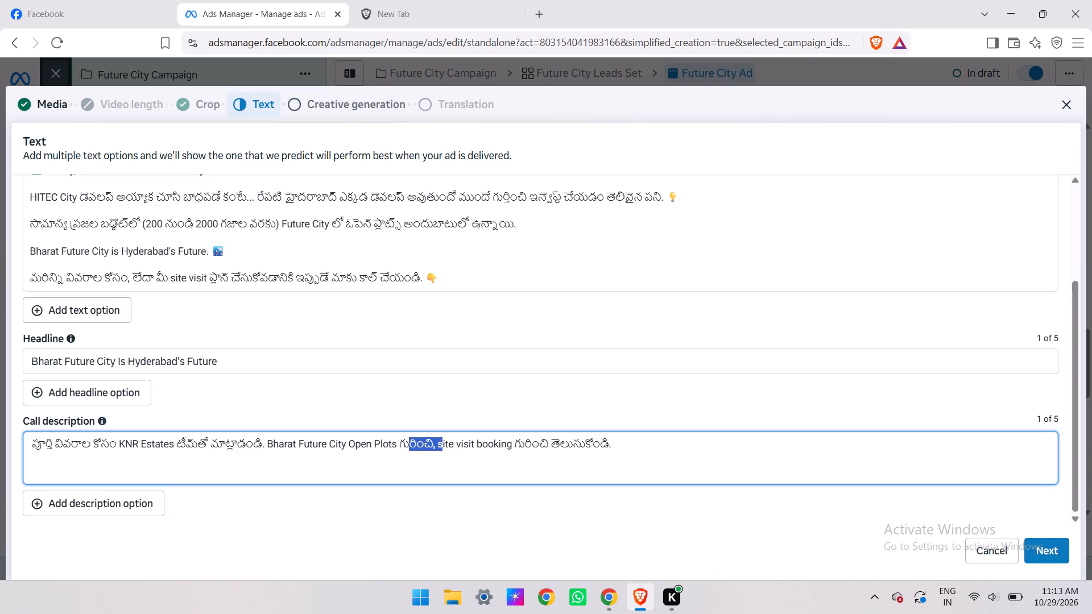
left_click_drag(409, 440, 401, 439)
left_click(401, 439)
left_click_drag(438, 443, 402, 443)
key("BackSpace")
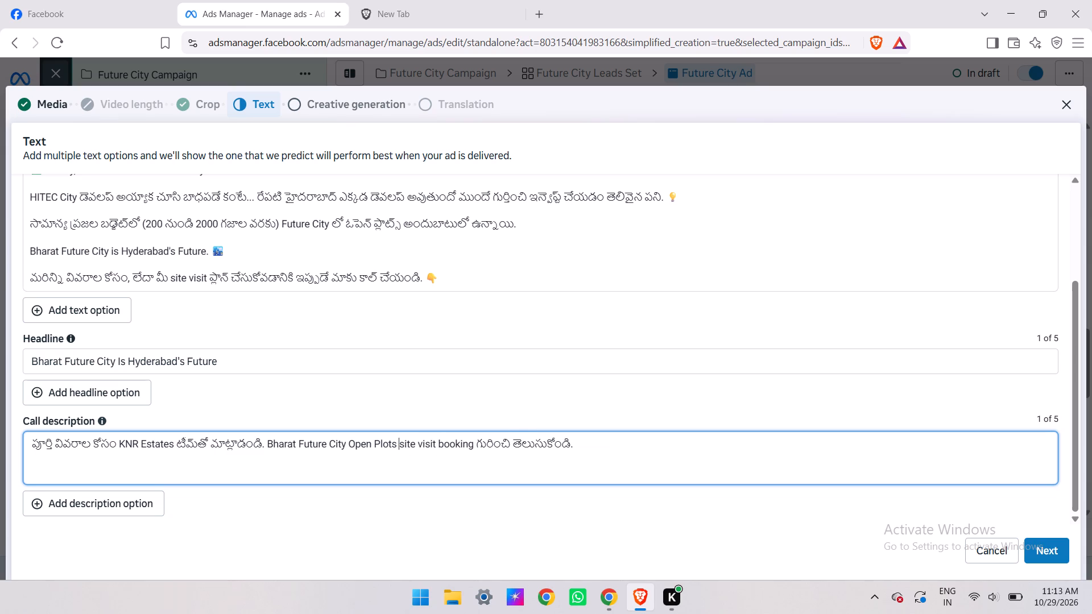
key("BackSpace")
type(", and")
key("space")
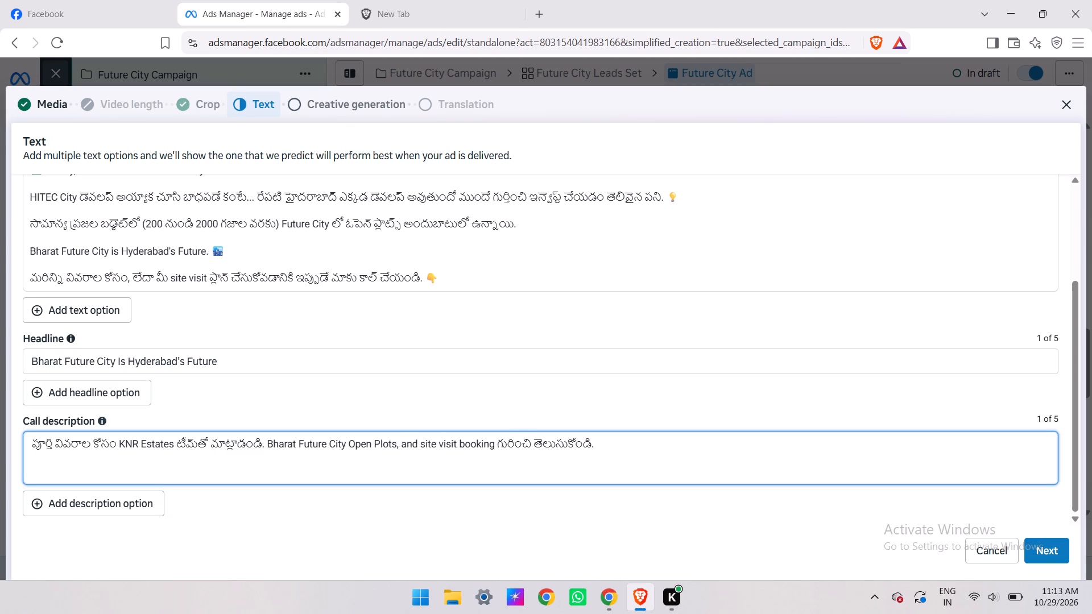
Replace the Telugu word after "site visit booking" with "details", recheck the ad's texts, and continue to Creative generation.
left_click_drag(531, 447, 494, 443)
key("space")
type("details")
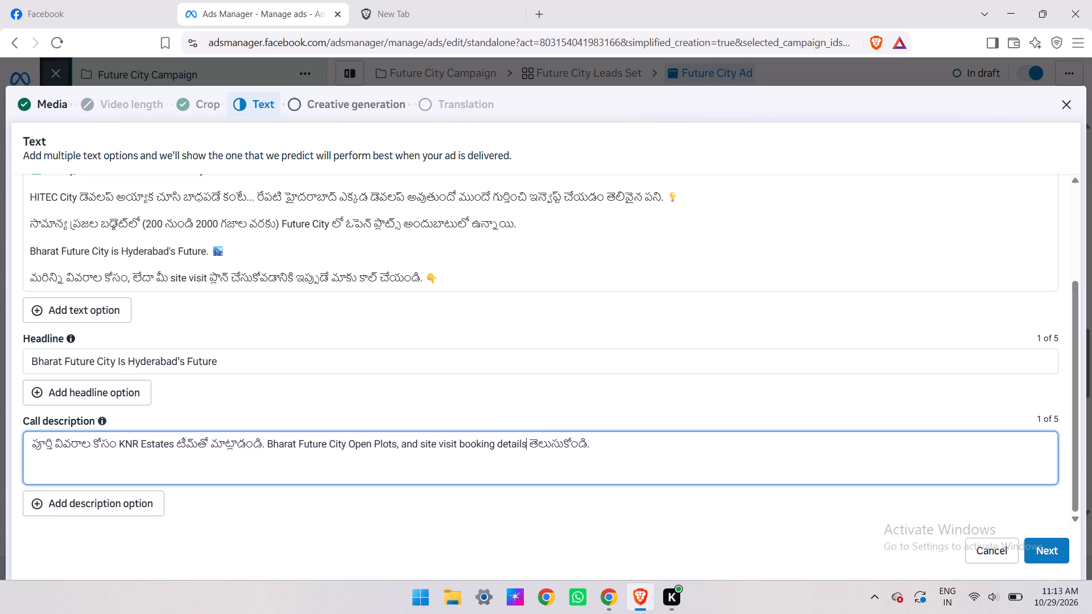
scroll(602, 445, "down", 1)
scroll(602, 445, "up", 1)
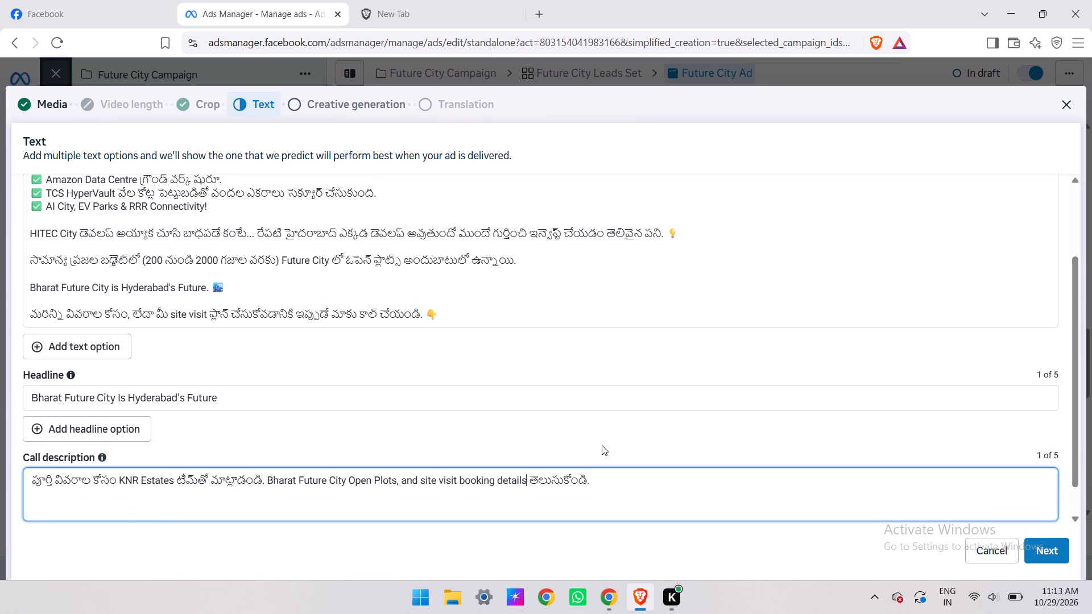
scroll(602, 445, "up", 2)
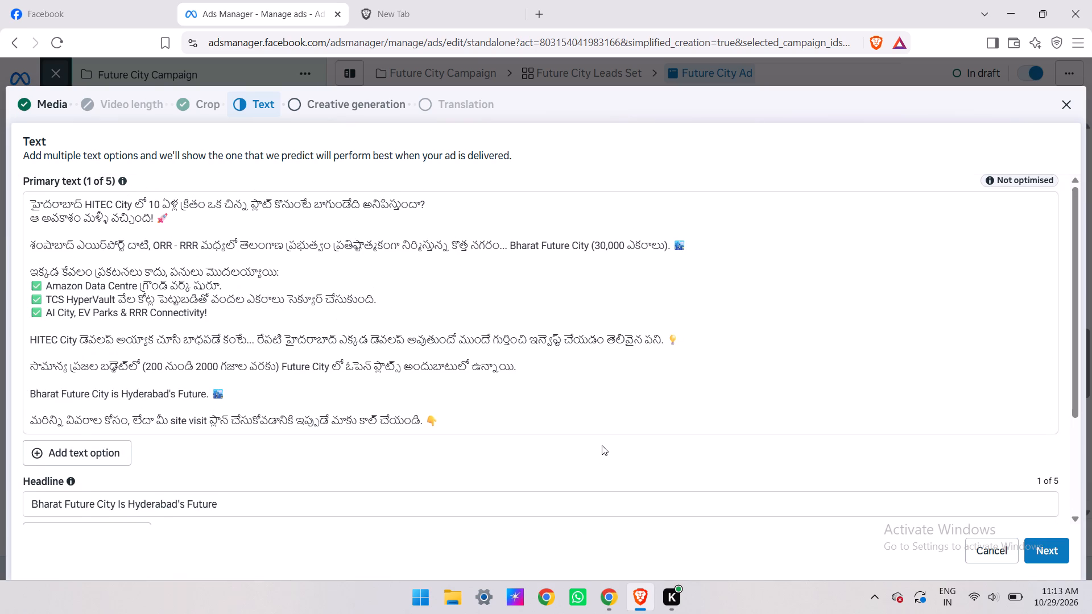
scroll(602, 445, "down", 2)
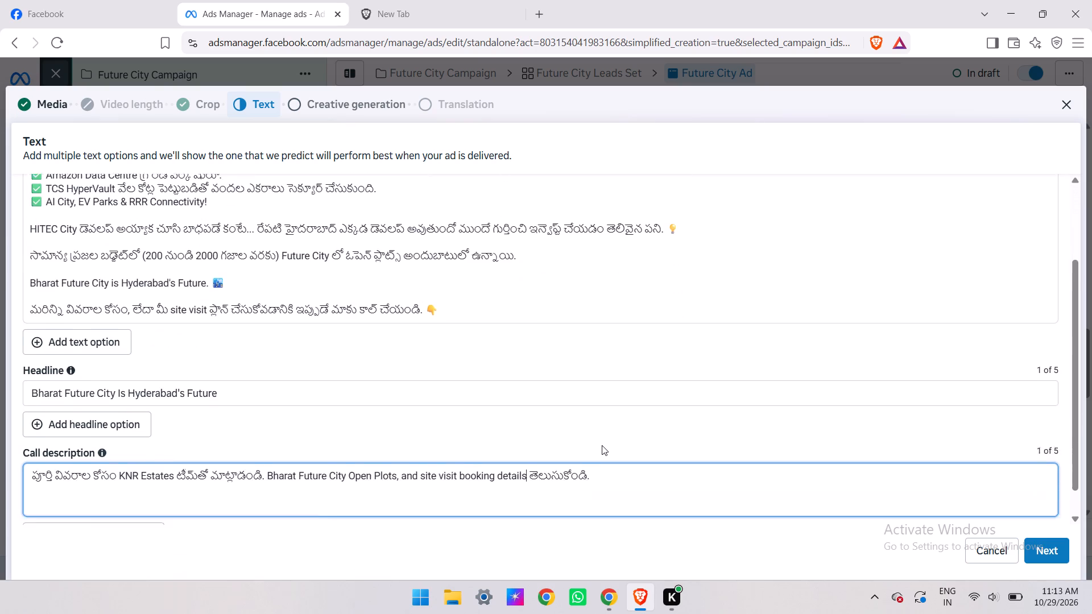
scroll(602, 445, "down", 3)
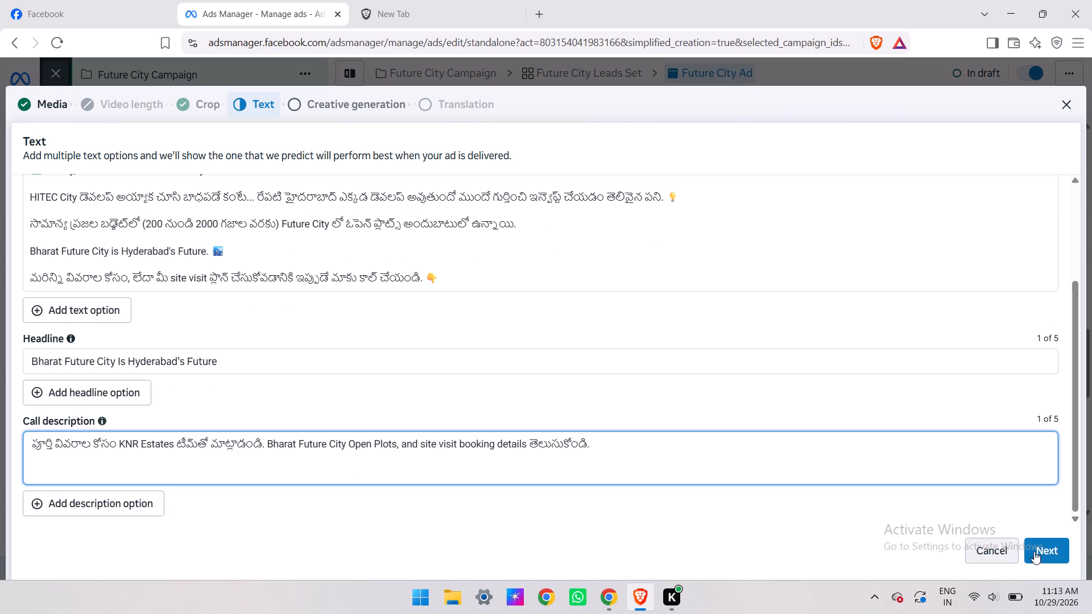
left_click(1037, 552)
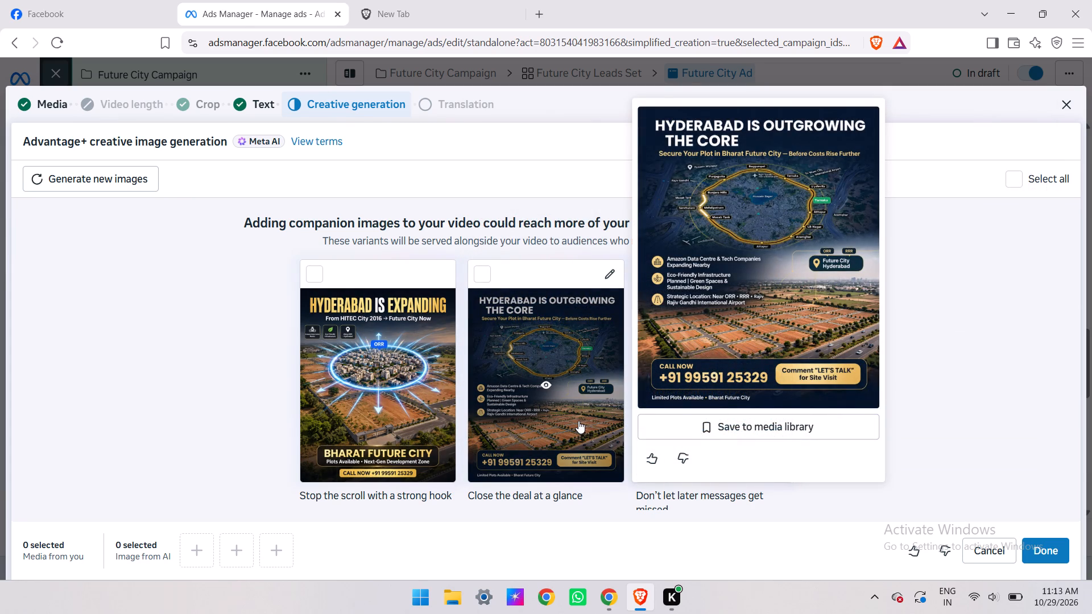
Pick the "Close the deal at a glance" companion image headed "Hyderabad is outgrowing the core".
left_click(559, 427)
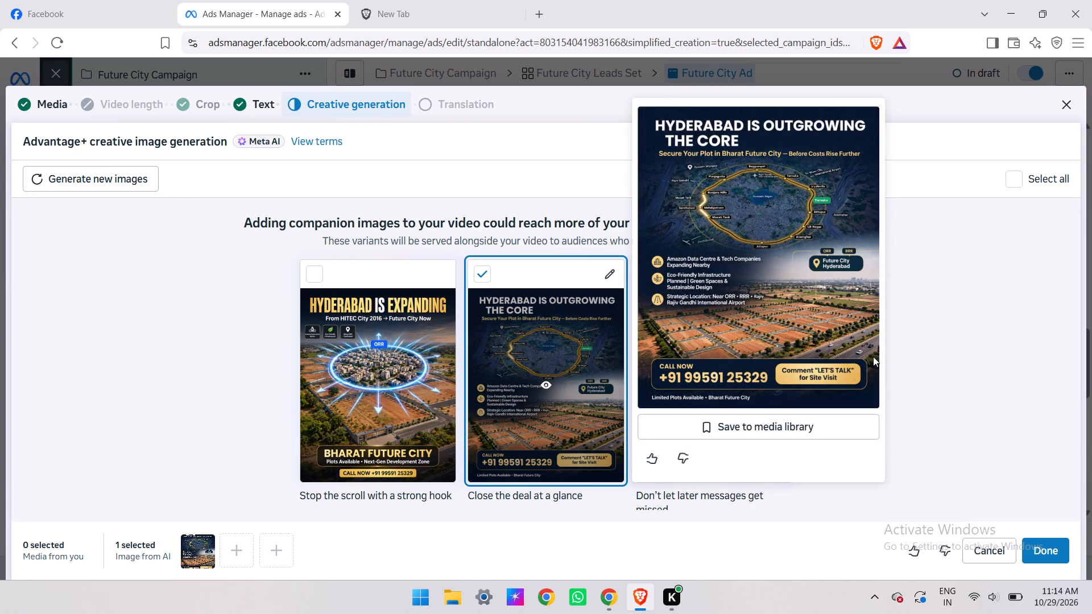
Finish the creative setup with the one selected AI companion image and return to Future City Ad's edit form.
scroll(900, 431, "down", 1)
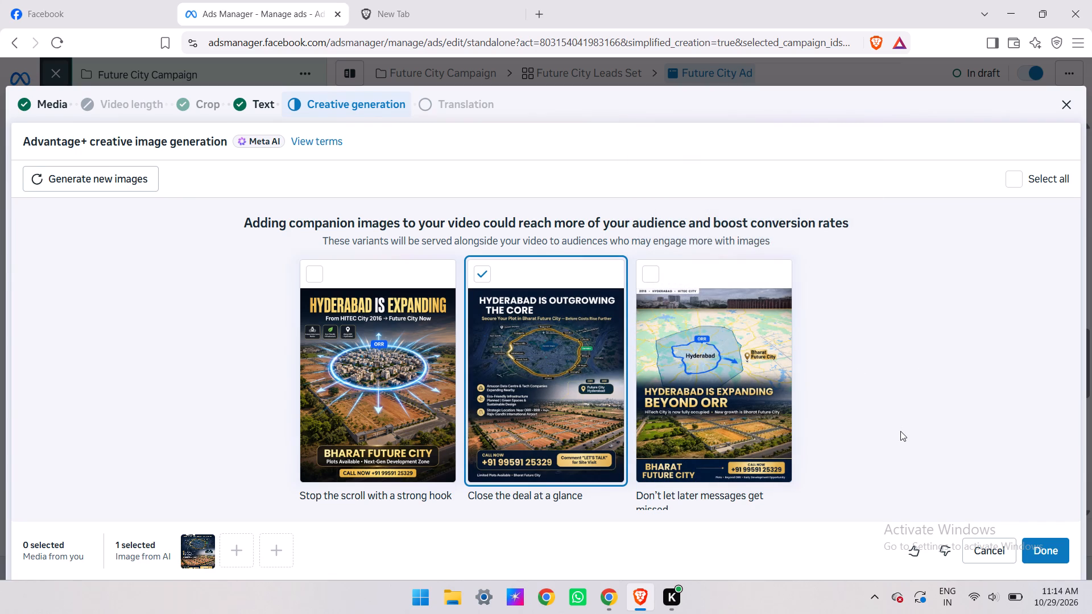
scroll(900, 431, "down", 1)
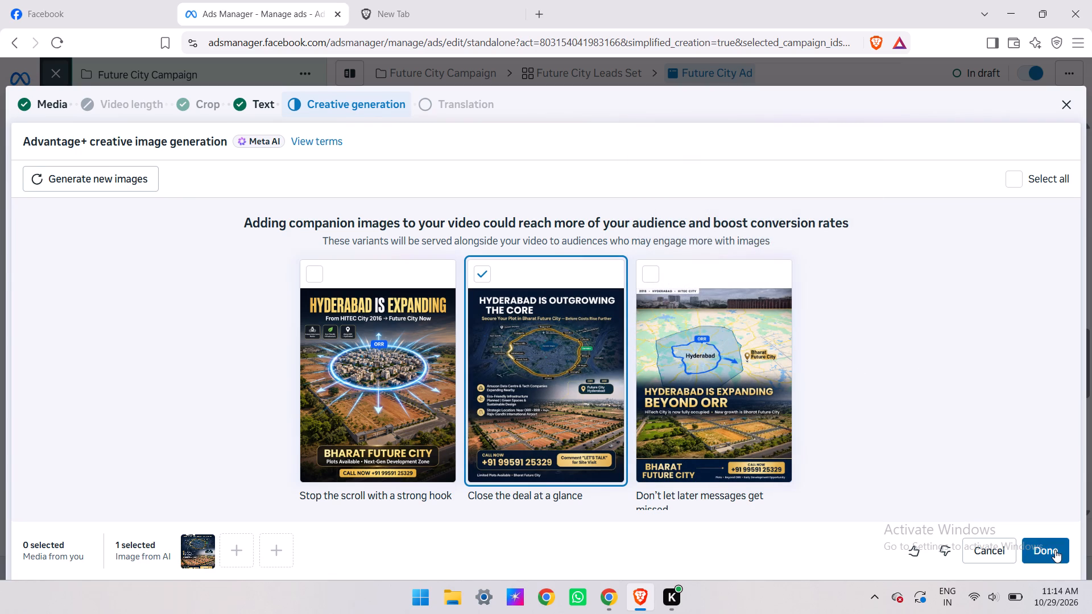
left_click(1055, 550)
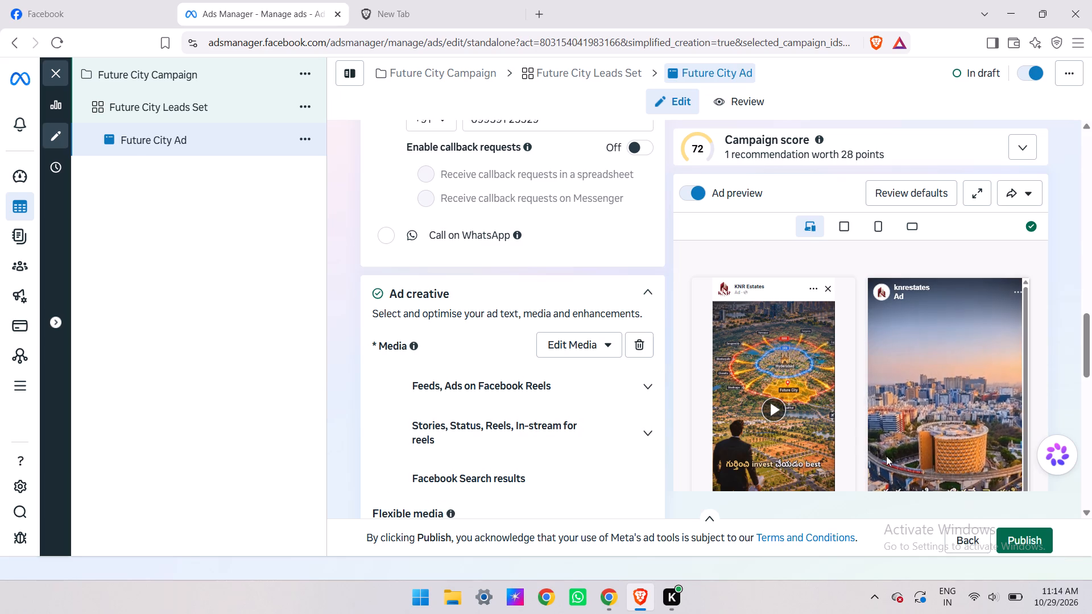
Examine the ad previews of the video and its companion image across the Facebook and Instagram placements.
scroll(851, 437, "down", 1)
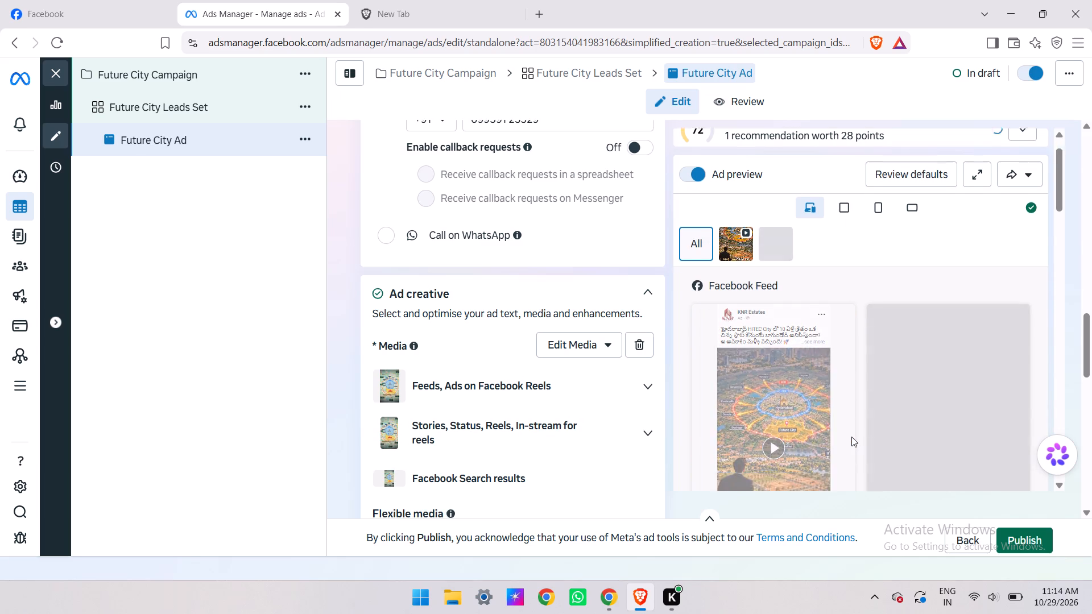
scroll(851, 437, "down", 2)
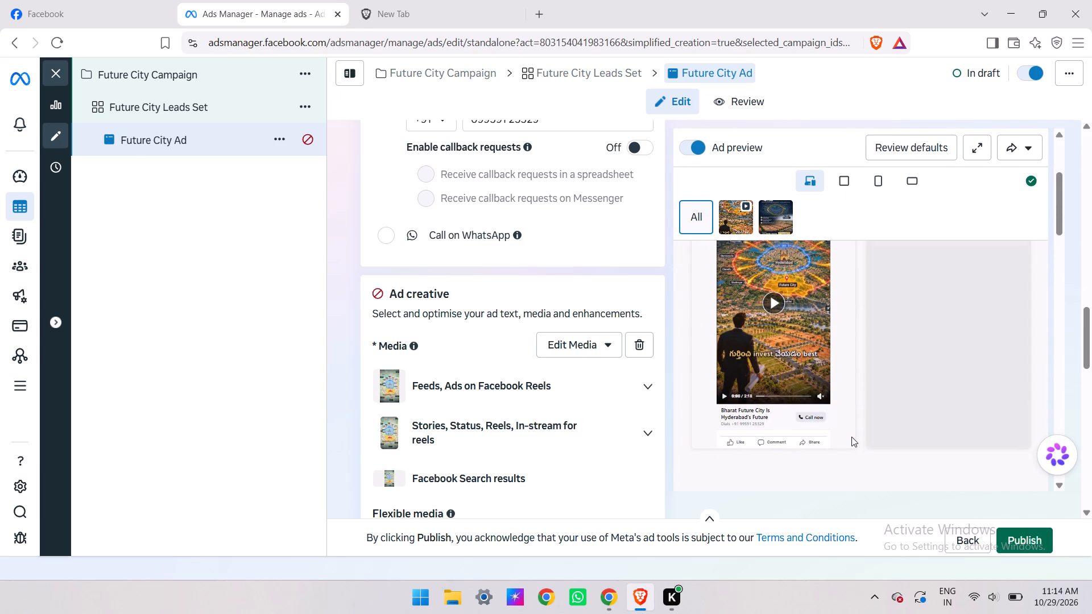
scroll(851, 437, "down", 2)
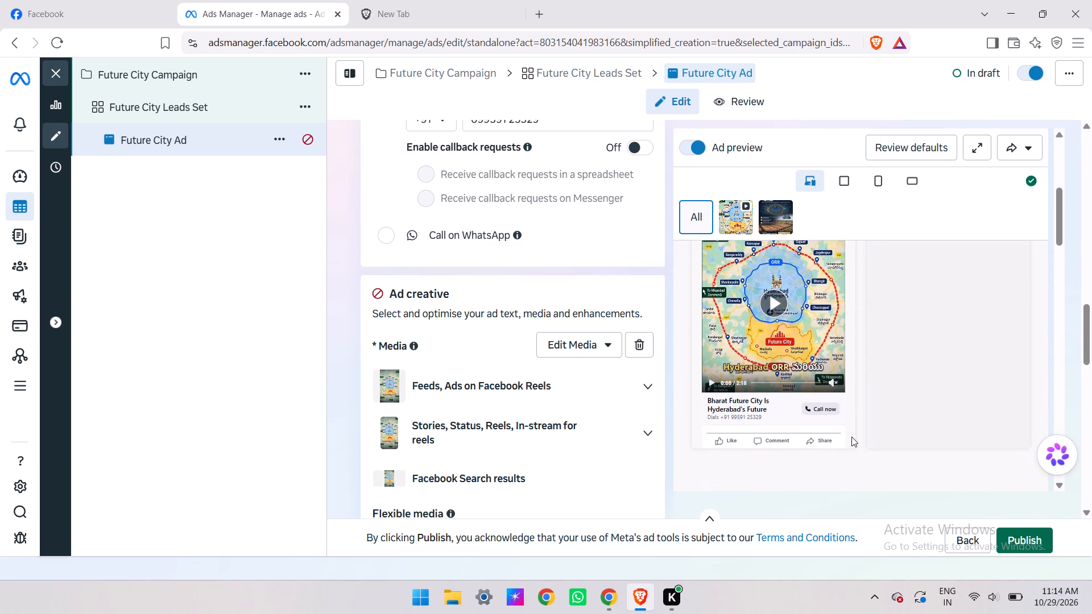
scroll(851, 437, "up", 1)
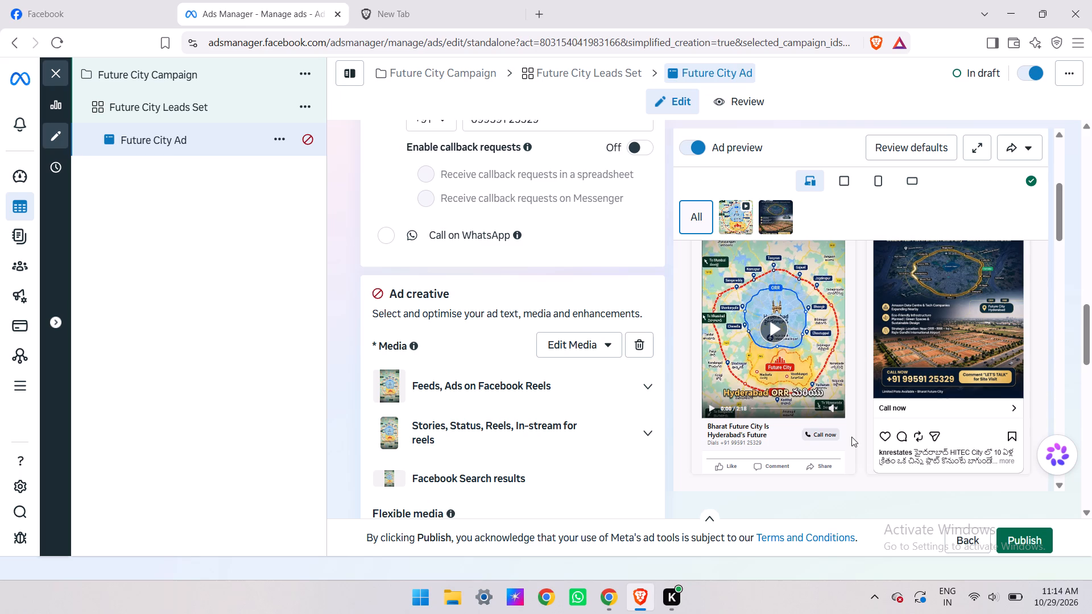
scroll(851, 437, "down", 3)
scroll(851, 437, "up", 2)
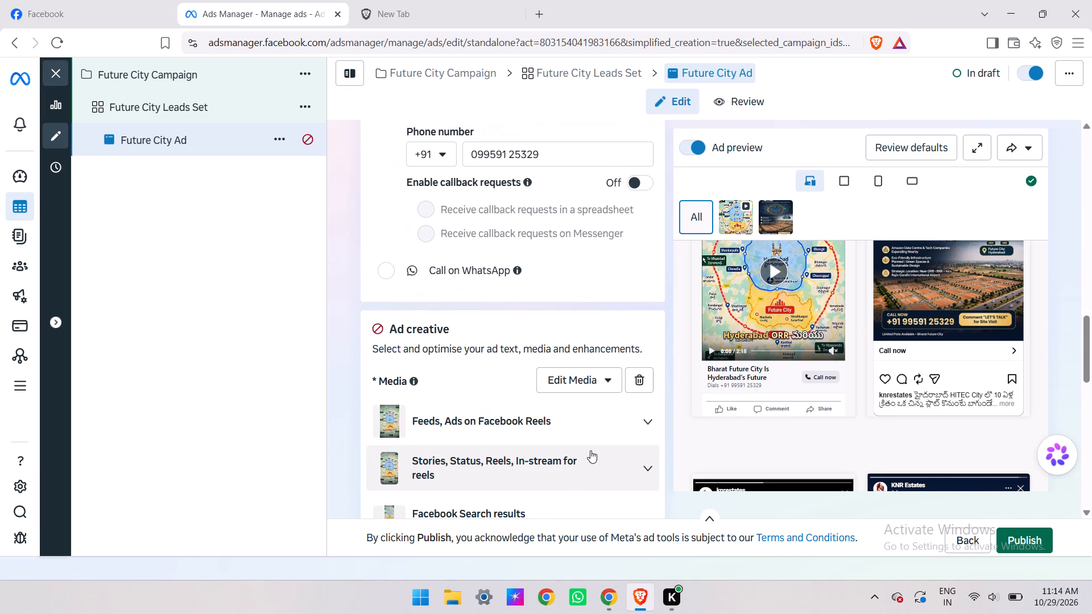
scroll(590, 450, "down", 1)
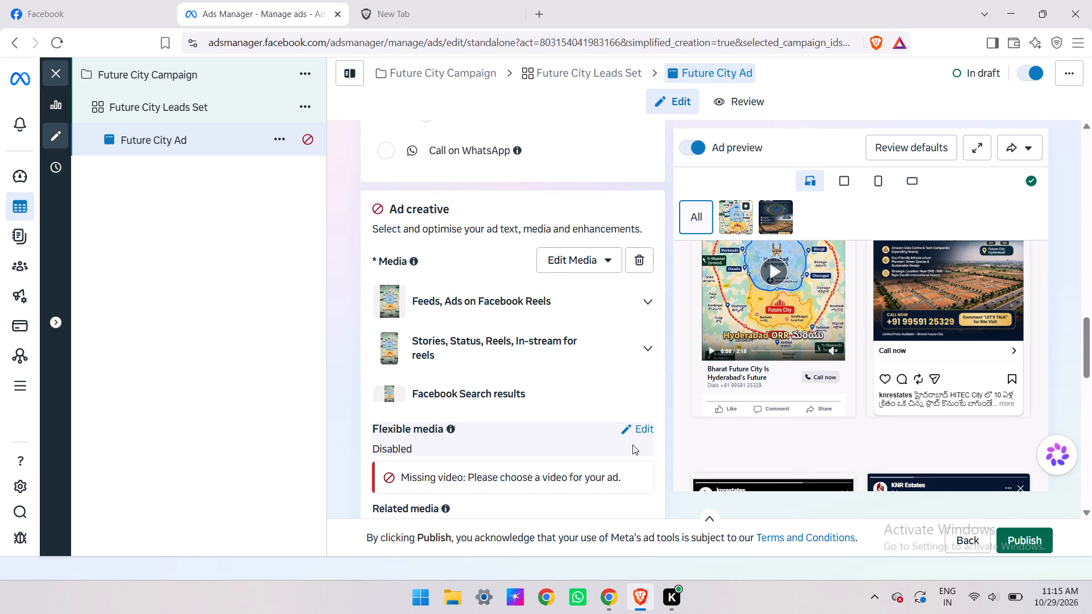
scroll(632, 445, "down", 2)
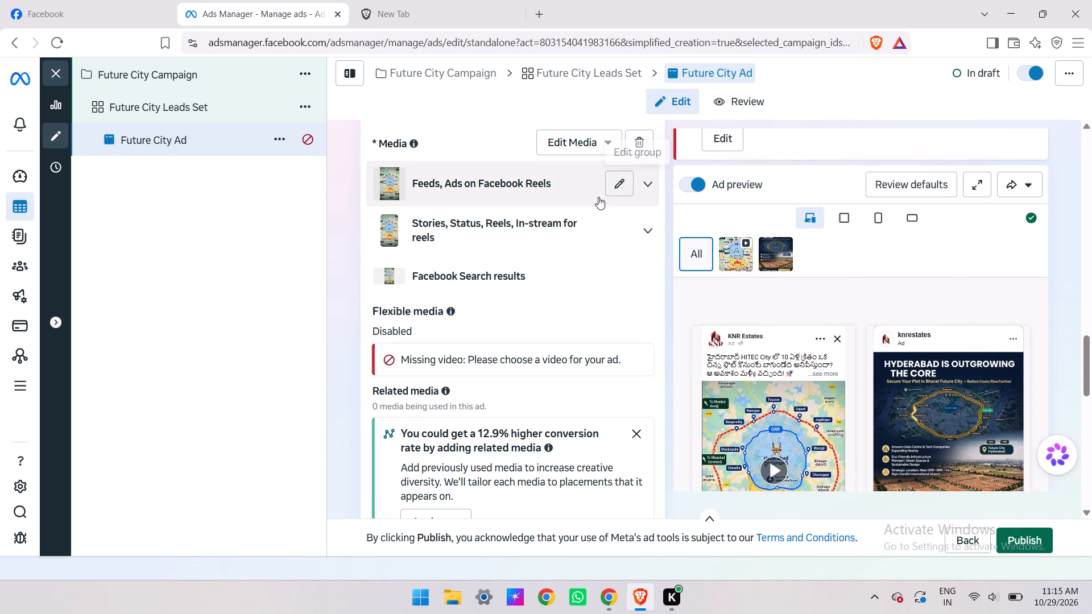
scroll(559, 244, "up", 1)
left_click(580, 227)
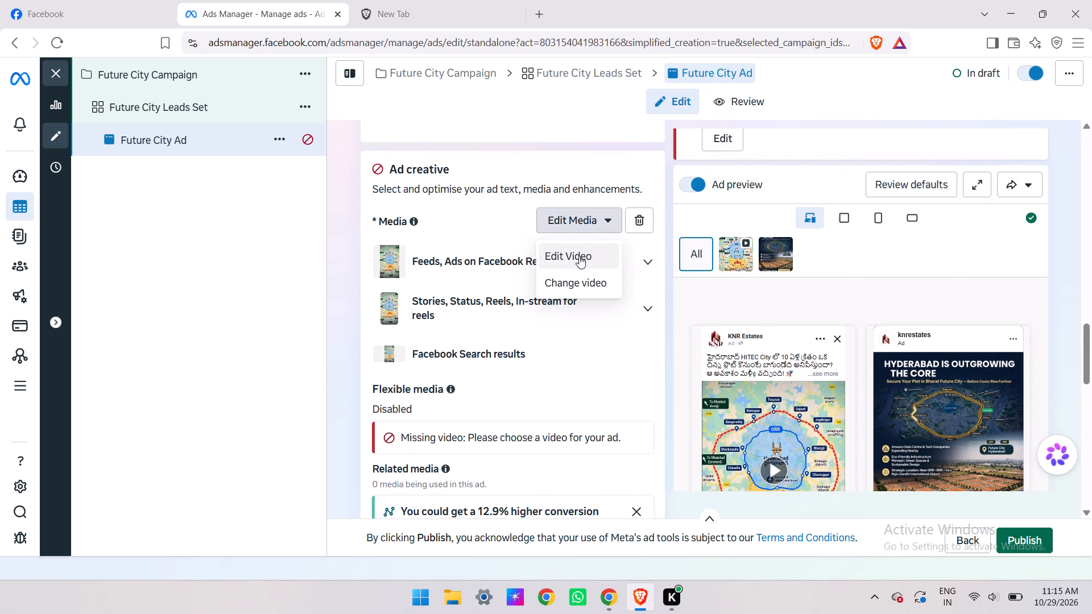
left_click(579, 256)
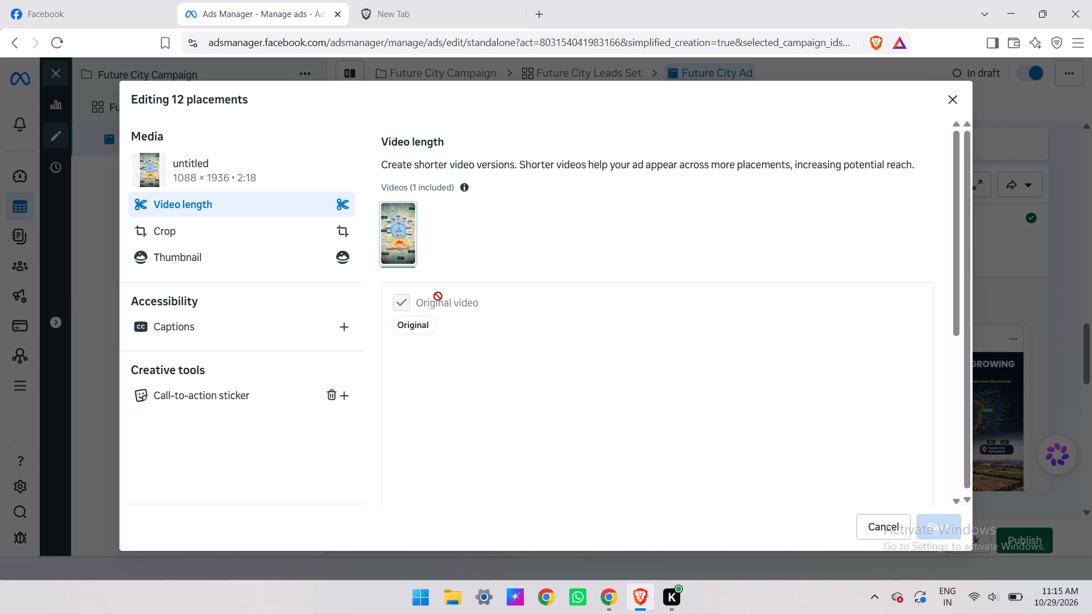
left_click(218, 330)
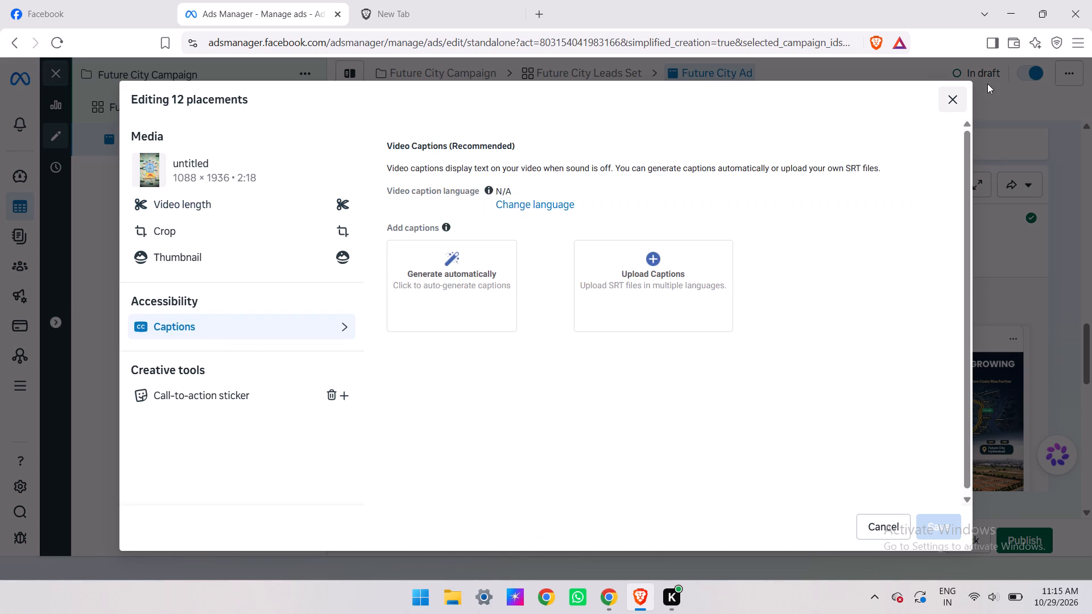
Leave the video editor unsaved and remove all existing media from the Future City Ad creative.
left_click(945, 105)
scroll(604, 345, "down", 1)
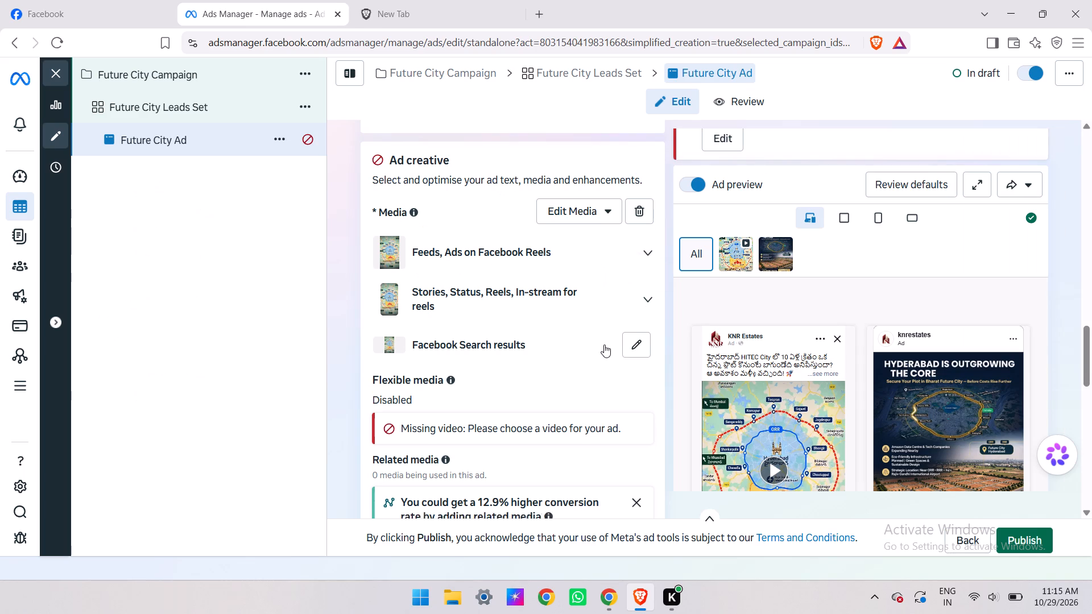
scroll(604, 345, "down", 1)
left_click(639, 200)
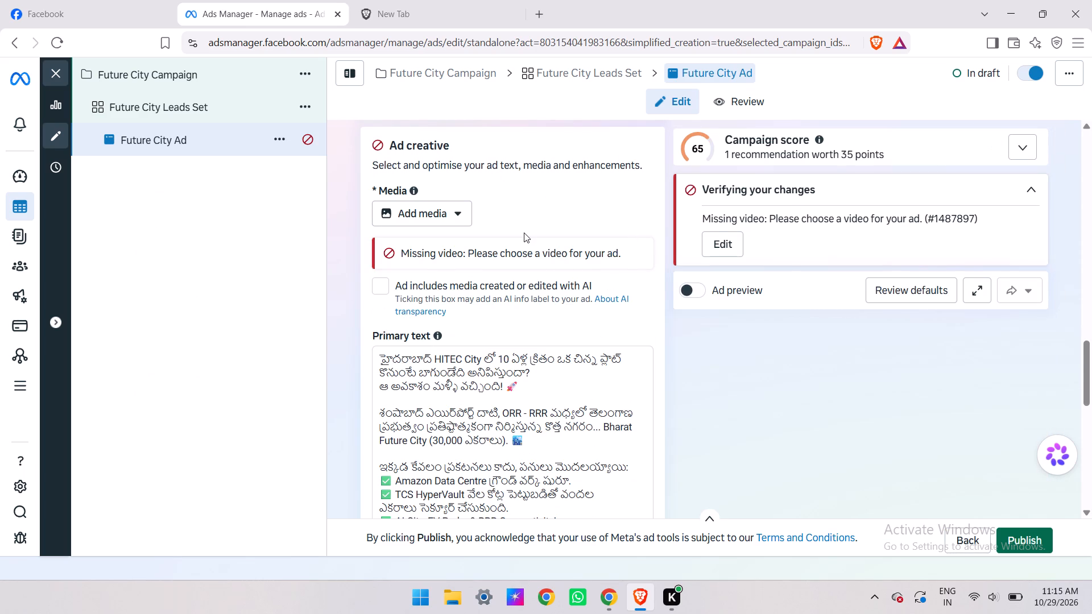
Add the 640 × 1138 Instagram video of the Hyderabad ring-road map as the ad's media and continue to its text.
scroll(498, 289, "down", 1)
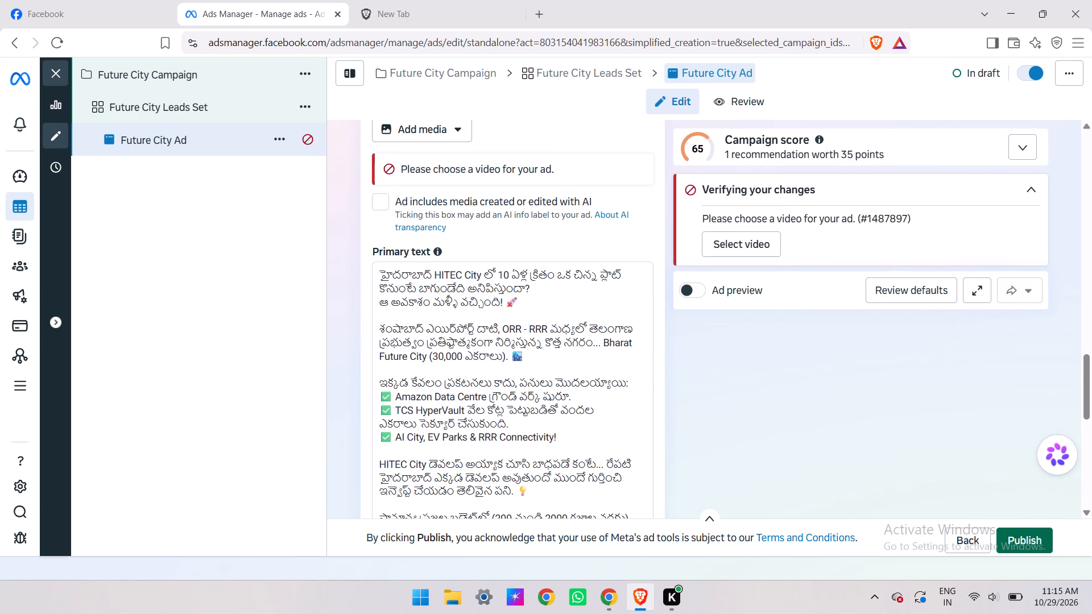
scroll(498, 289, "down", 1)
scroll(498, 289, "up", 3)
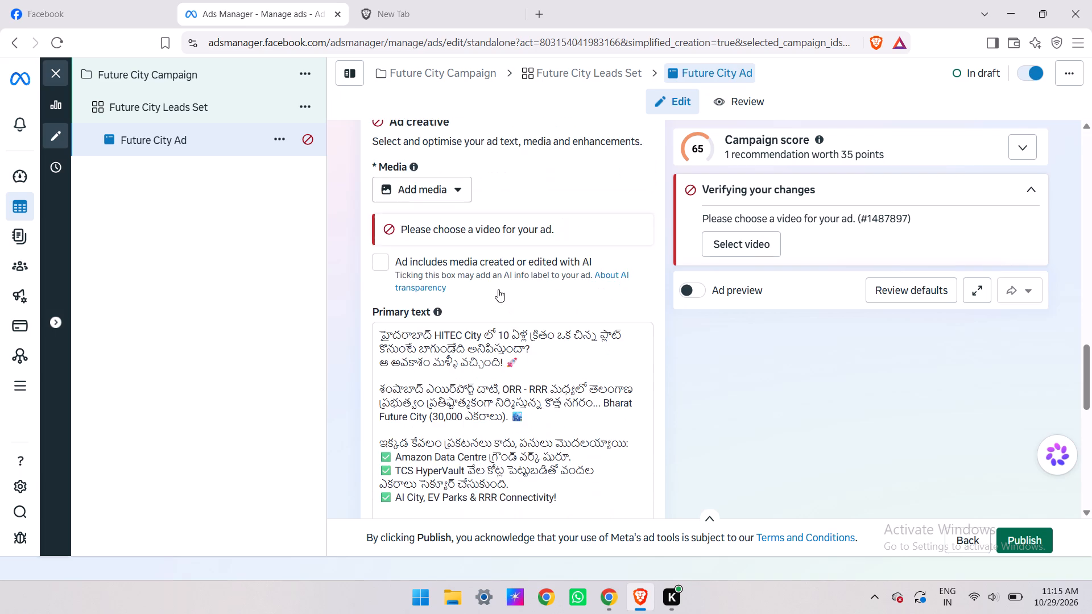
scroll(498, 289, "up", 1)
left_click(462, 248)
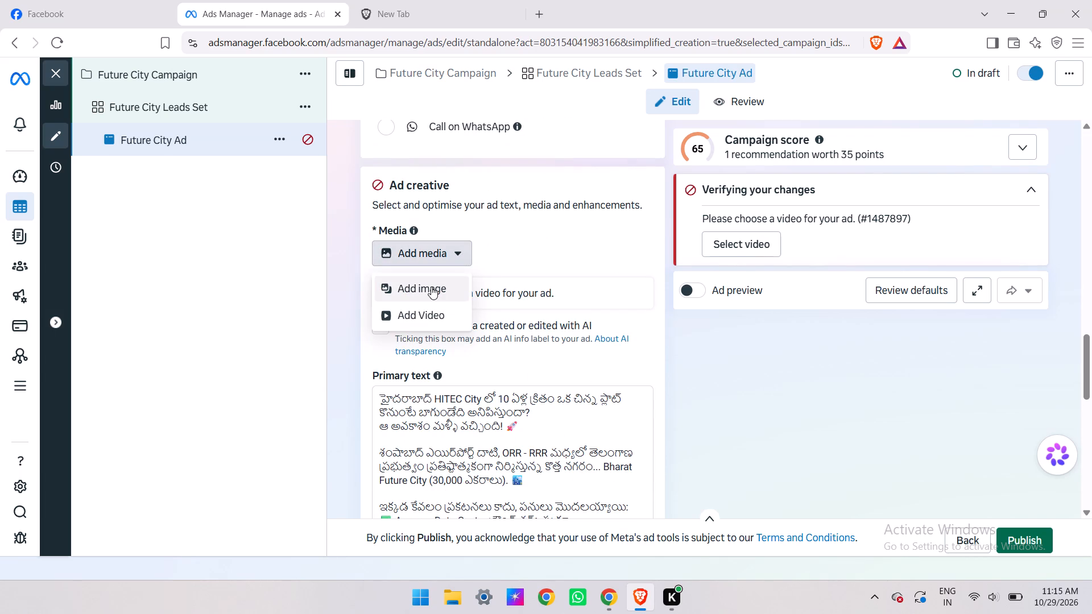
left_click(425, 321)
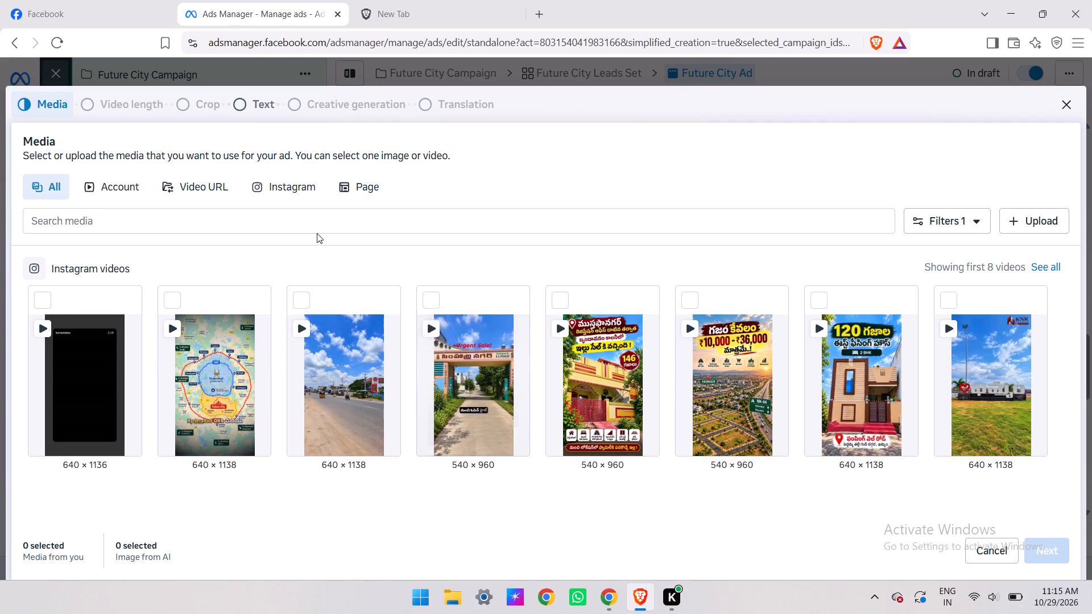
left_click(215, 352)
left_click(1068, 545)
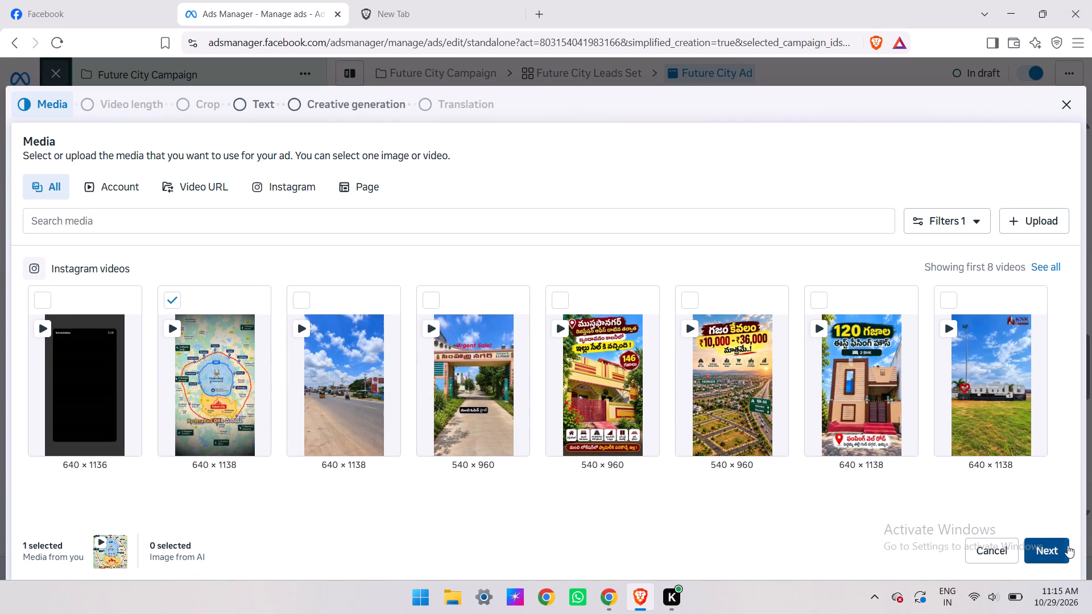
Replace the headline with the copied "భారత్ ఫ్యూచర్ సిటీనే హైదరాబాద్ భవిష్యత్తు" plus a full stop, and continue to creative generation.
scroll(679, 478, "up", 2)
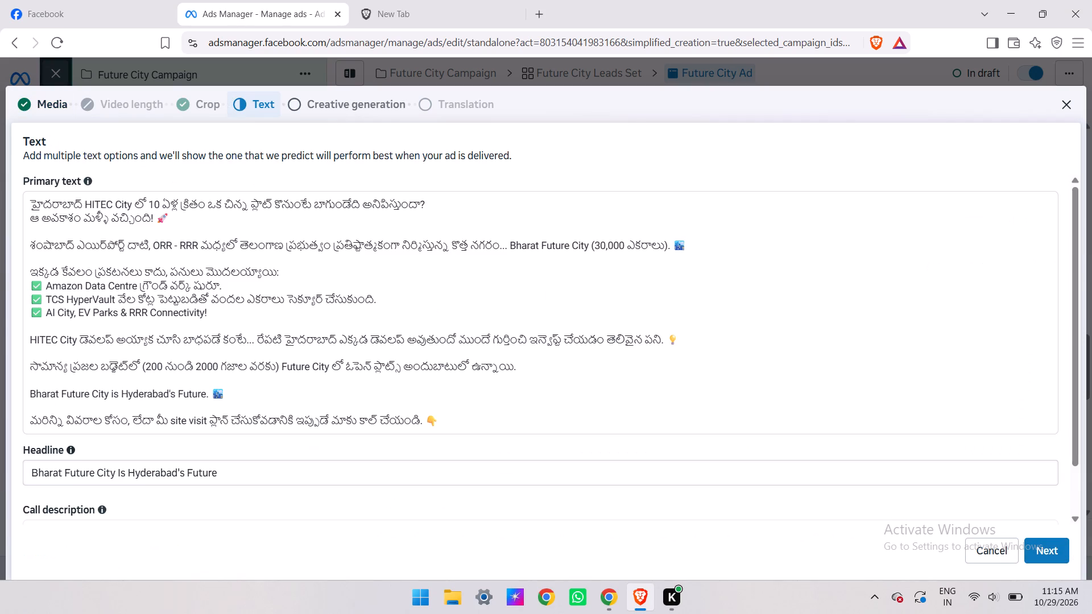
left_click_drag(241, 476, 0, 454)
key("ctrl+v")
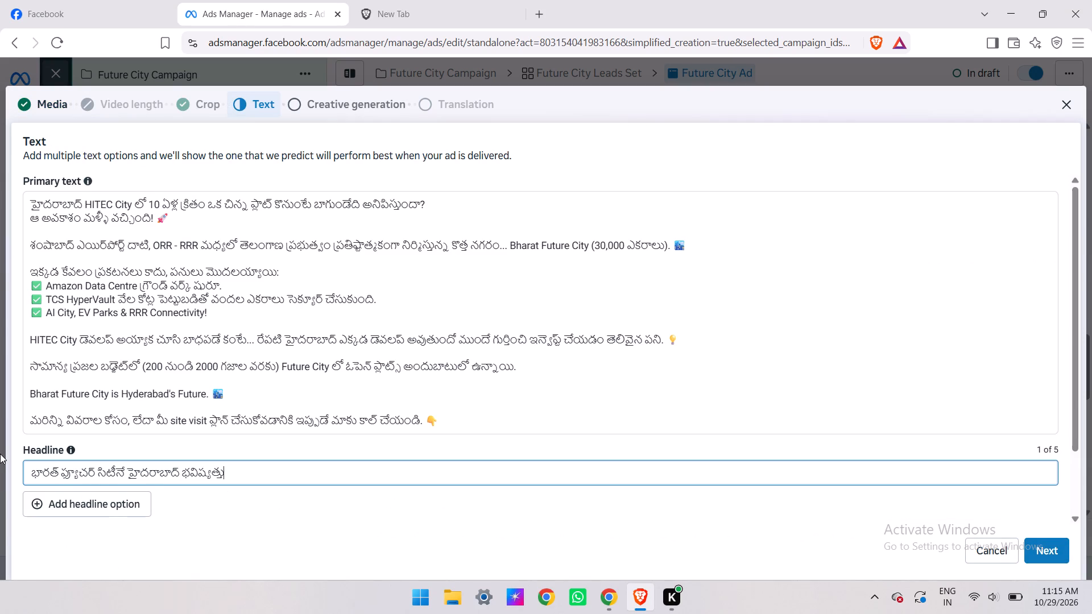
scroll(196, 488, "down", 1)
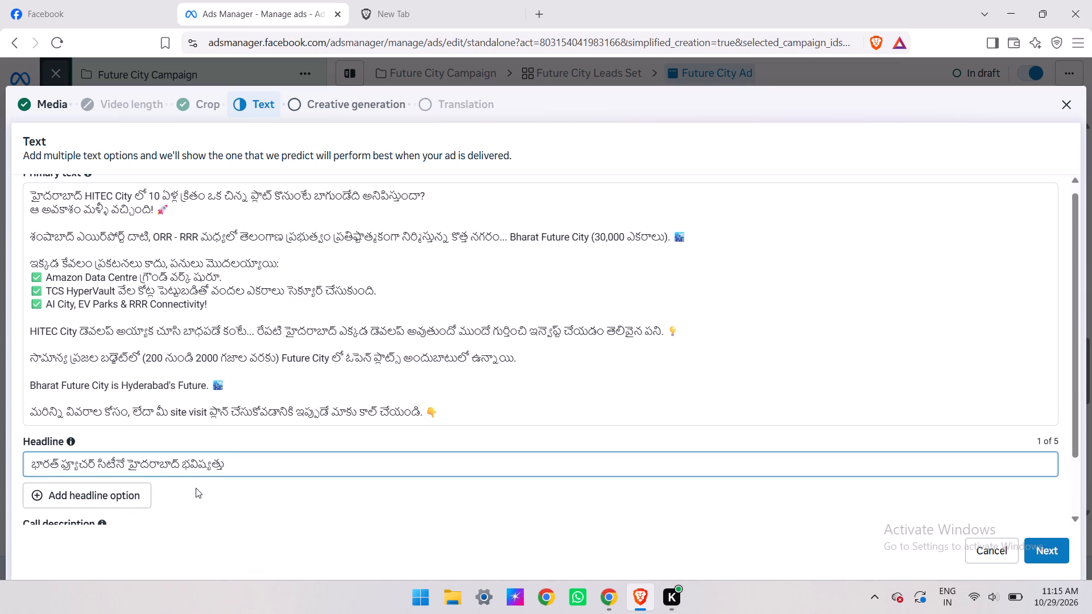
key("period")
scroll(196, 488, "down", 1)
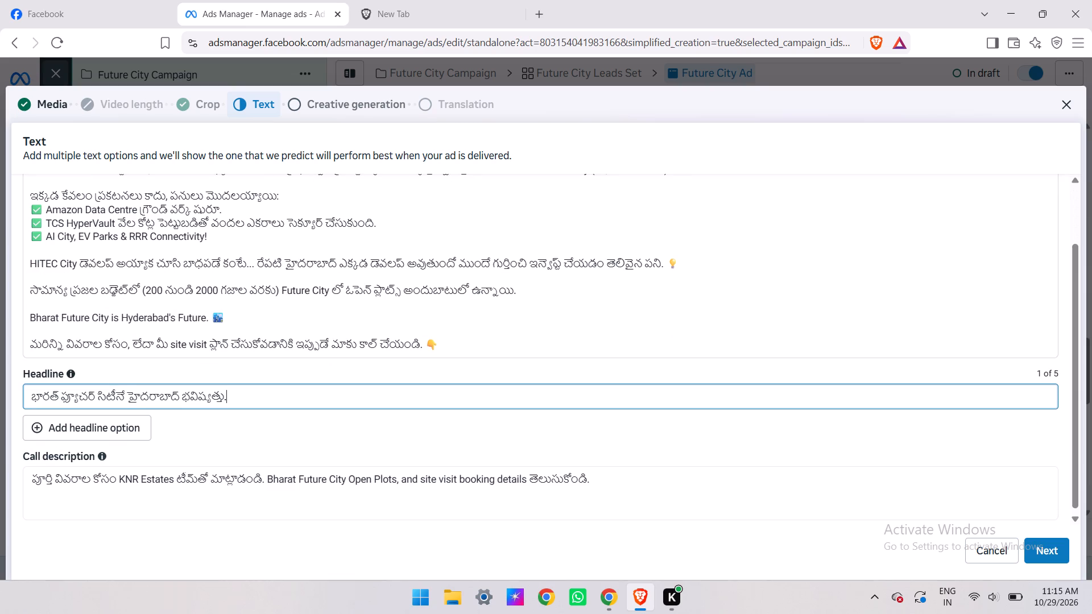
scroll(226, 452, "up", 2)
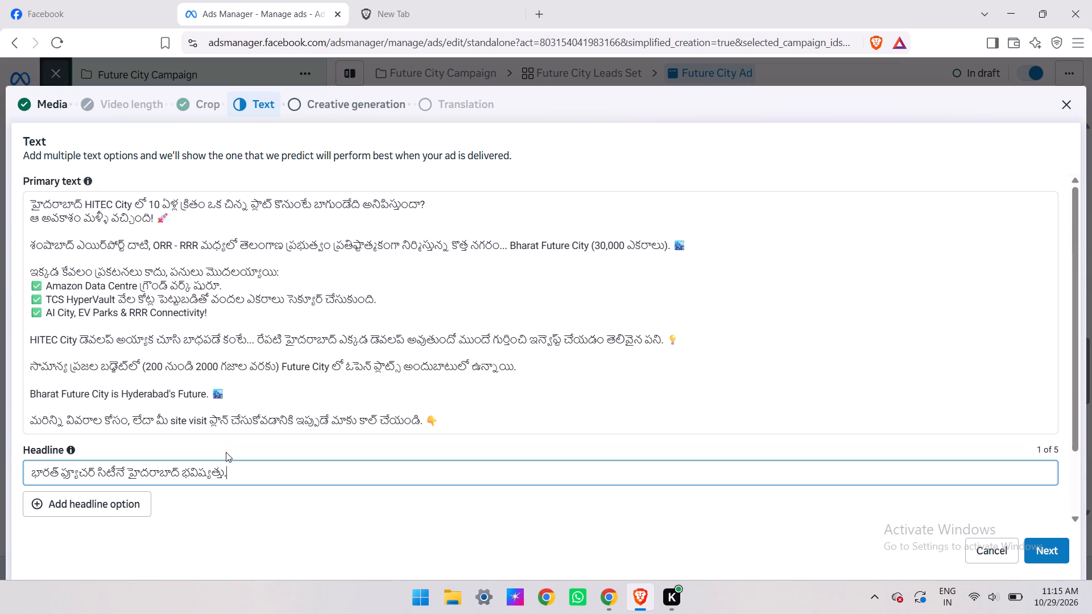
left_click(1035, 543)
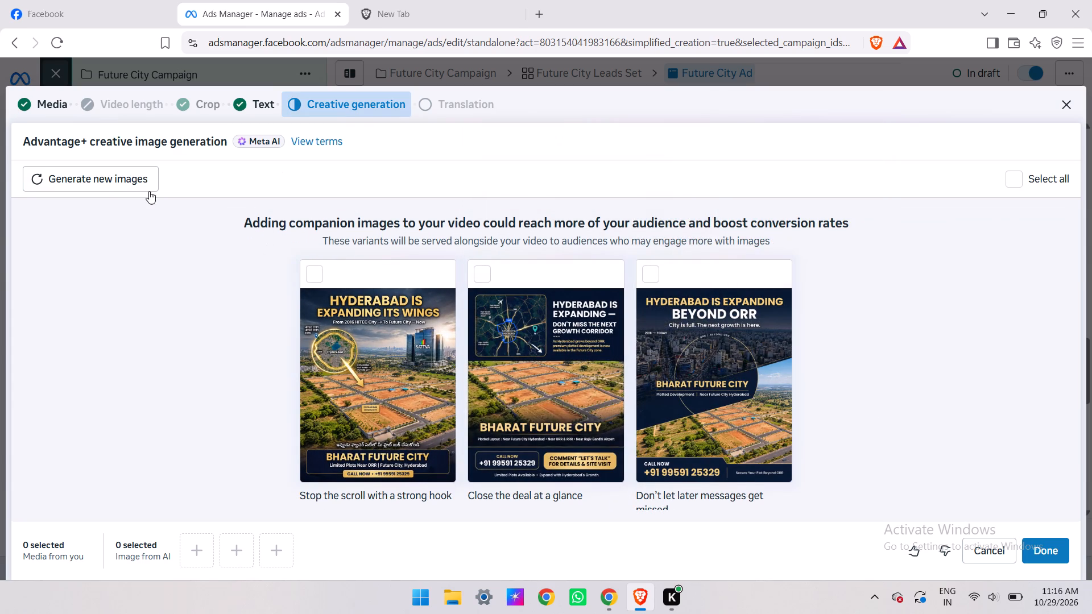
Generate new companion images and add the "Don't let later messages get missed" variant to the ad, finishing the creative setup.
left_click(128, 181)
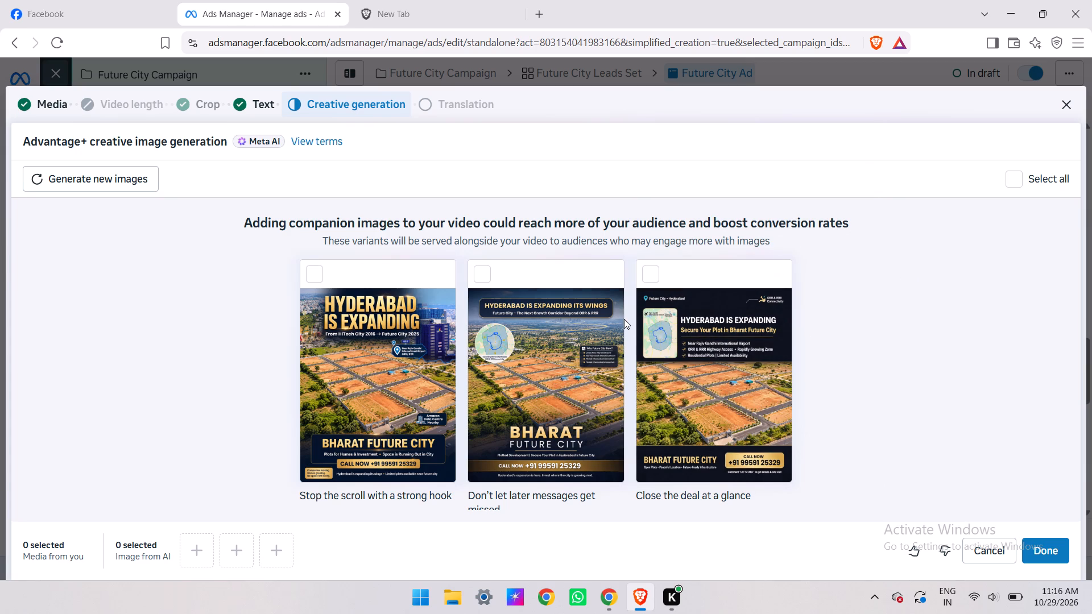
left_click(475, 272)
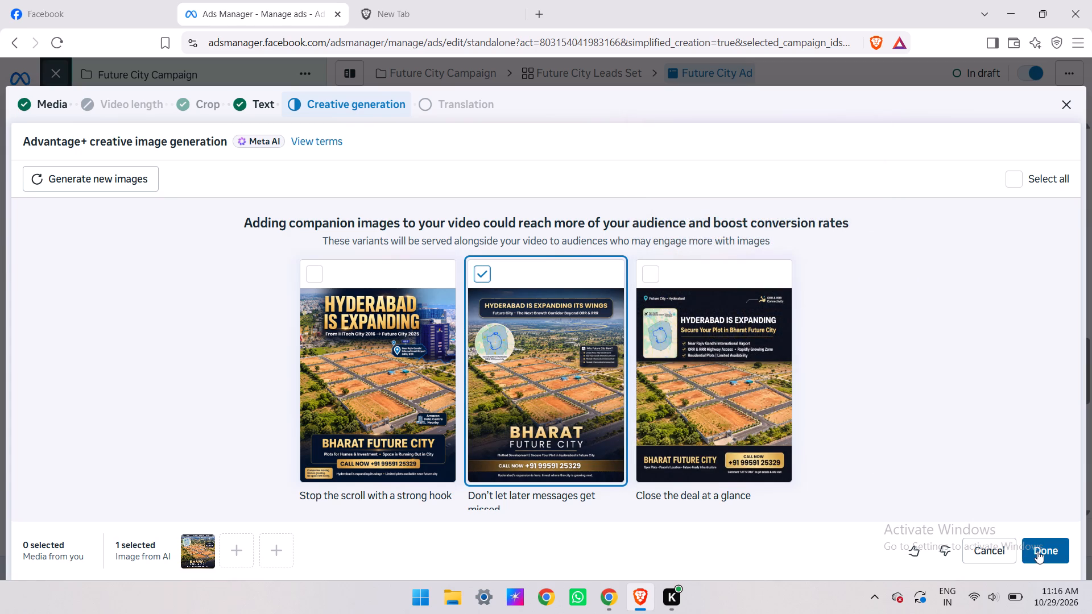
left_click(1037, 551)
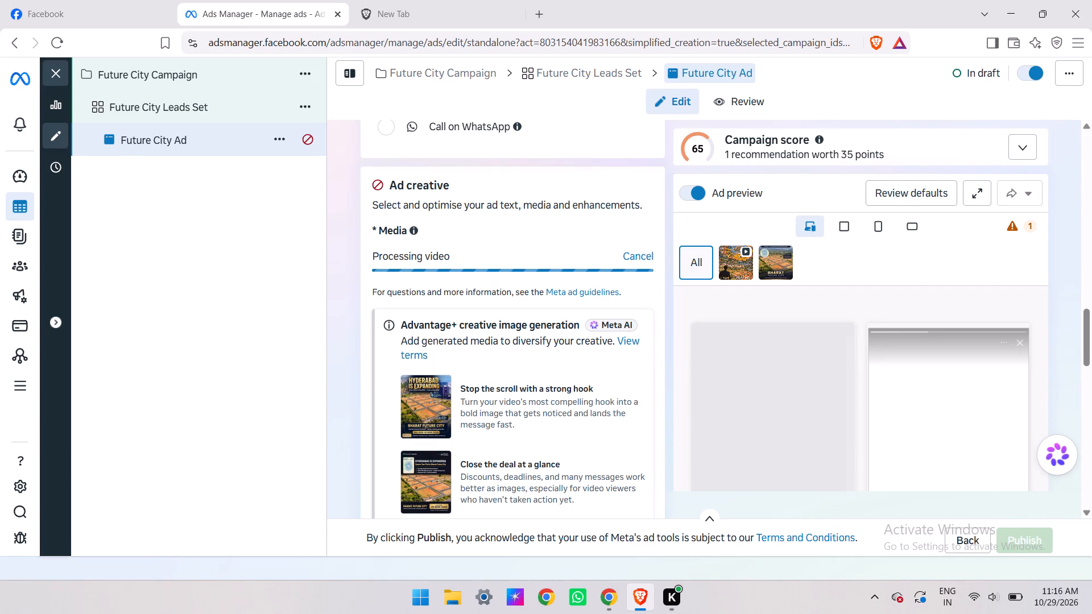
scroll(540, 413, "down", 1)
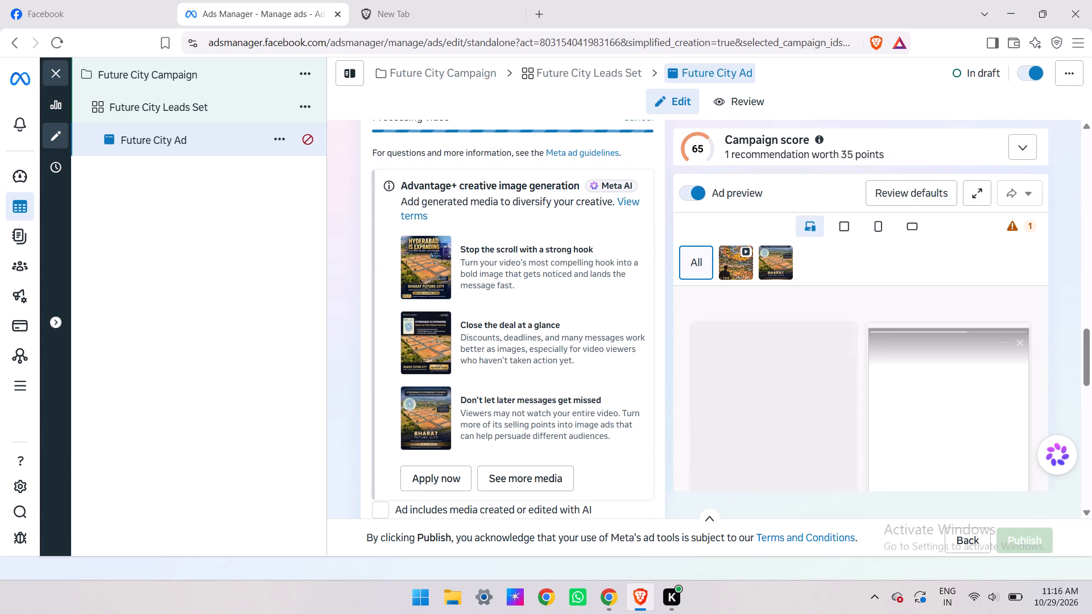
Review Future City Ad's settings, including the AI media disclosure, primary text, headline, call description, tracking, ad setup and identity.
scroll(540, 413, "down", 1)
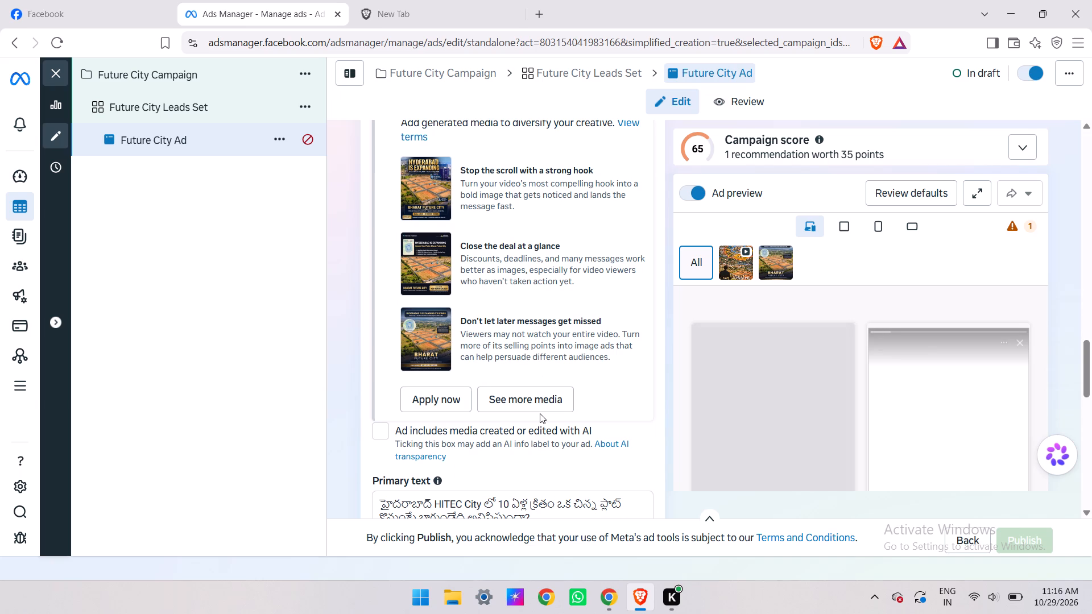
scroll(540, 413, "down", 1)
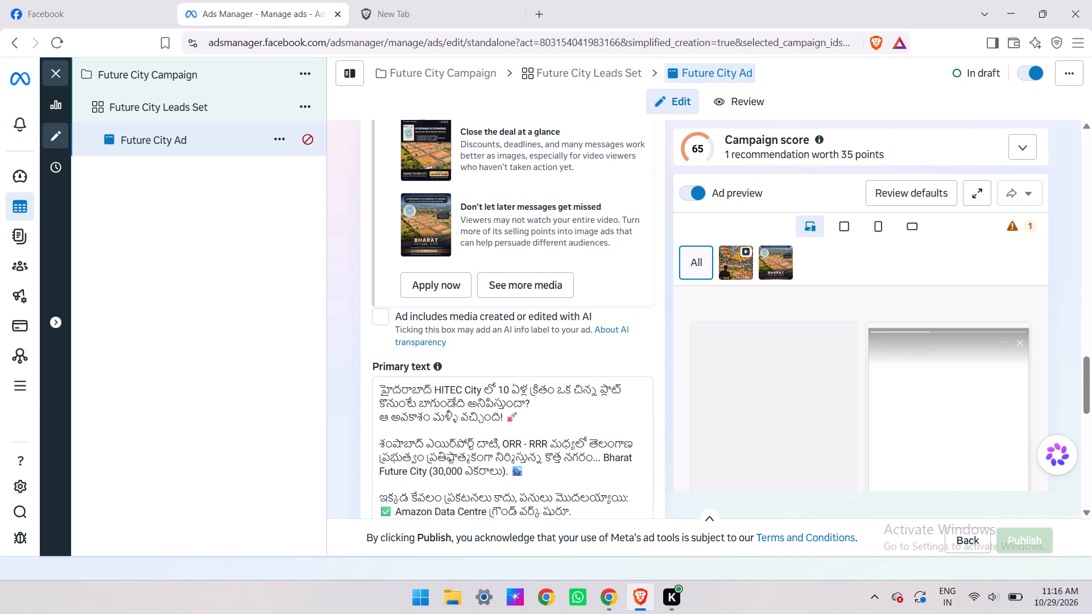
scroll(540, 413, "down", 2)
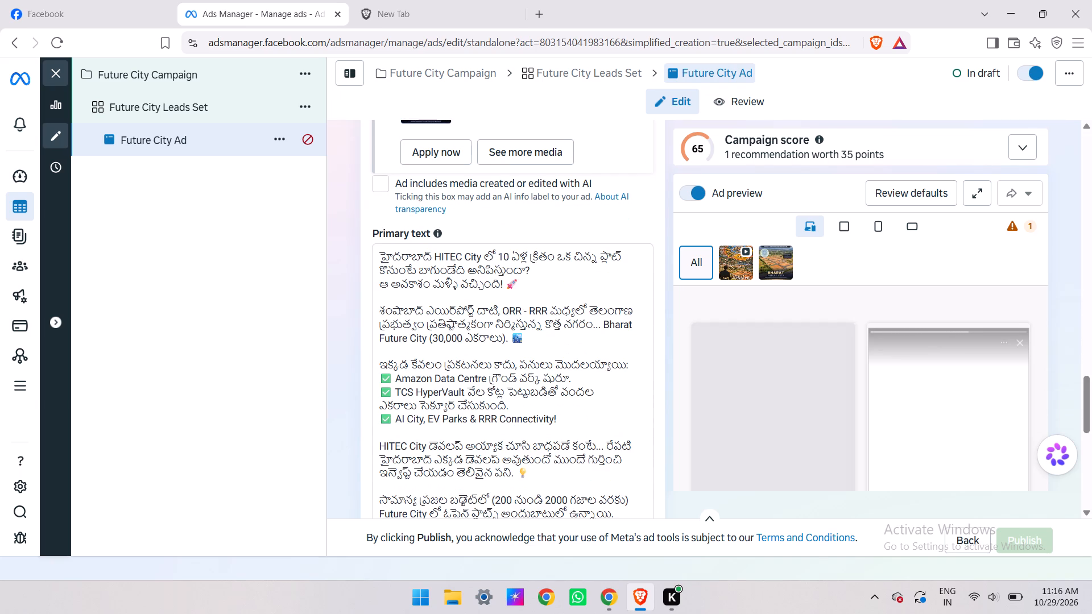
scroll(540, 413, "down", 1)
scroll(540, 413, "up", 1)
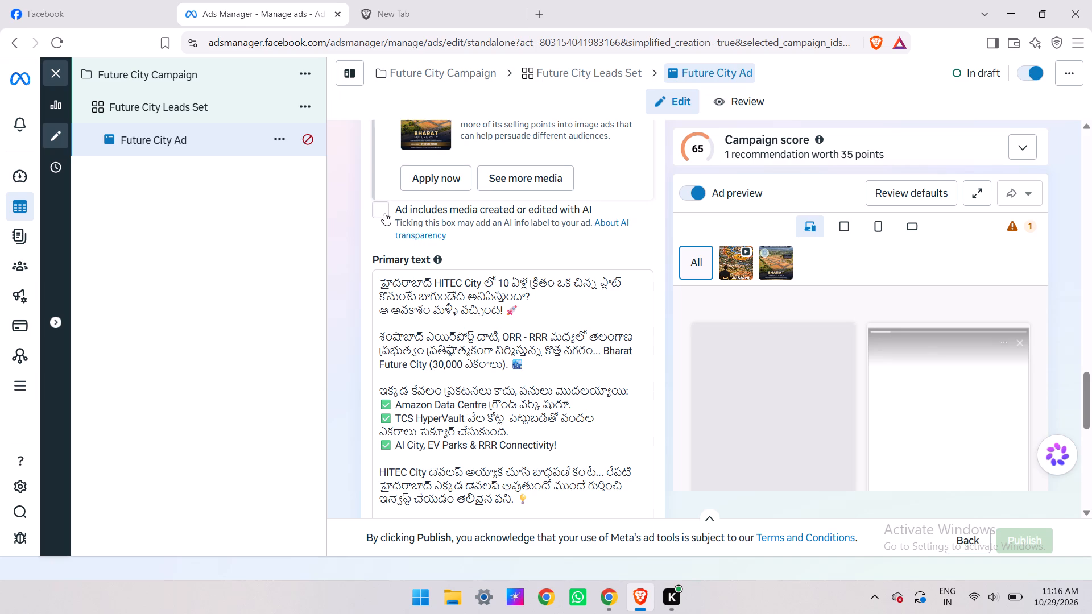
scroll(484, 259, "down", 3)
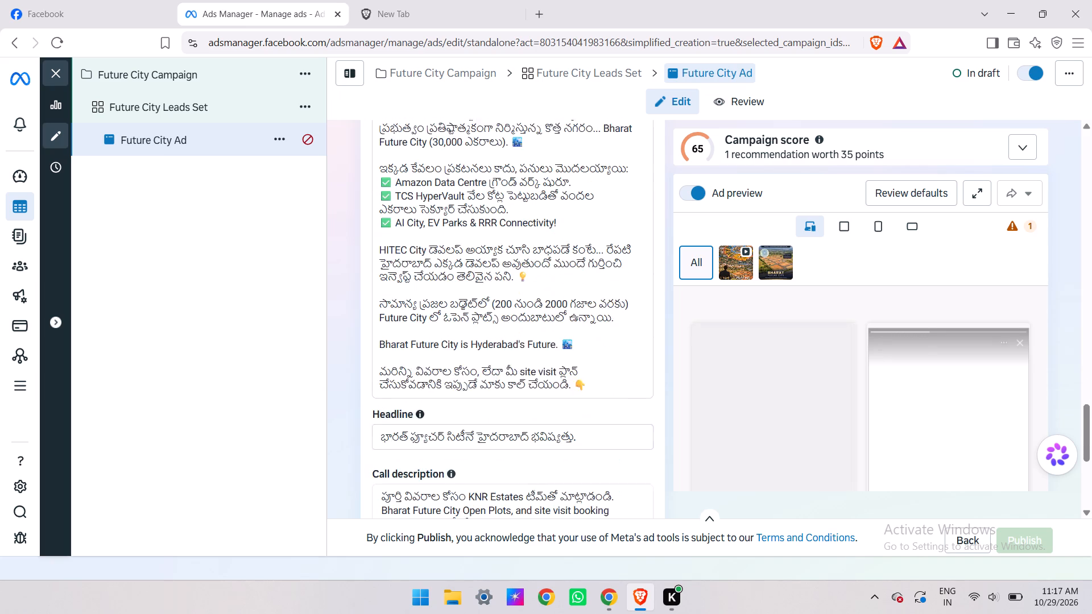
scroll(484, 259, "down", 3)
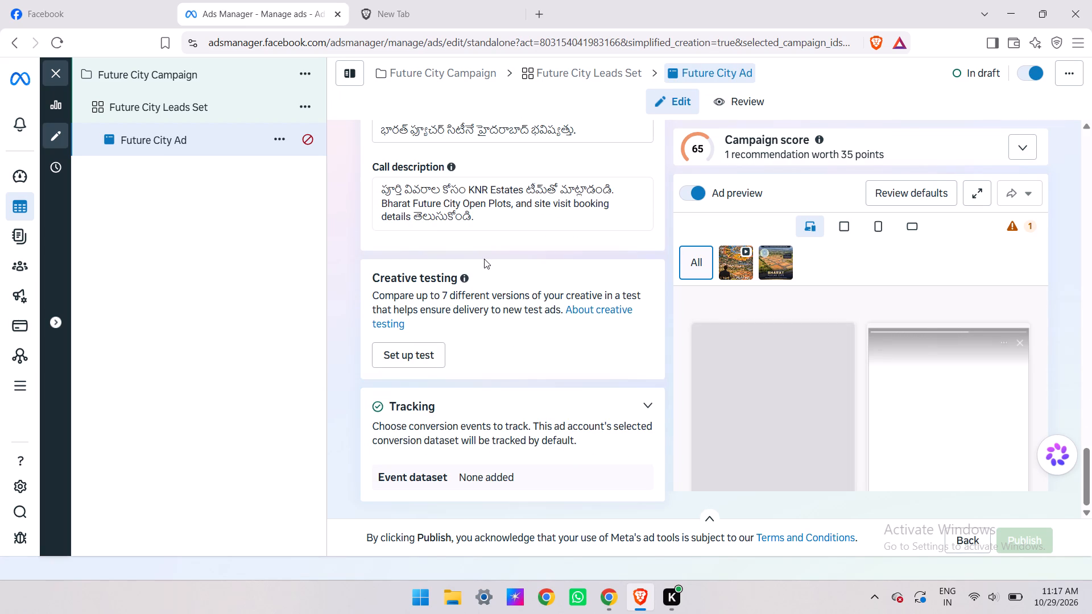
scroll(484, 259, "down", 1)
scroll(484, 259, "up", 2)
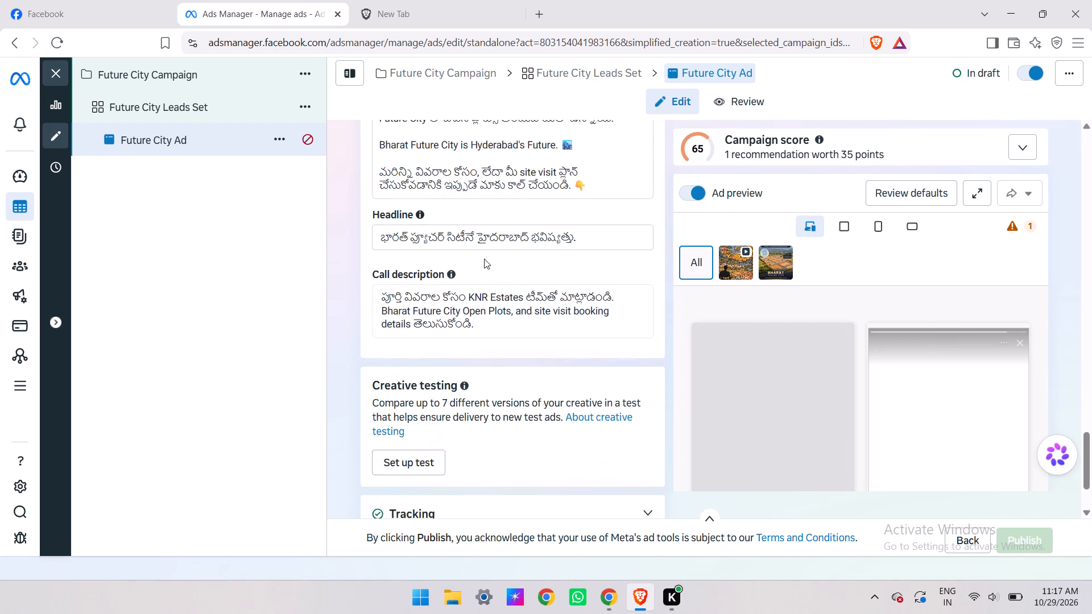
scroll(484, 259, "up", 5)
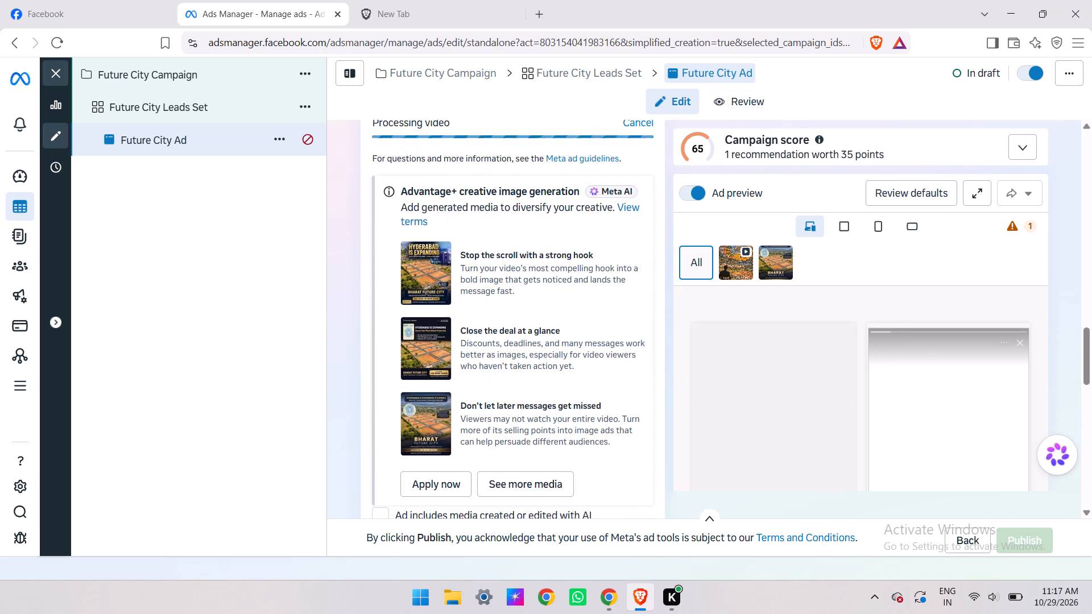
scroll(484, 259, "up", 5)
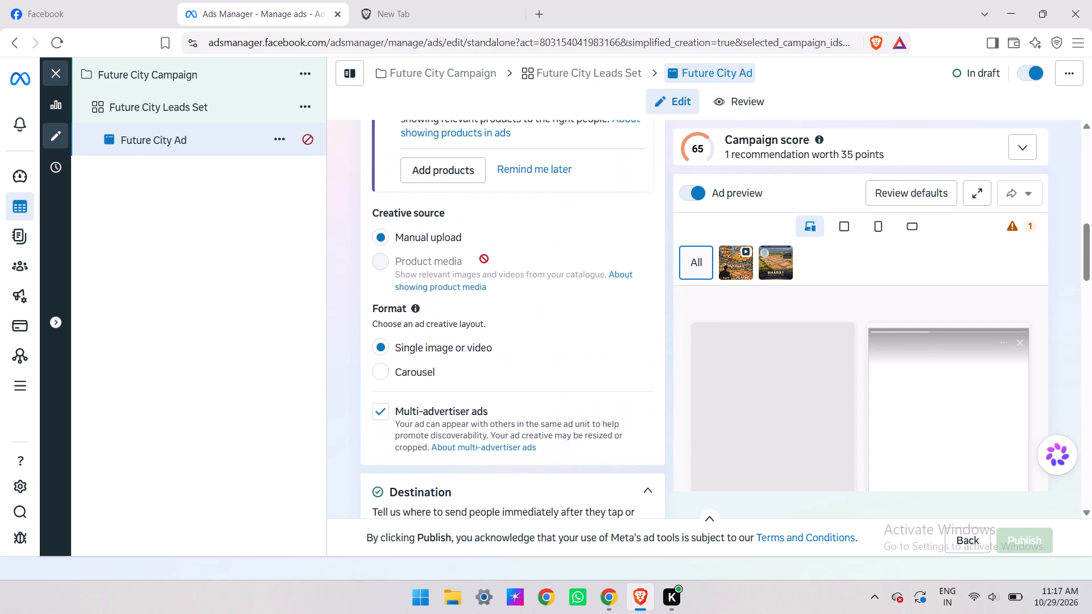
scroll(484, 259, "up", 2)
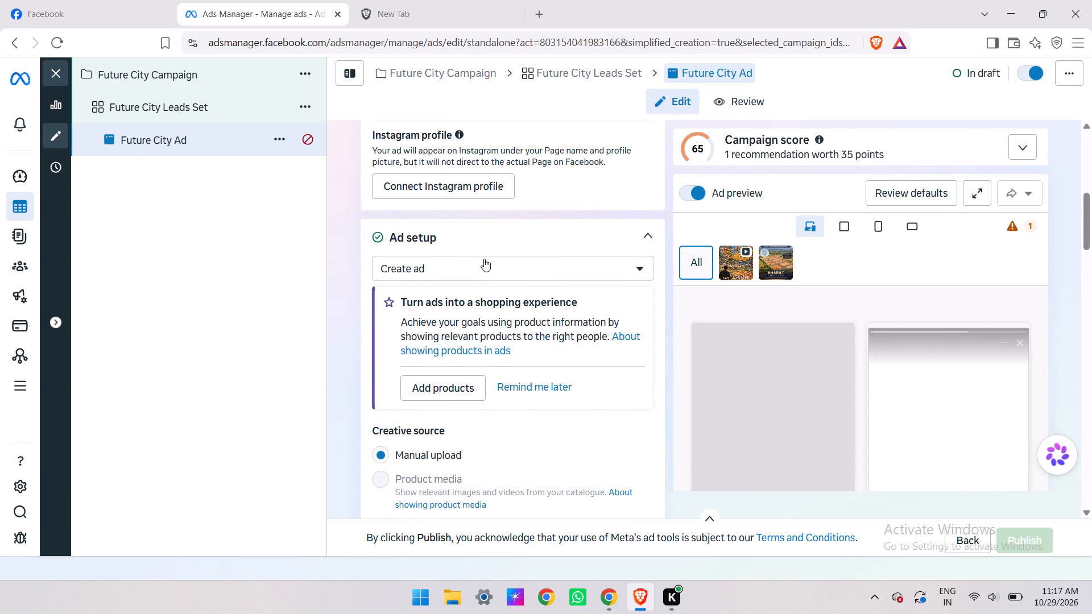
scroll(484, 259, "up", 5)
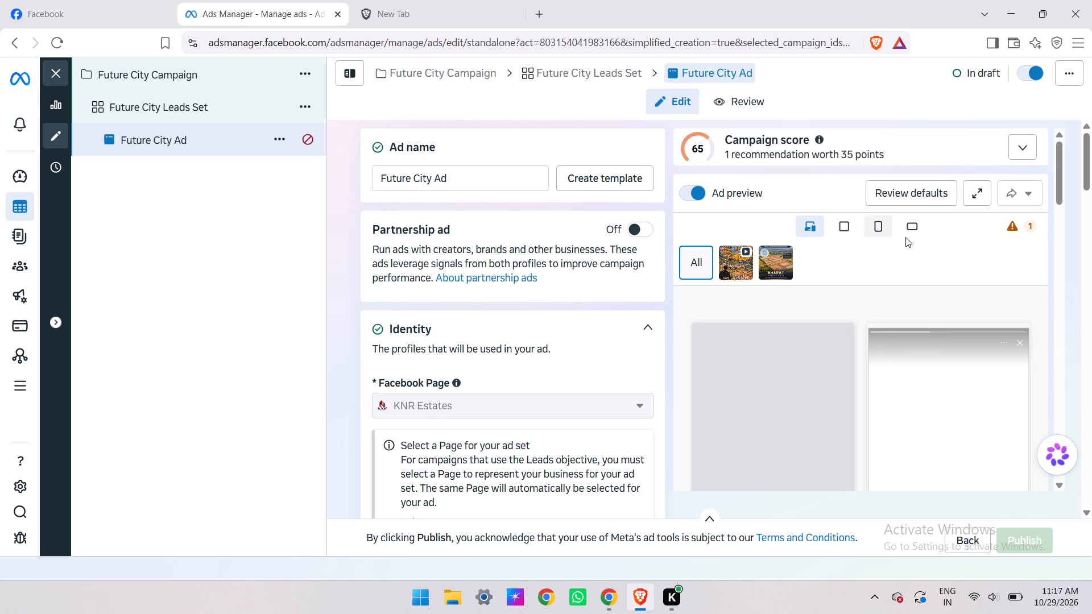
Open the review of the creative settings that are on by default for Future City Ad.
scroll(905, 237, "down", 8)
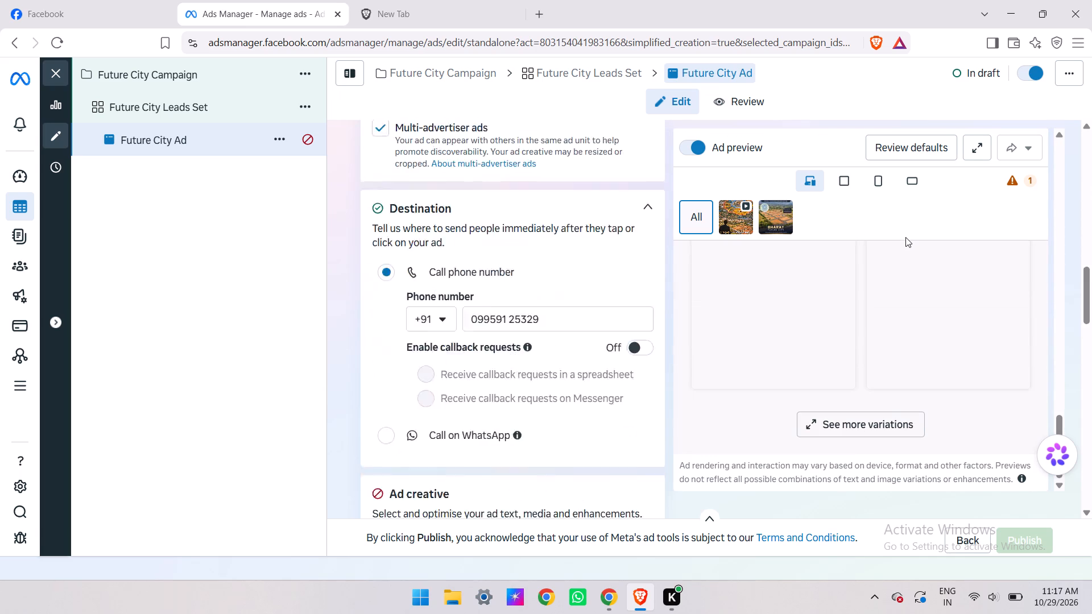
scroll(905, 237, "down", 1)
left_click(914, 156)
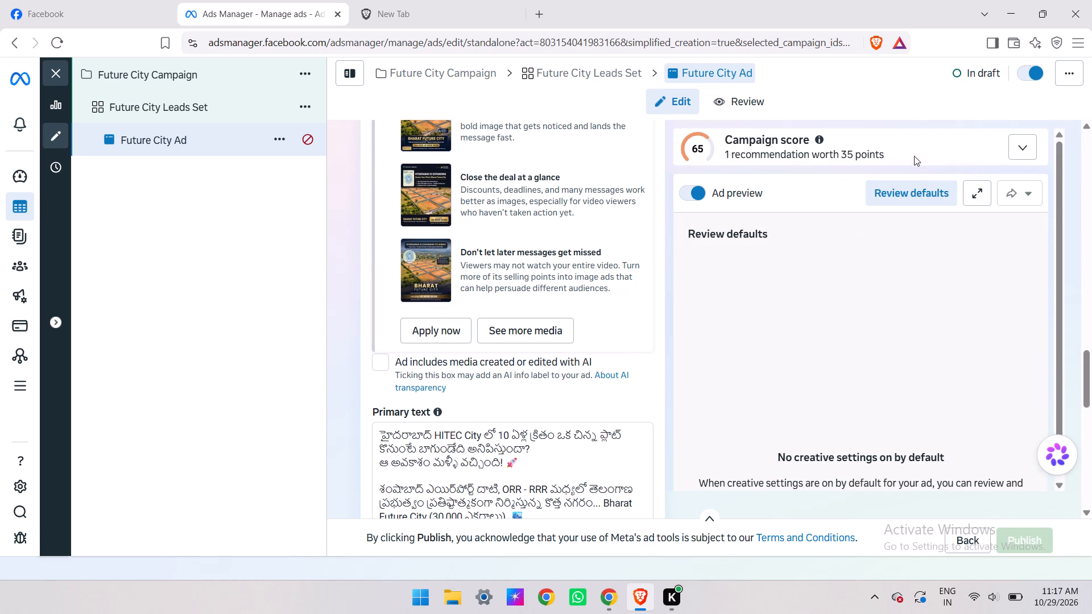
Expand the campaign score details and capture a screenshot of them, including the recommendation about running ads during business hours.
left_click(1023, 149)
scroll(862, 225, "down", 1)
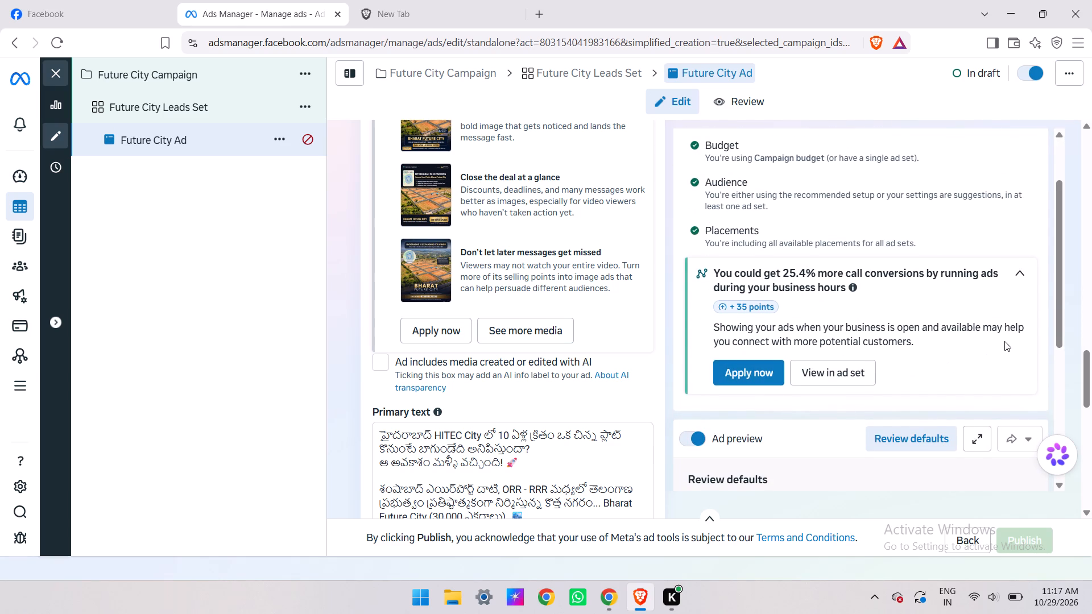
scroll(862, 292, "up", 1)
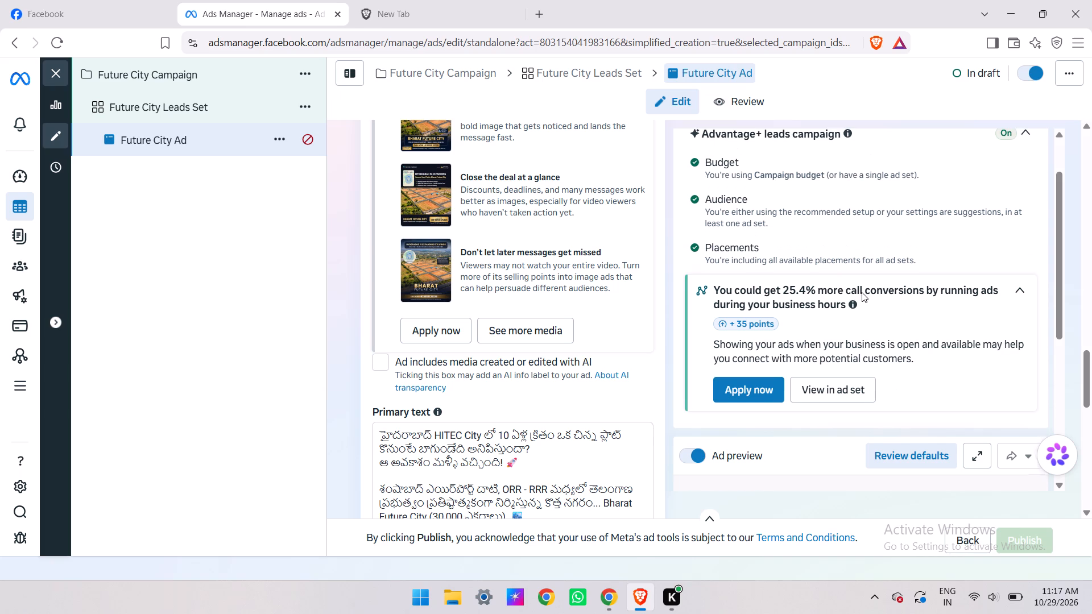
scroll(862, 292, "up", 2)
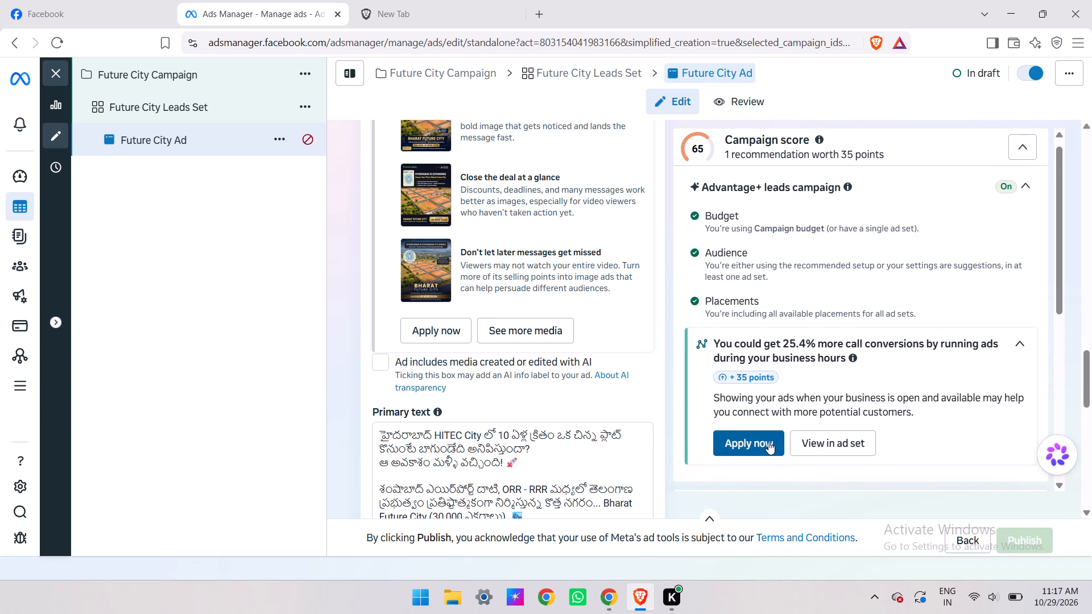
key("shift+super+s")
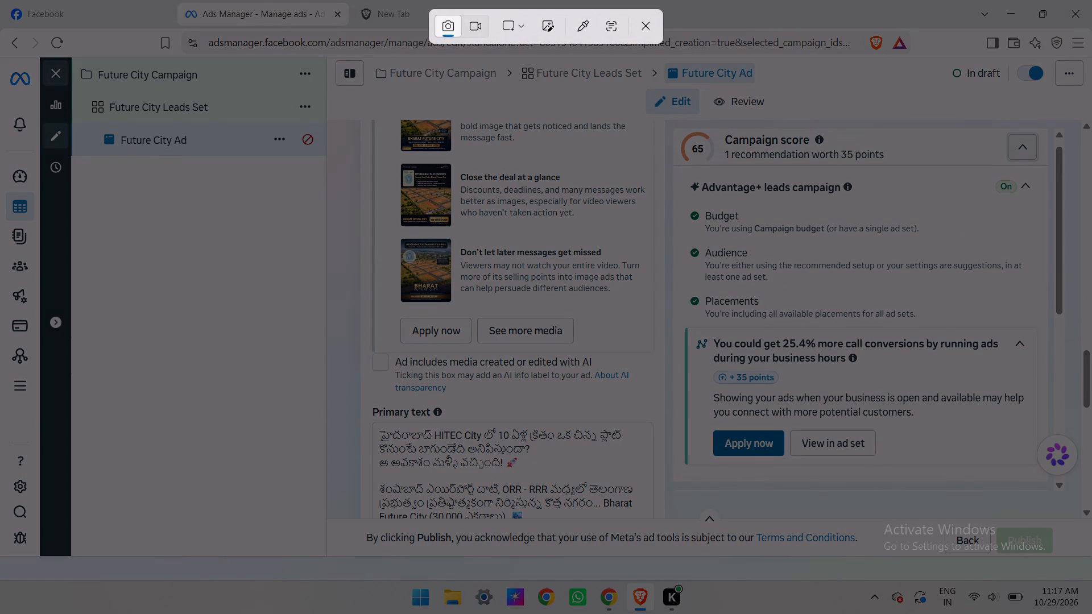
left_click_drag(668, 113, 1091, 484)
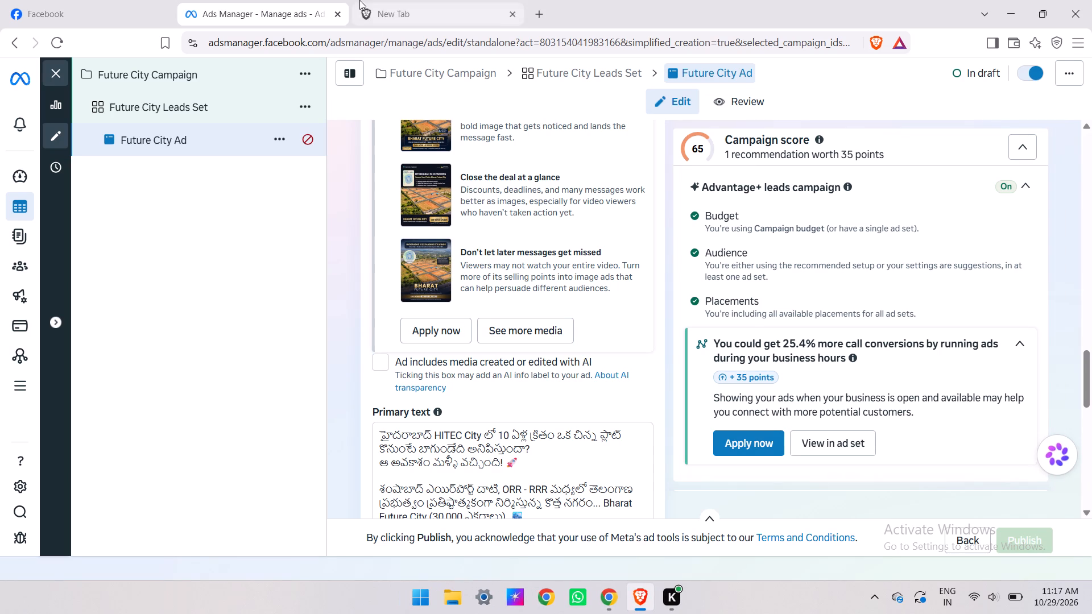
left_click(605, 609)
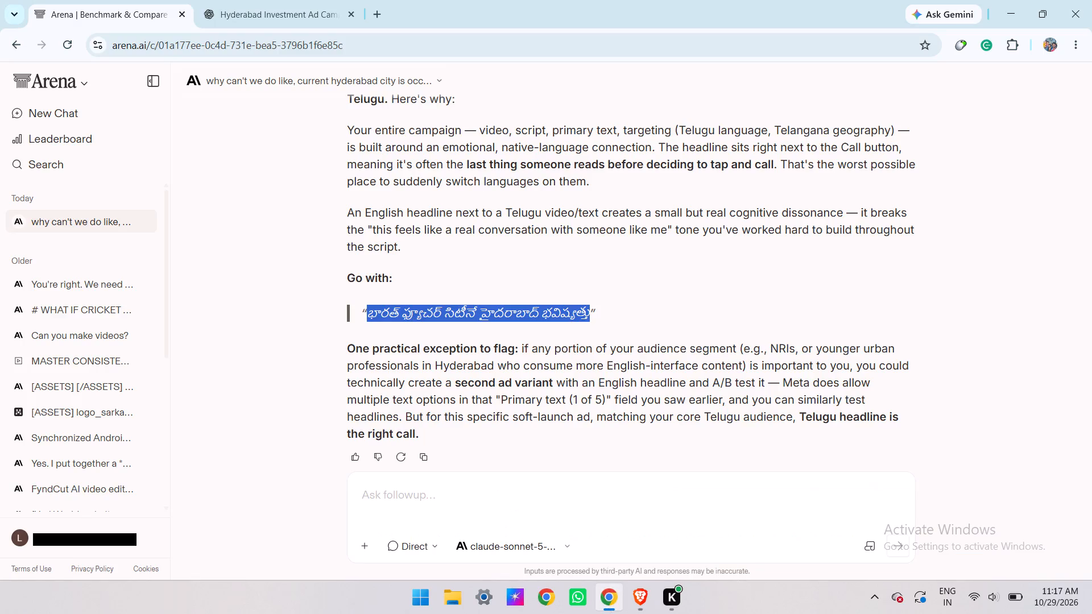
left_click(486, 511)
key("ctrl+v")
type("should i clik applu")
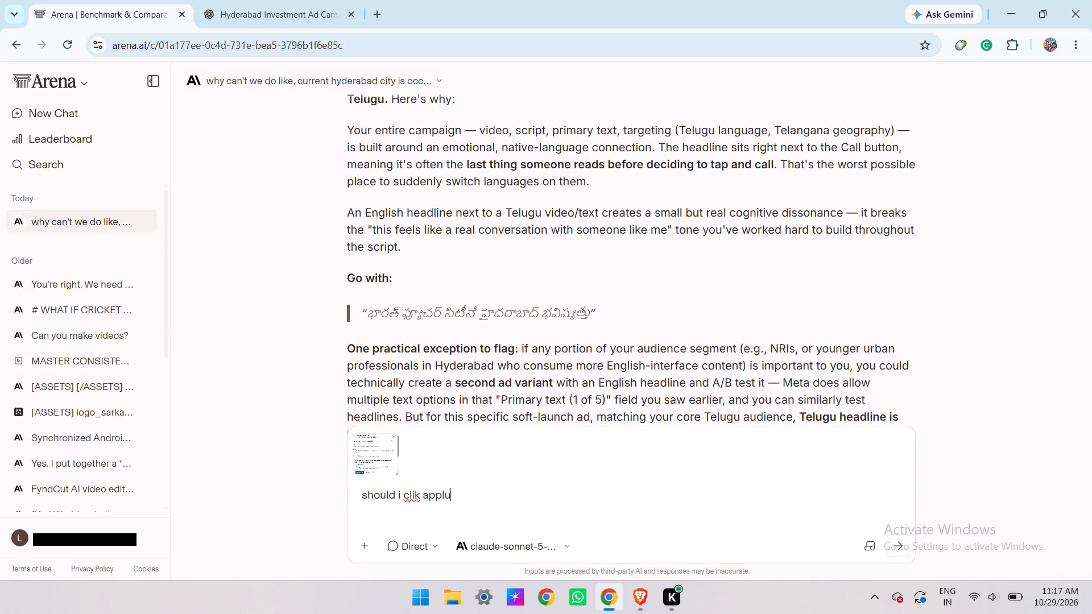
key("space")
key("BackSpace")
key("BackSpace")
type("y now?")
key("space")
key("Return")
scroll(573, 400, "down", 3)
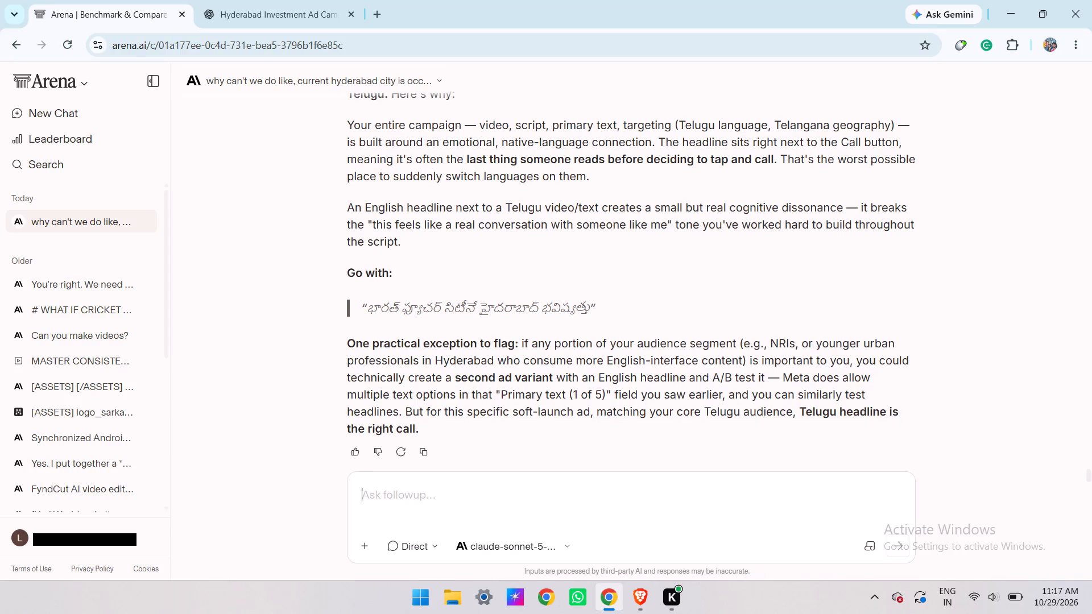
scroll(573, 400, "down", 5)
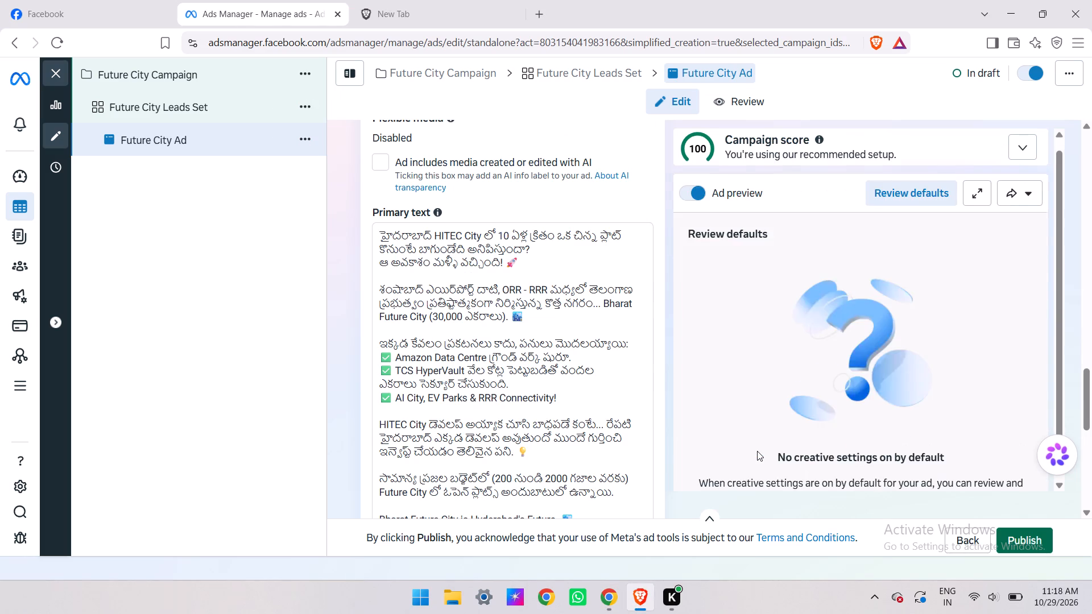
Check the ad's media, primary text, headline and call description, and the default creative settings review.
scroll(482, 393, "down", 1)
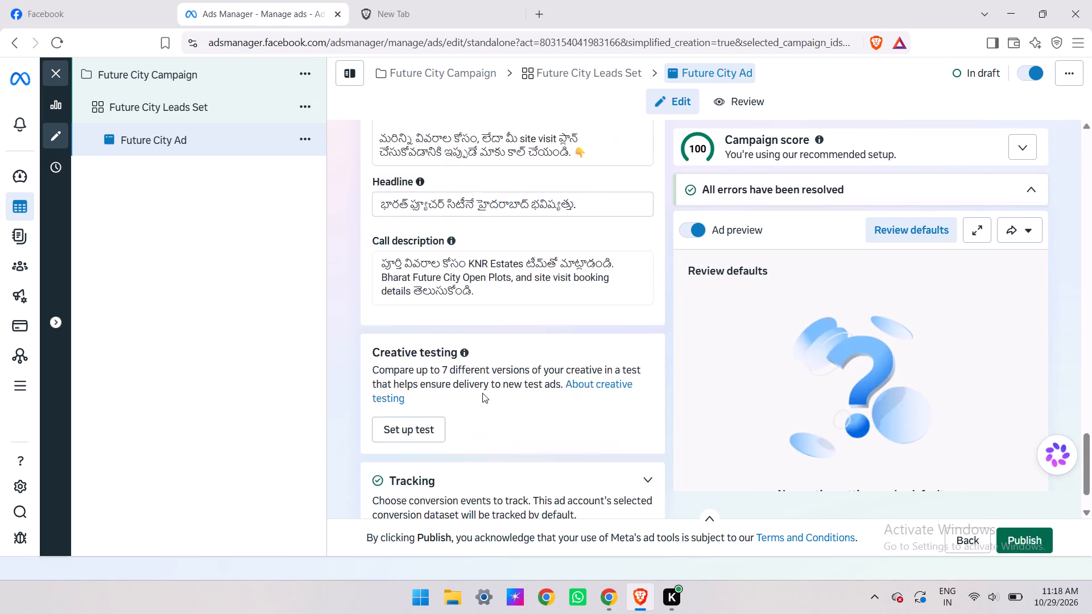
scroll(482, 393, "down", 2)
scroll(482, 393, "up", 3)
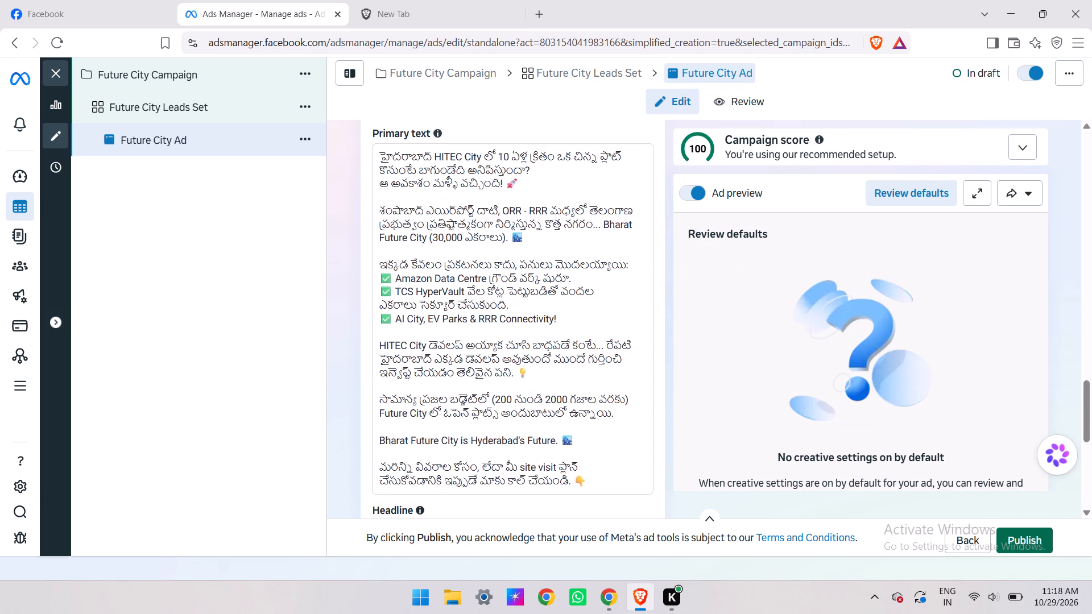
scroll(482, 393, "up", 2)
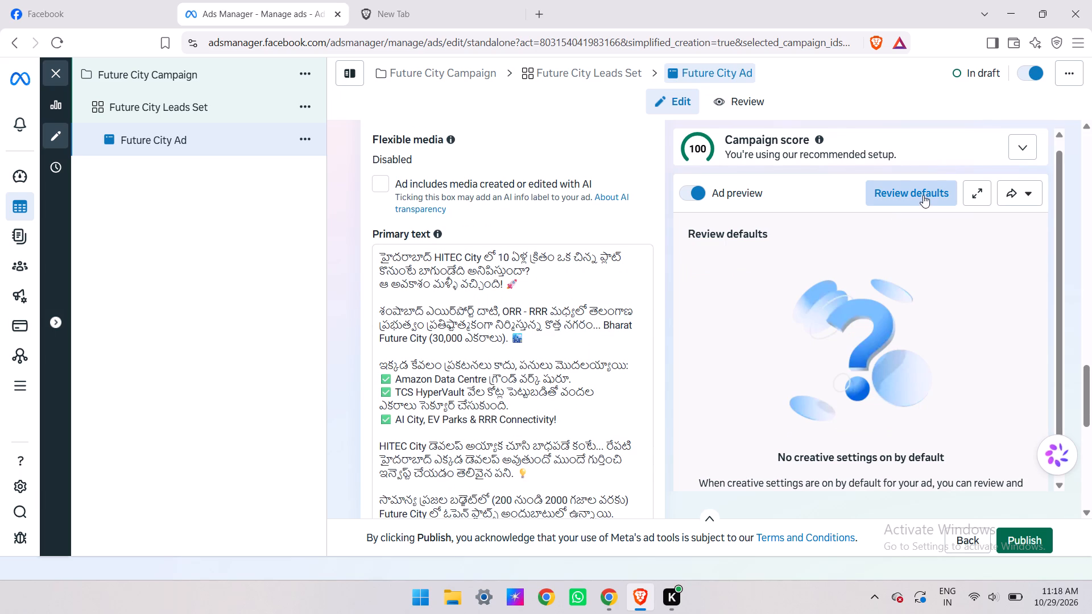
scroll(602, 288, "up", 3)
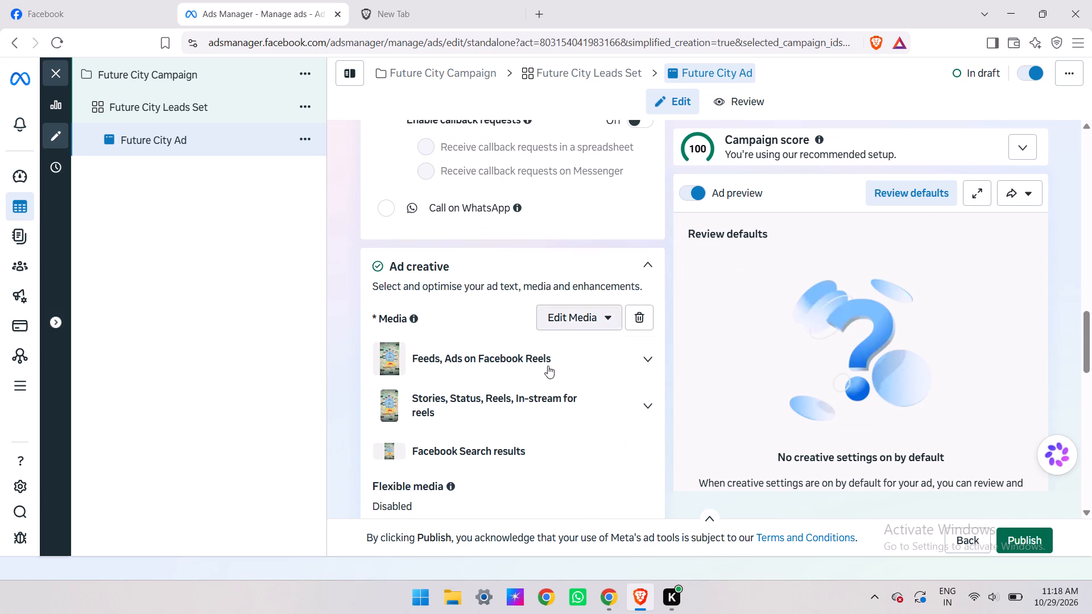
scroll(821, 340, "down", 1)
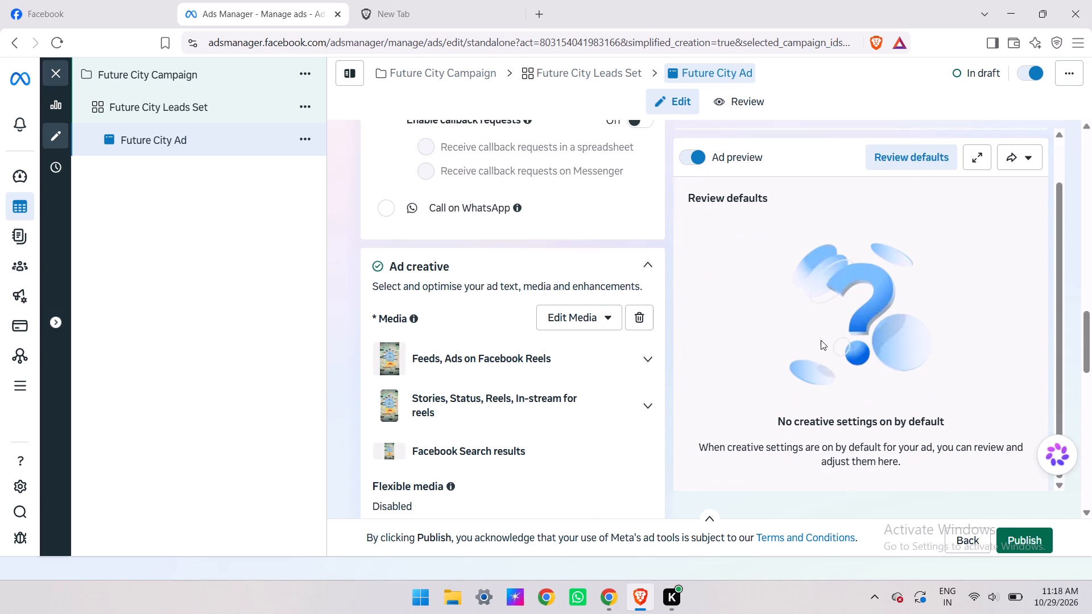
scroll(821, 340, "down", 1)
scroll(821, 340, "up", 1)
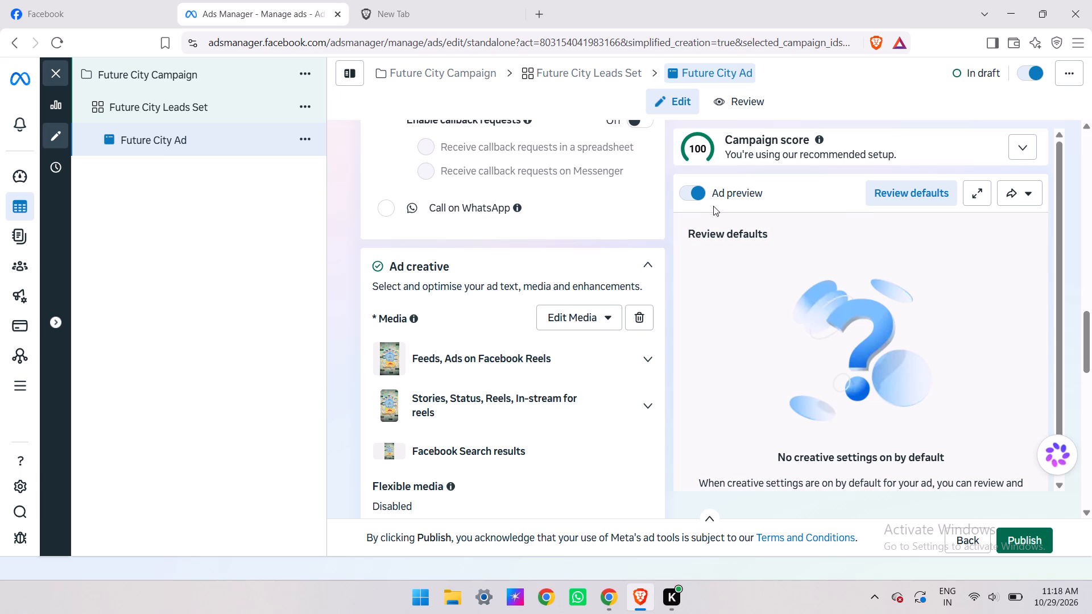
Close the default settings review and examine the ad previews of the video across placements.
left_click(729, 196)
left_click(729, 196)
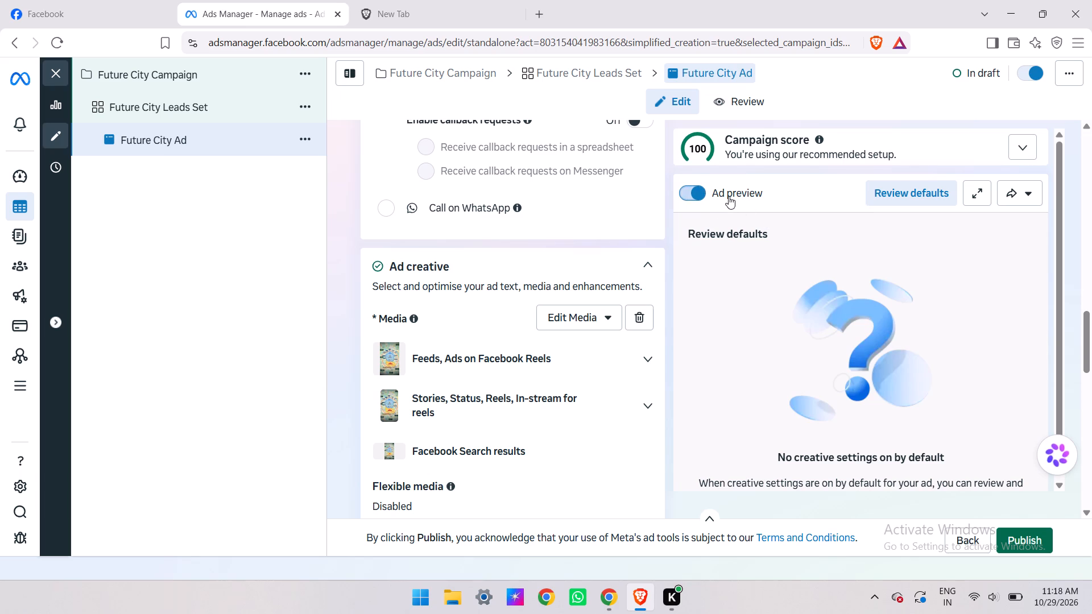
left_click(920, 179)
left_click(917, 192)
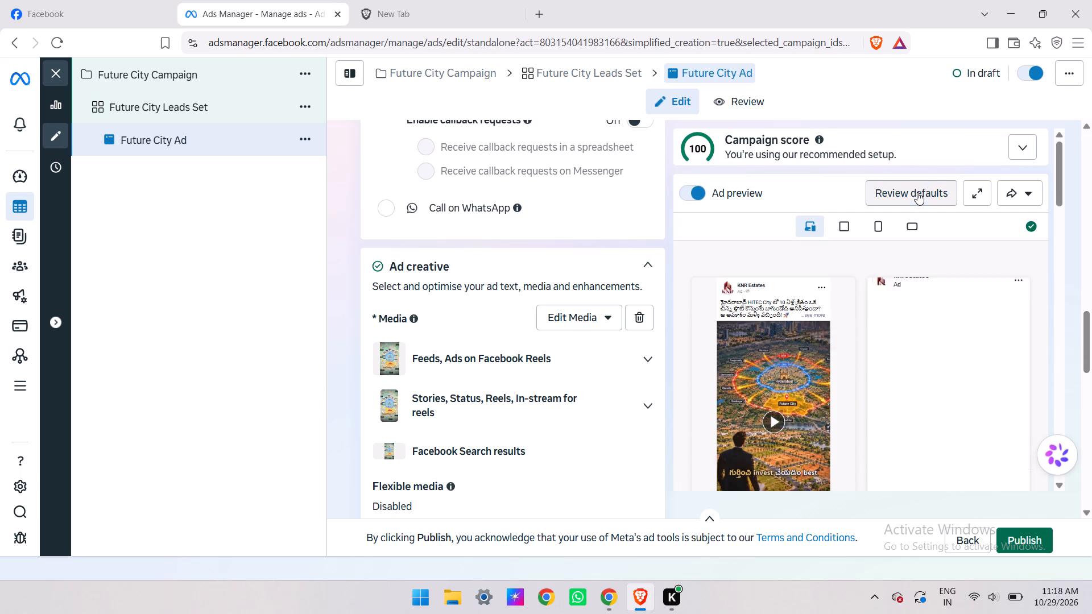
scroll(890, 356, "down", 2)
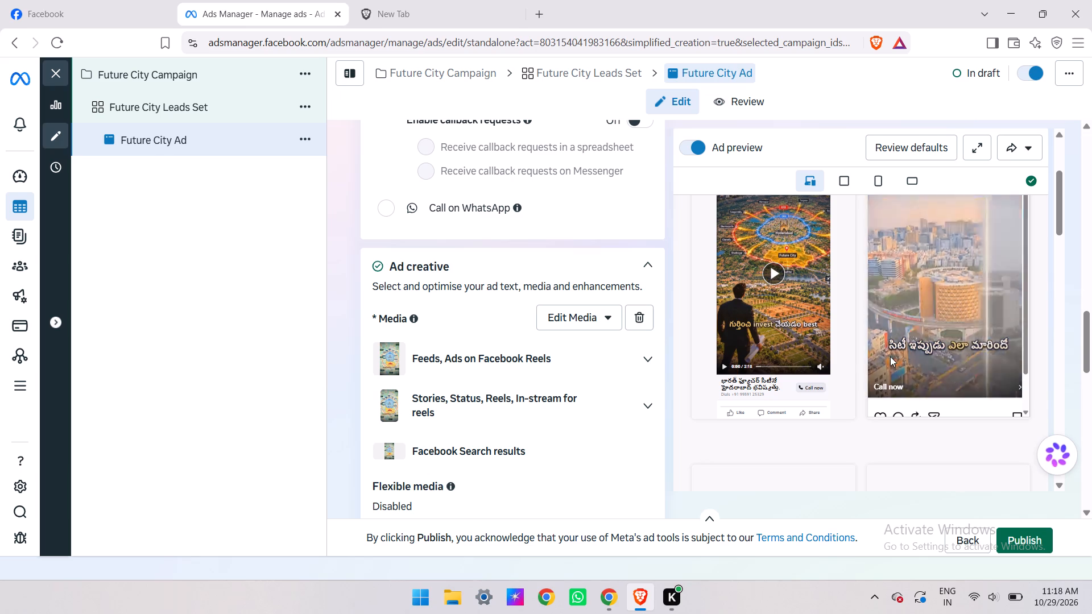
Review the whole Future City Ad setup, from identity and ad setup through destination and creative to tracking.
scroll(517, 500, "up", 3)
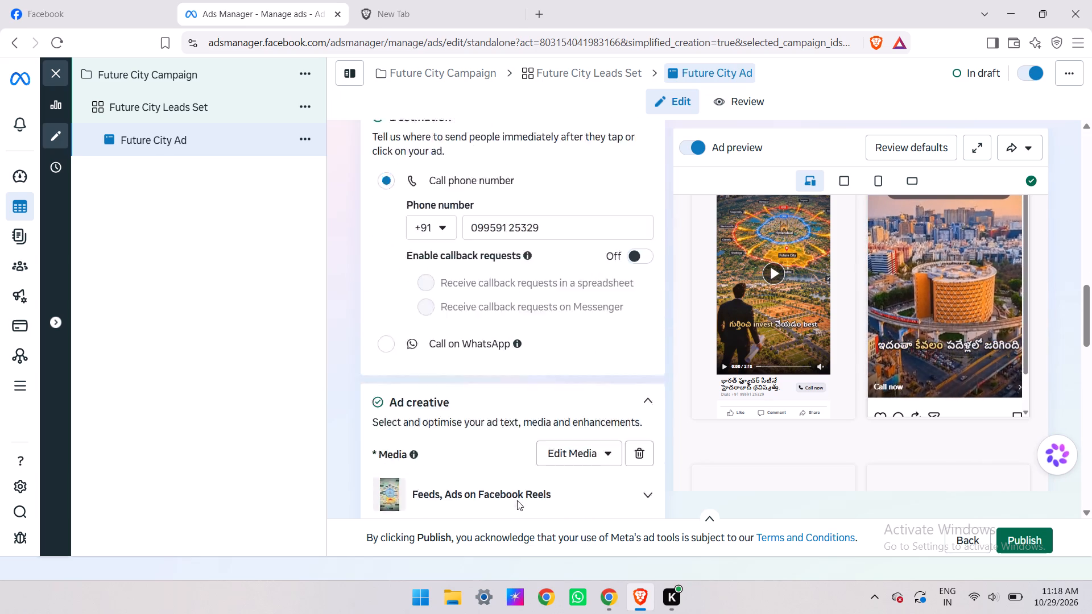
scroll(517, 500, "up", 7)
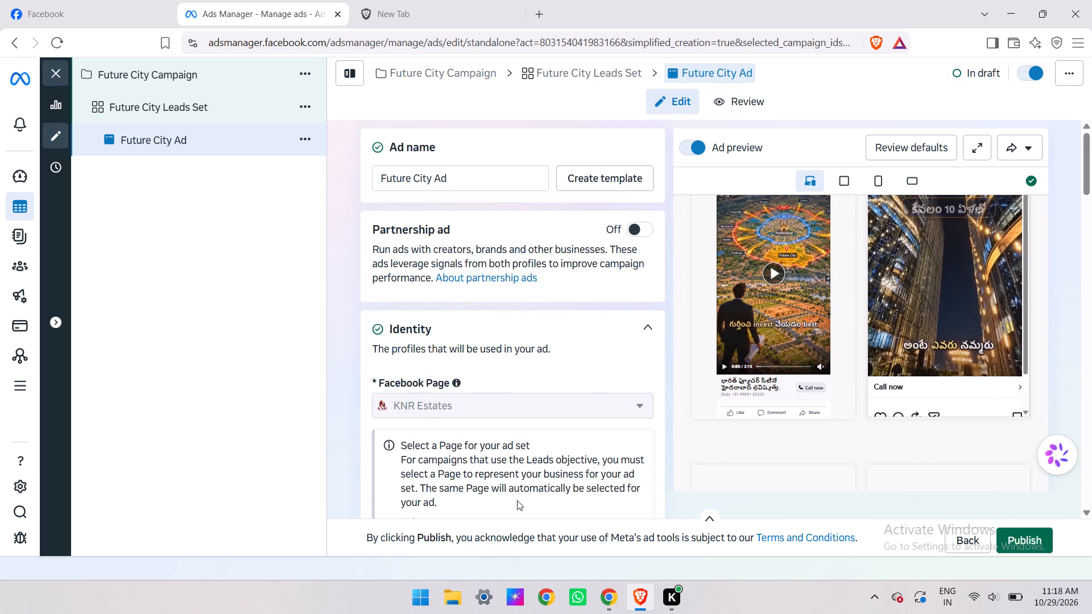
scroll(517, 500, "down", 9)
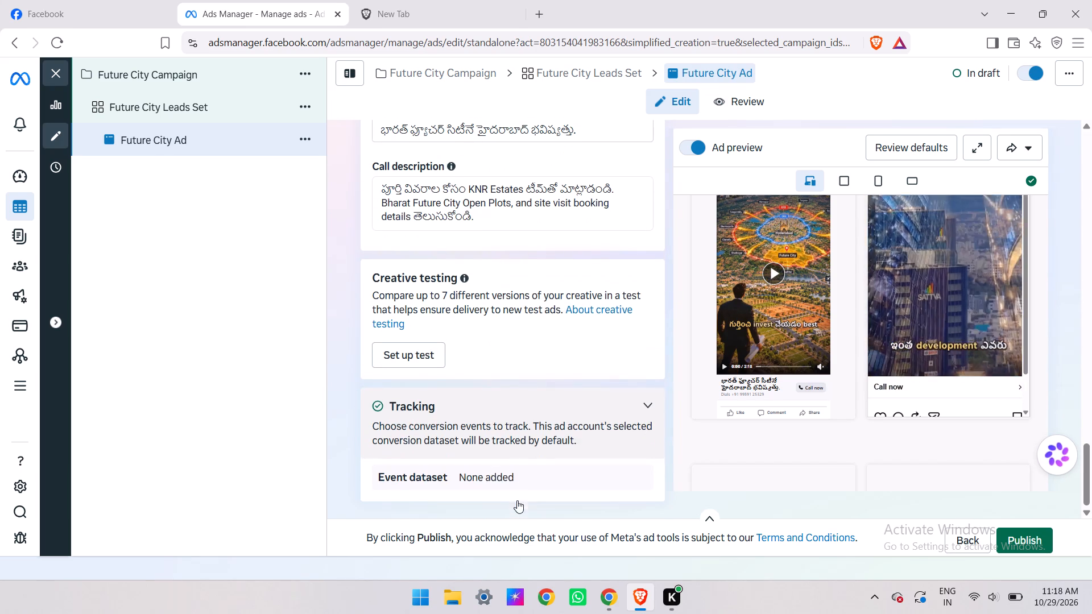
scroll(517, 500, "down", 3)
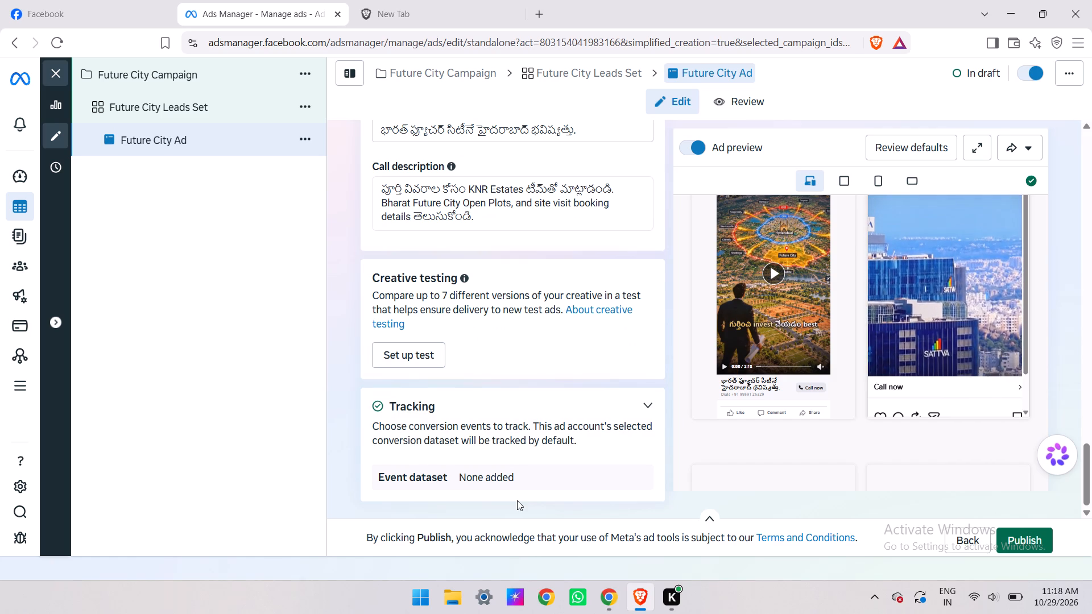
scroll(517, 500, "down", 2)
scroll(517, 500, "up", 1)
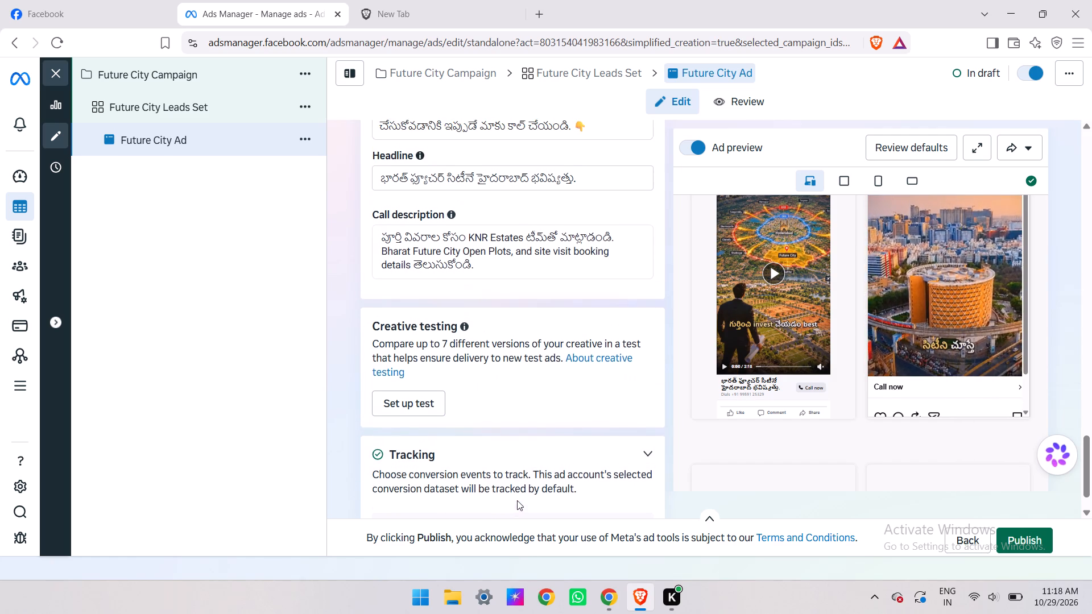
scroll(517, 500, "up", 7)
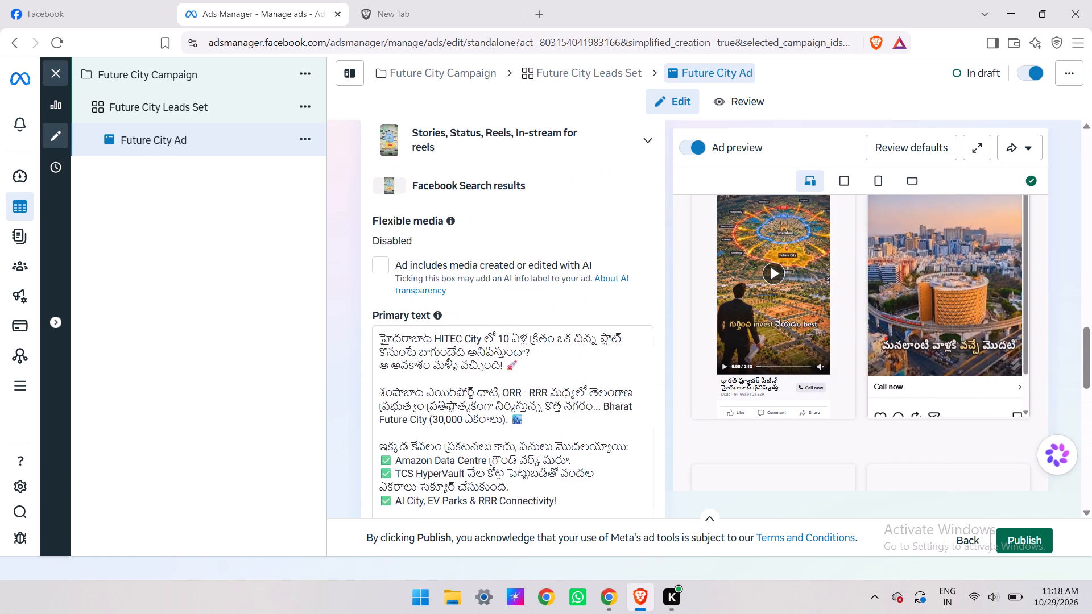
scroll(517, 500, "up", 1)
scroll(517, 500, "right", 1)
scroll(517, 500, "up", 1)
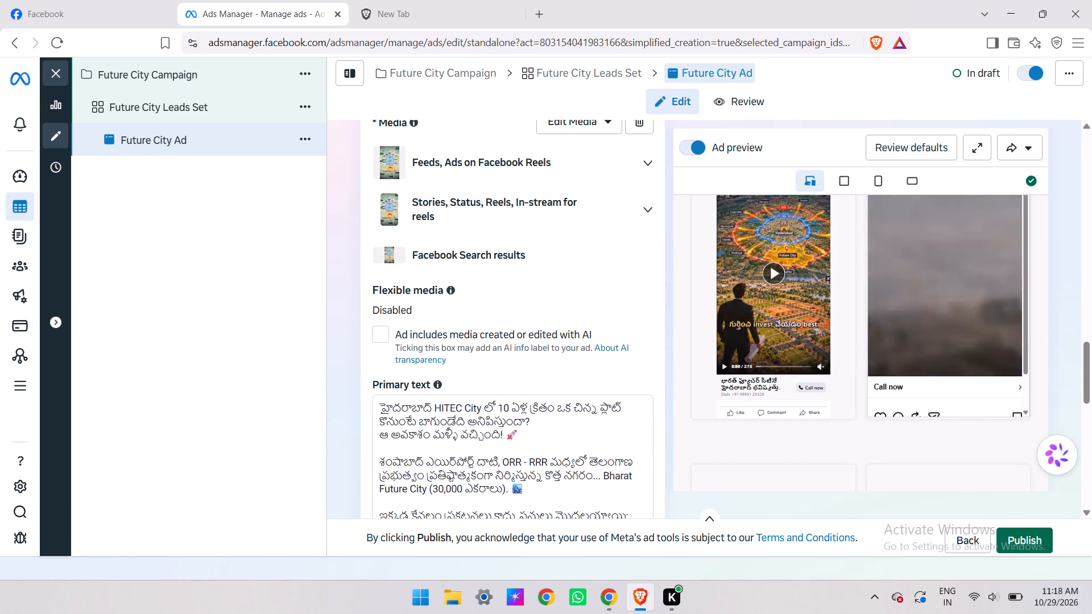
scroll(517, 500, "up", 3)
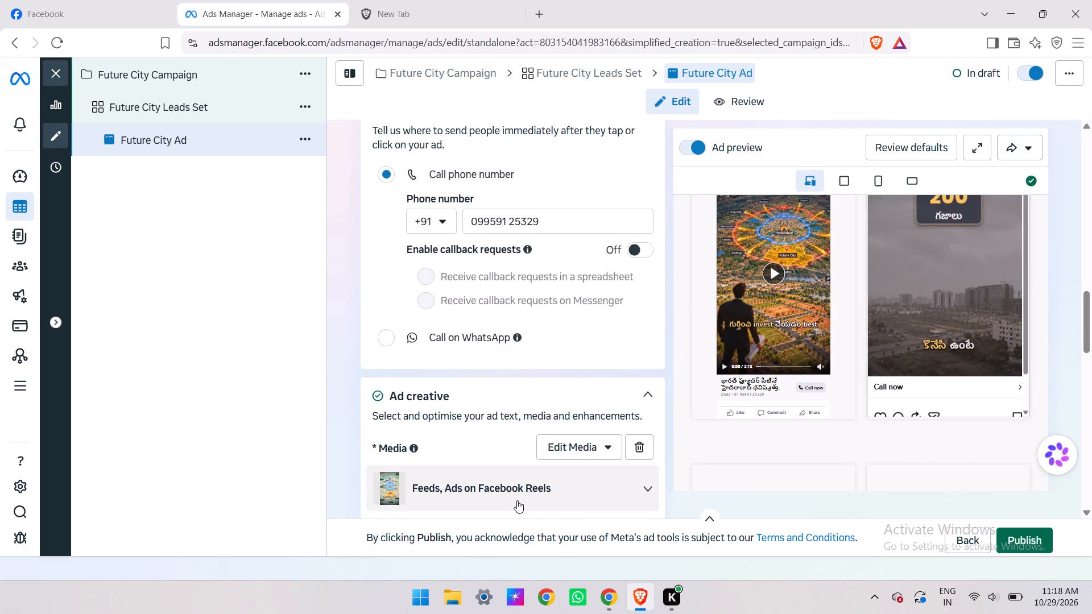
scroll(517, 500, "up", 3)
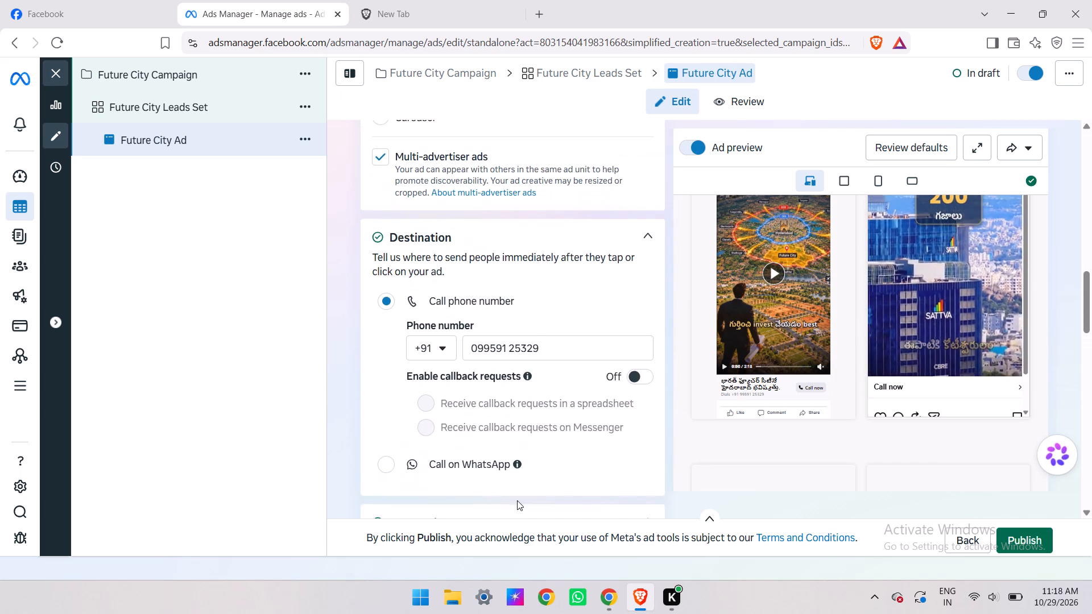
scroll(517, 500, "up", 5)
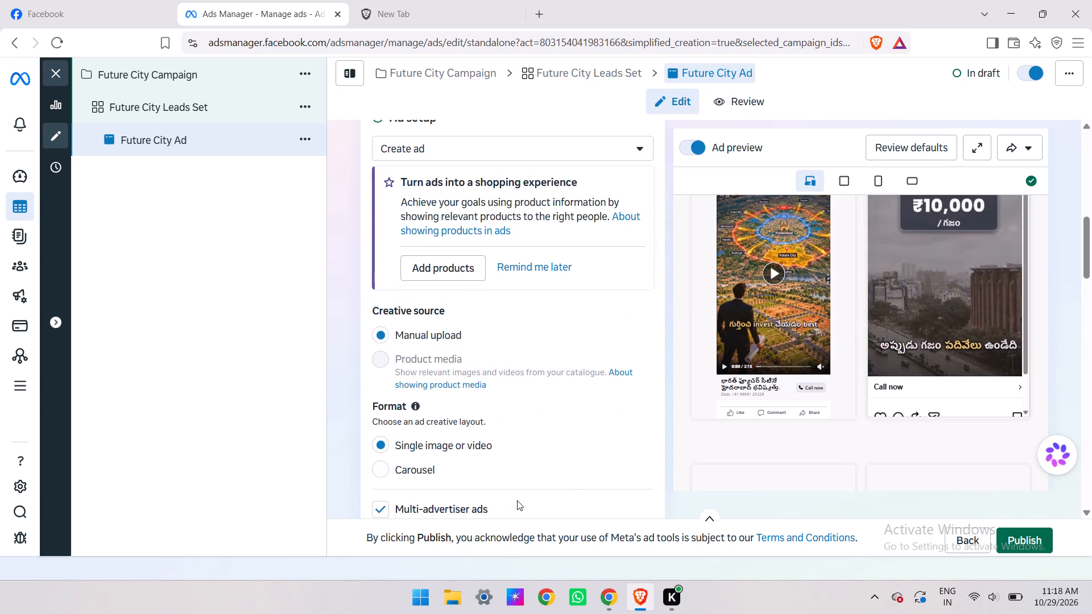
scroll(517, 500, "up", 4)
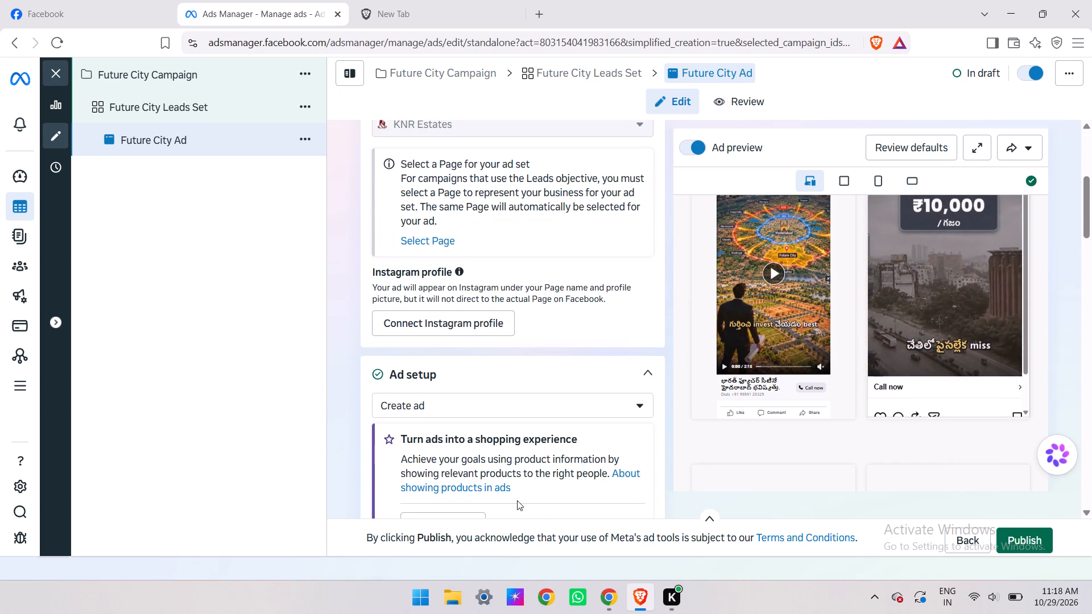
scroll(517, 500, "up", 2)
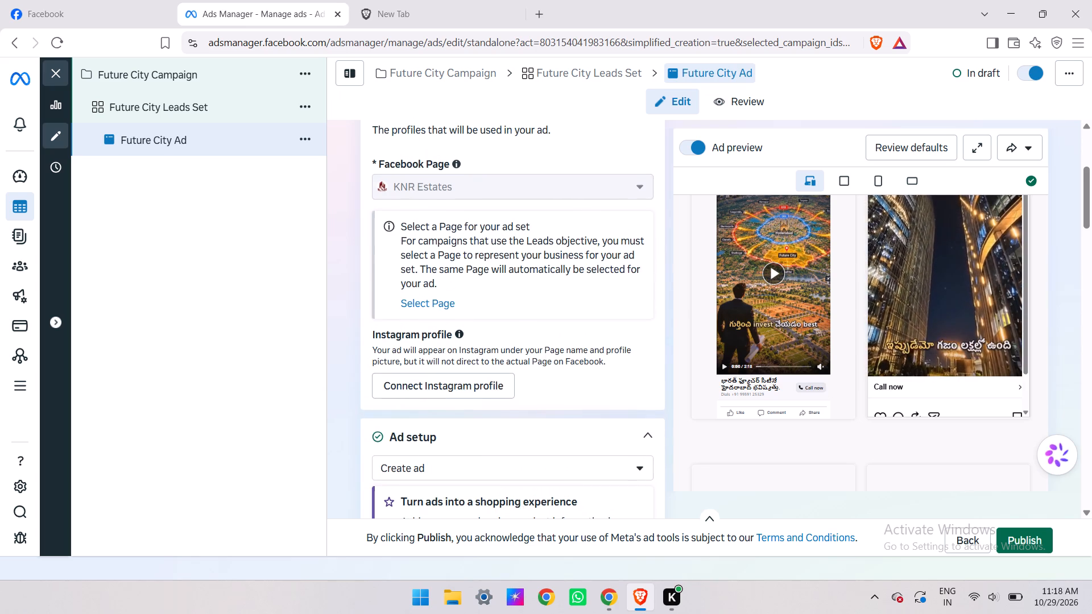
Review the Future City Ad again, from identity and destination through creative text to tracking.
scroll(517, 500, "up", 2)
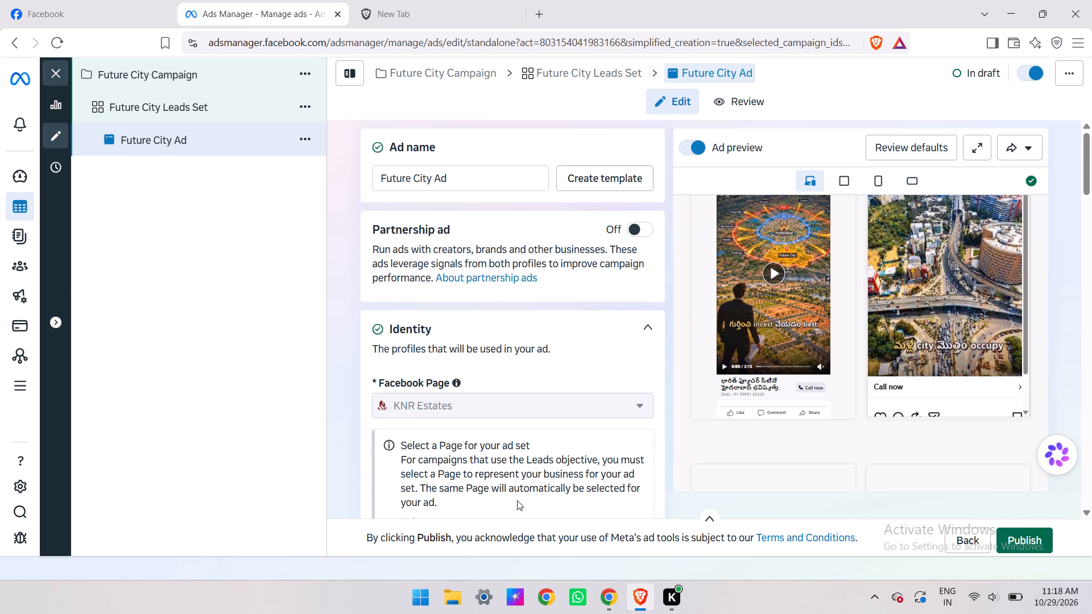
scroll(517, 500, "down", 10)
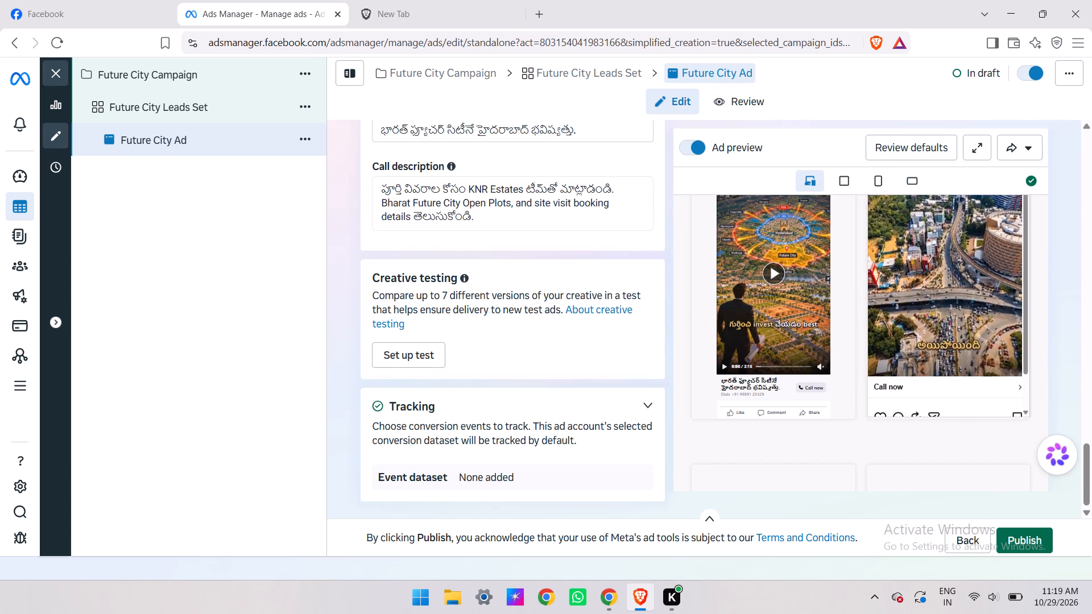
scroll(517, 500, "up", 4)
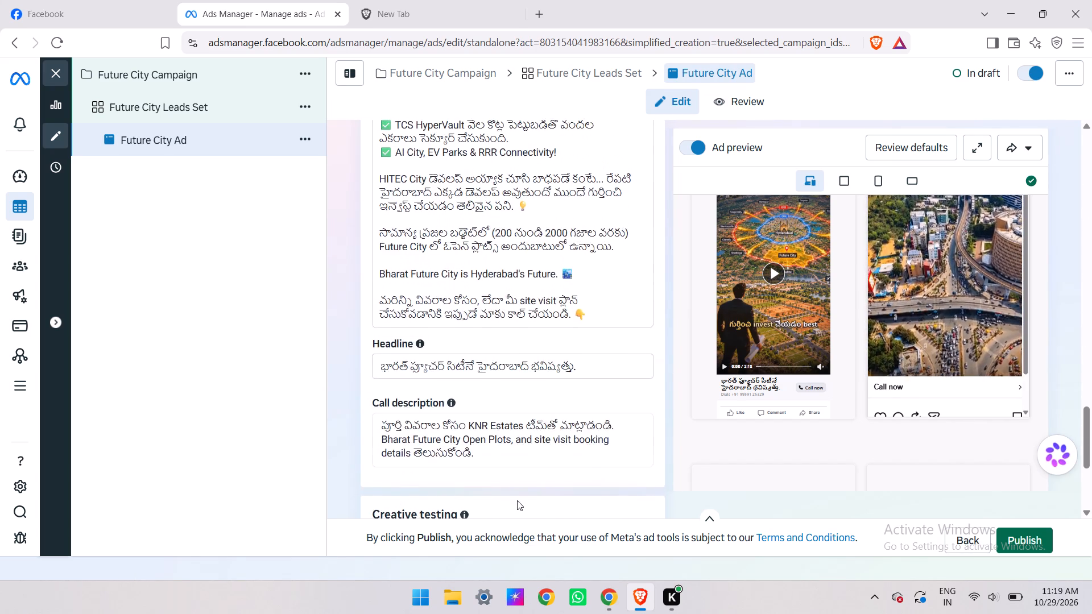
scroll(517, 500, "up", 9)
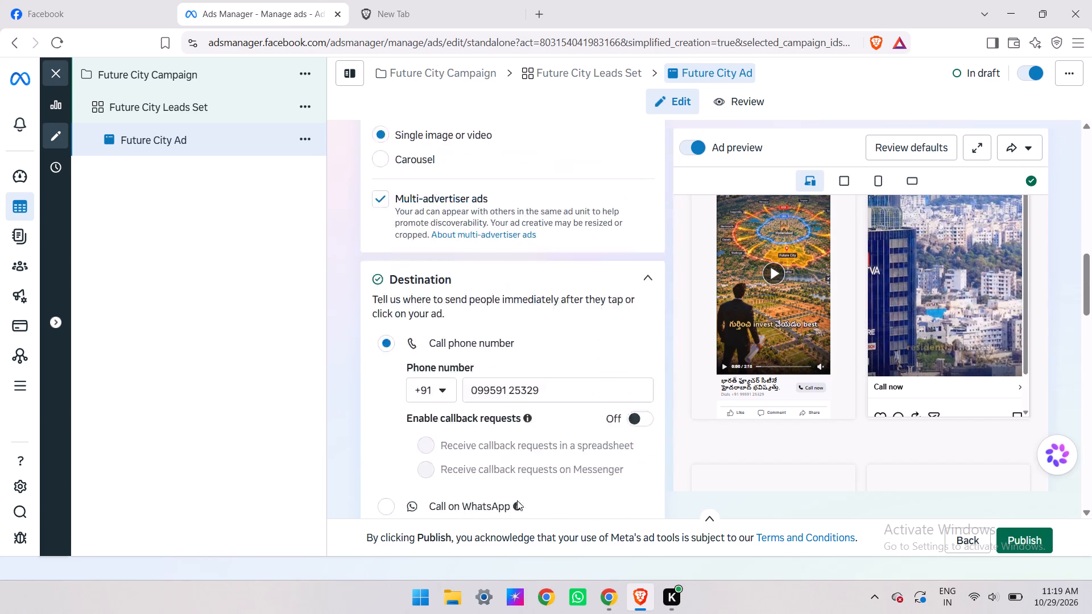
scroll(517, 500, "up", 3)
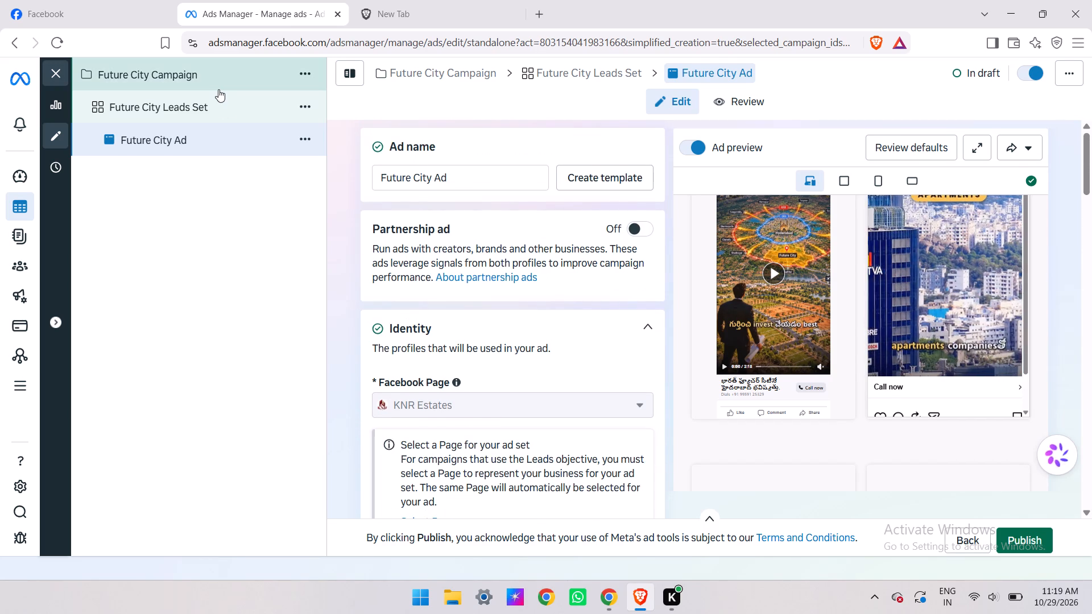
Examine the Future City Campaign's budget settings, including budget scheduling, ad scheduling and Special Ad Categories.
left_click(218, 89)
scroll(469, 405, "down", 1)
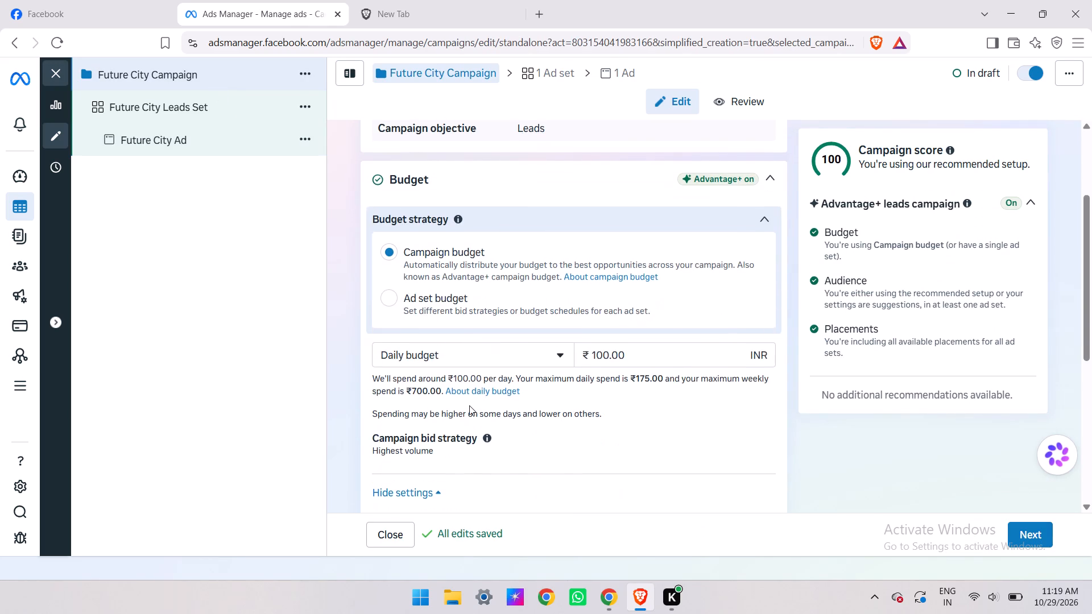
scroll(469, 405, "down", 5)
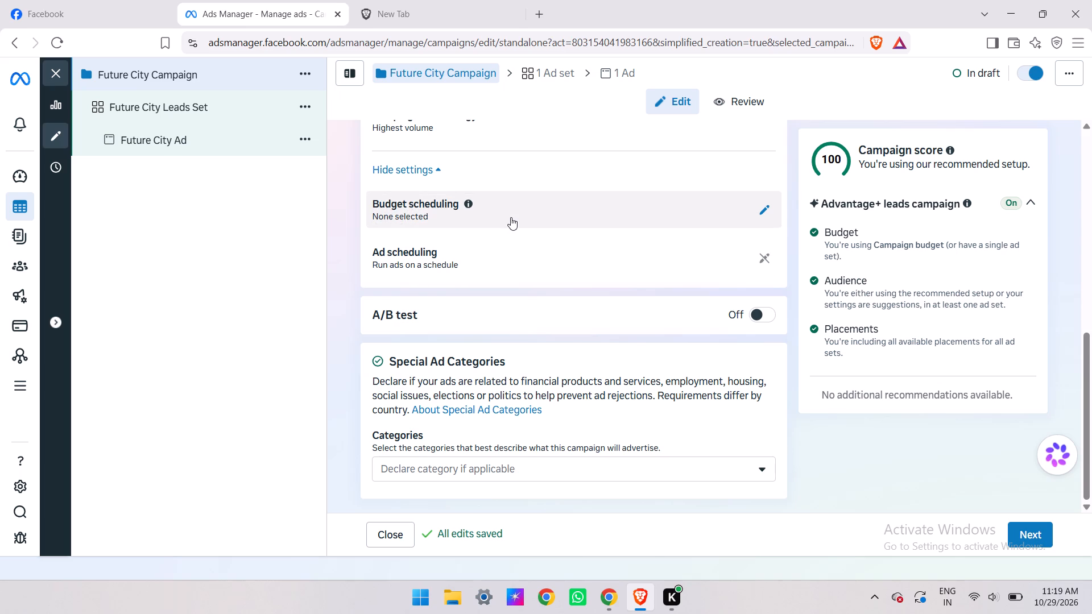
left_click(762, 264)
left_click(636, 228)
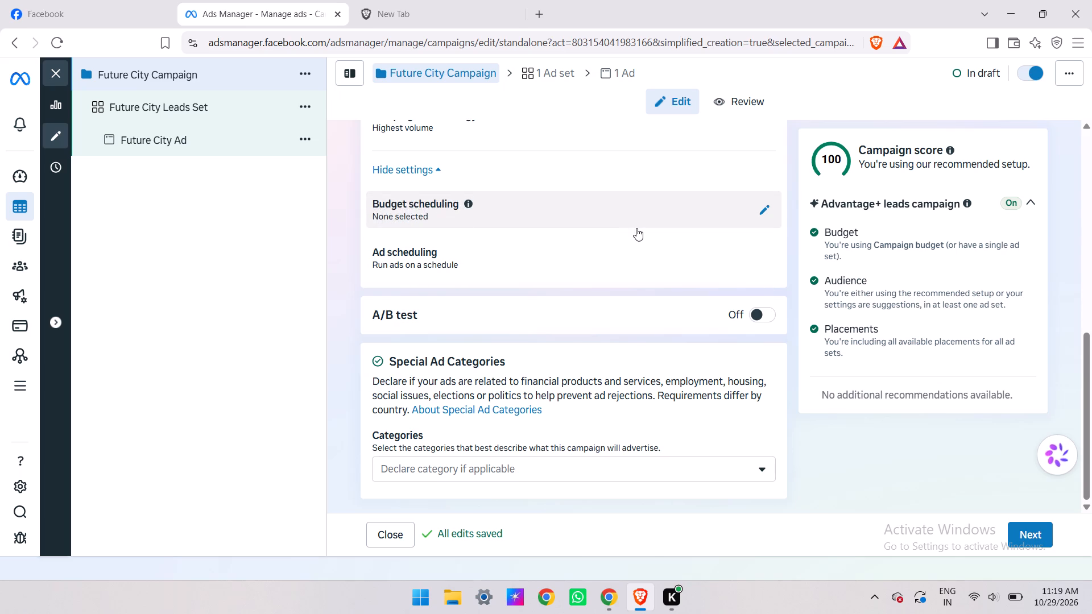
left_click(765, 144)
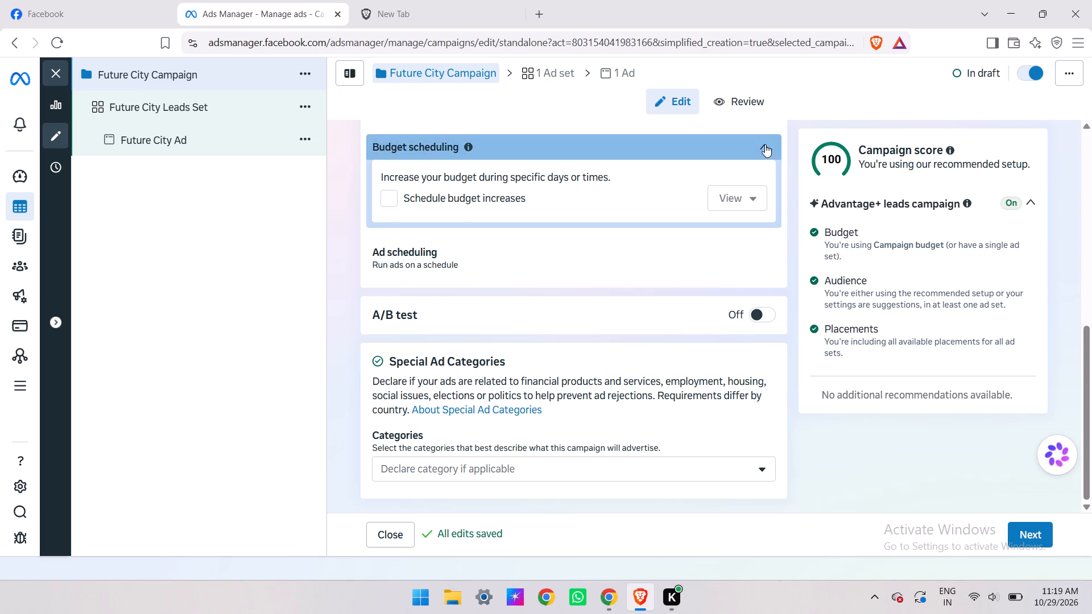
scroll(676, 234, "up", 5)
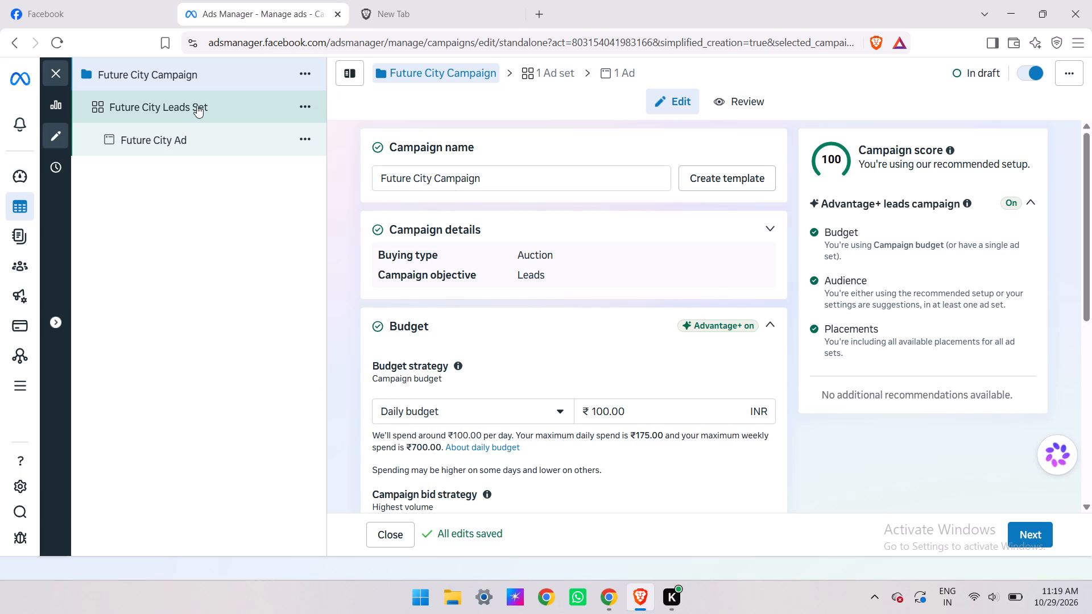
scroll(523, 345, "down", 1)
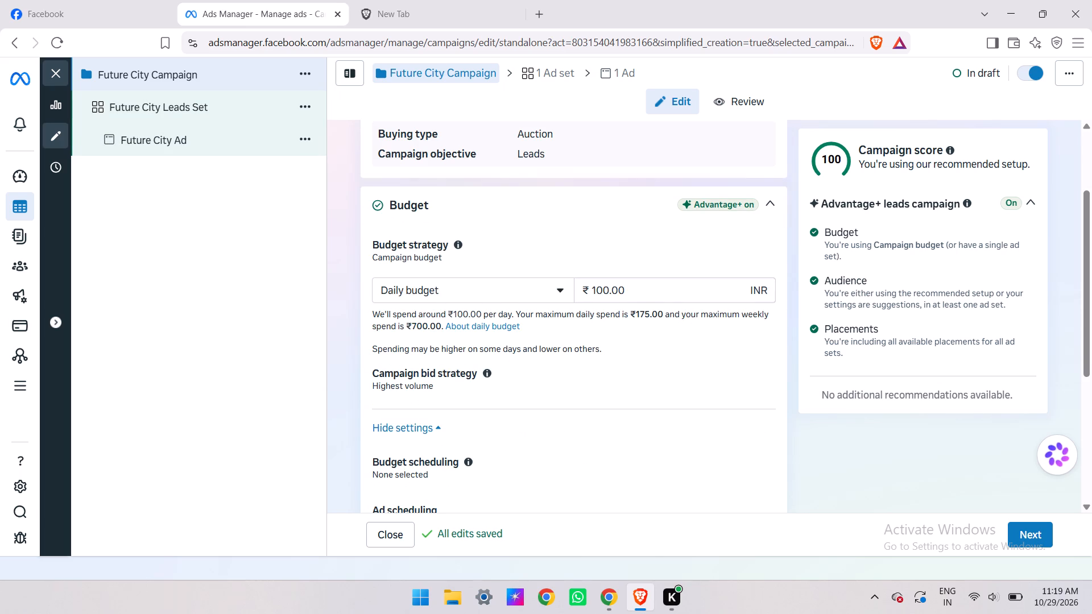
Set the Future City Leads Set's start date to 30 October 2026 and its start time to 09:00.
left_click(189, 119)
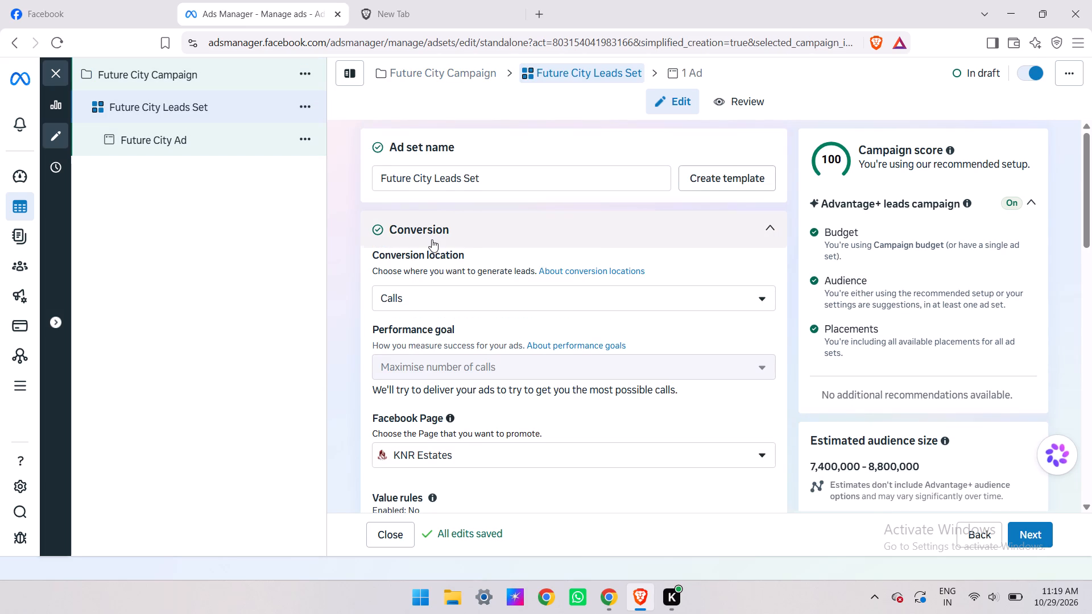
scroll(469, 301, "down", 3)
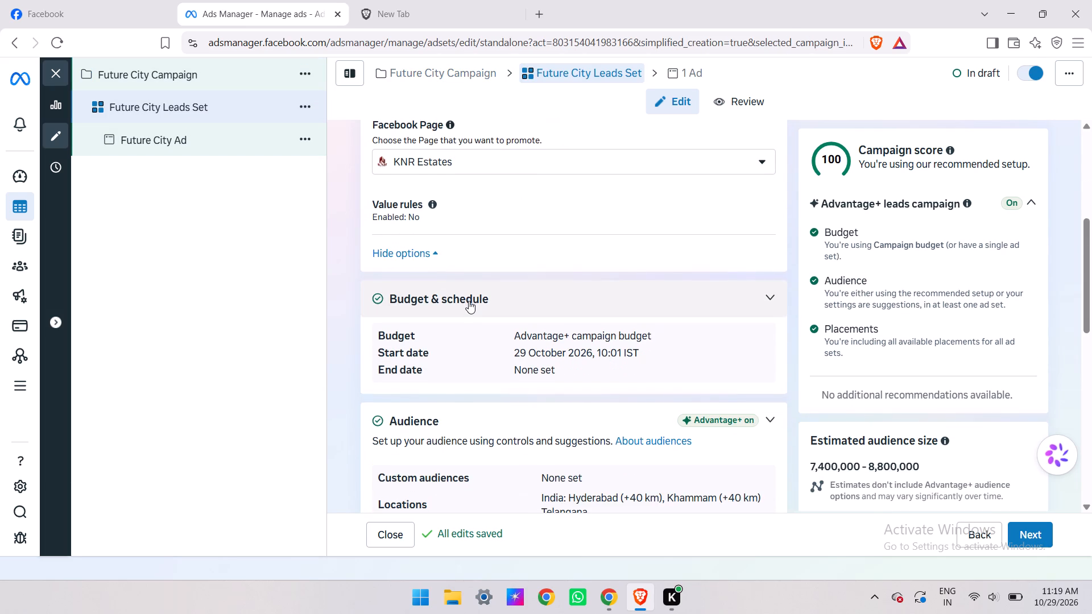
scroll(469, 301, "down", 1)
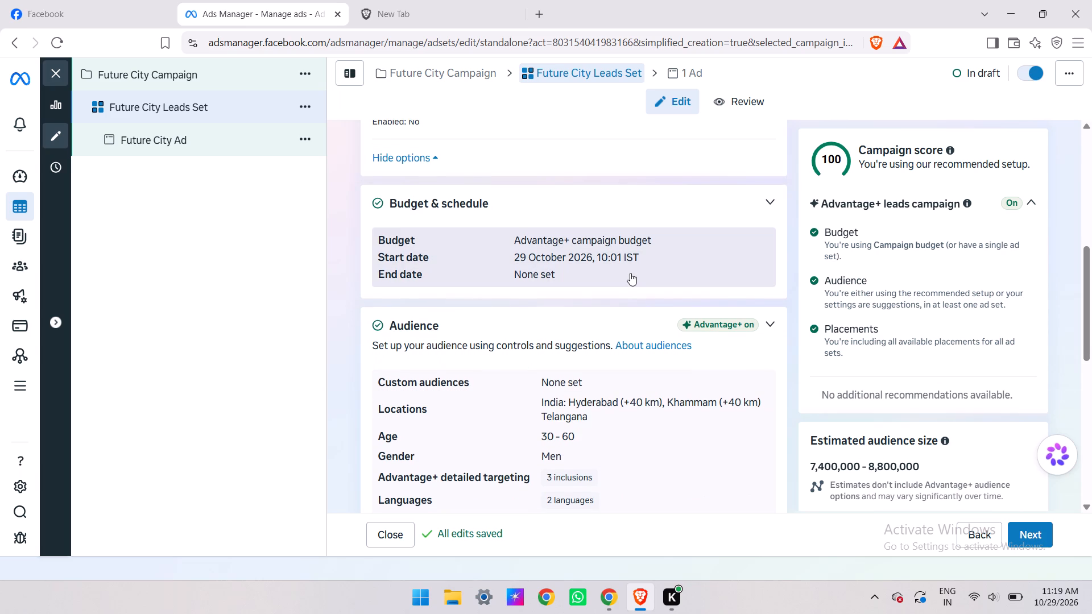
left_click(630, 273)
left_click(636, 363)
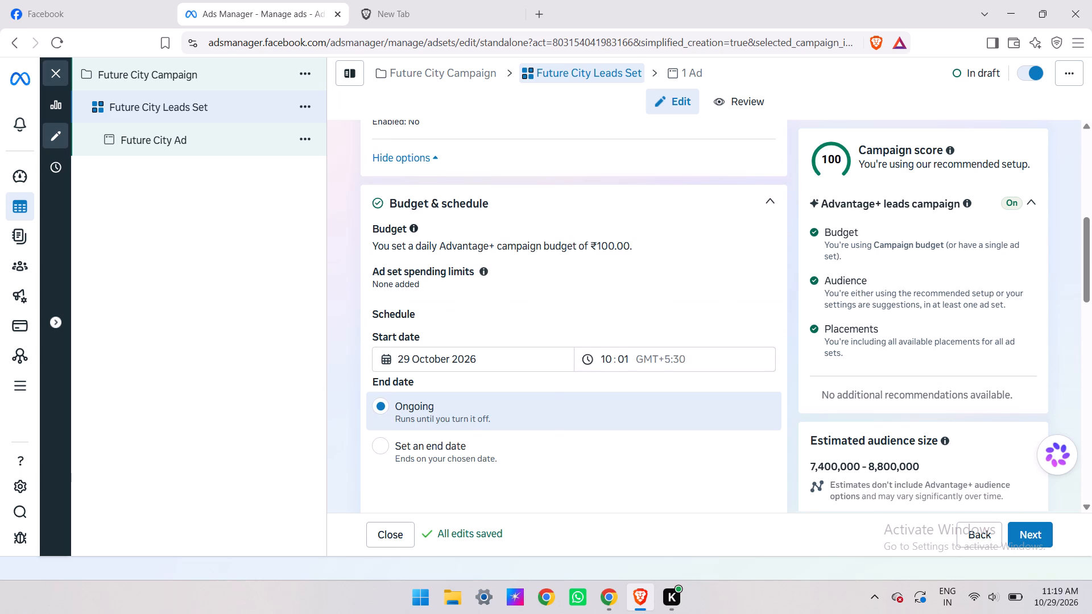
left_click(524, 355)
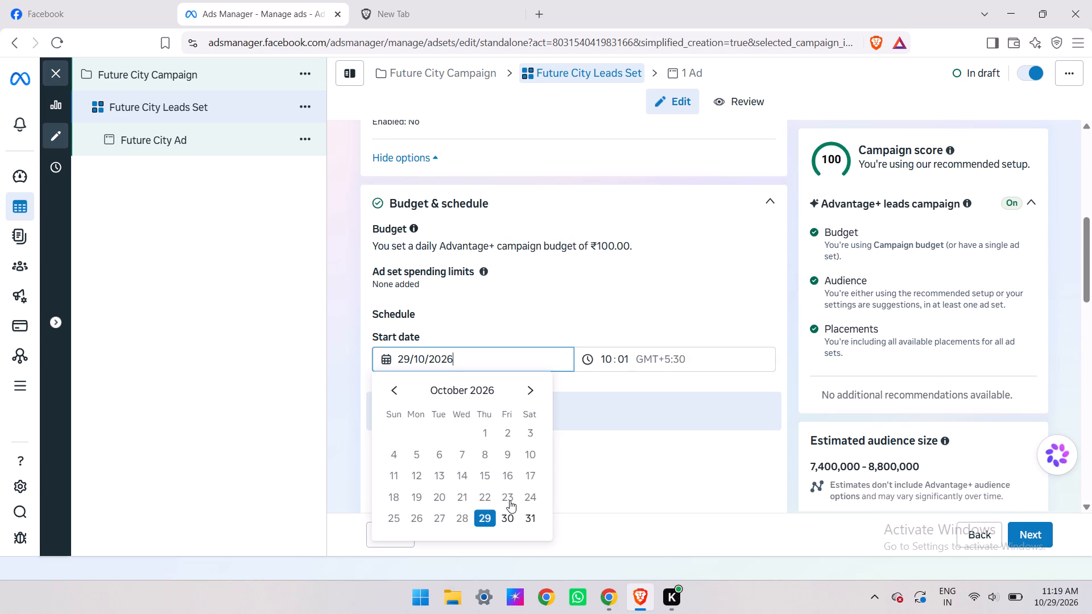
left_click(507, 517)
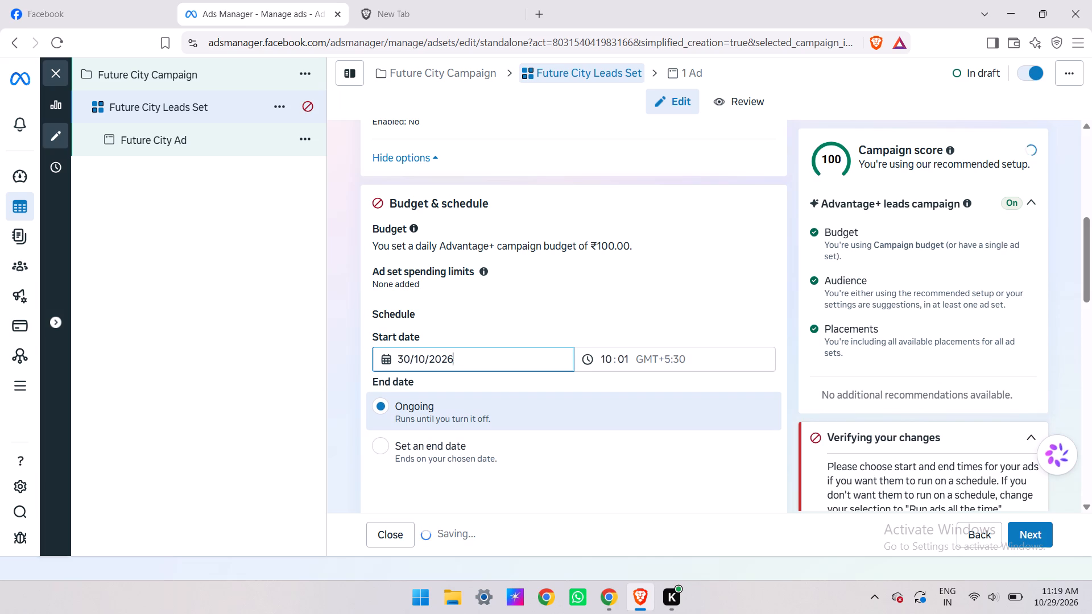
left_click(610, 358)
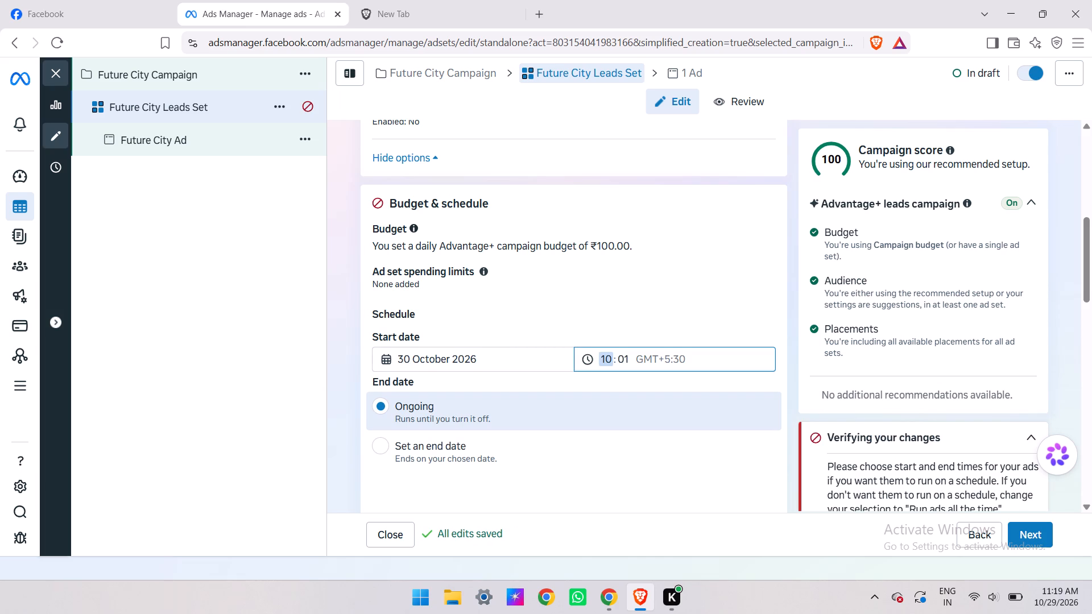
key("9")
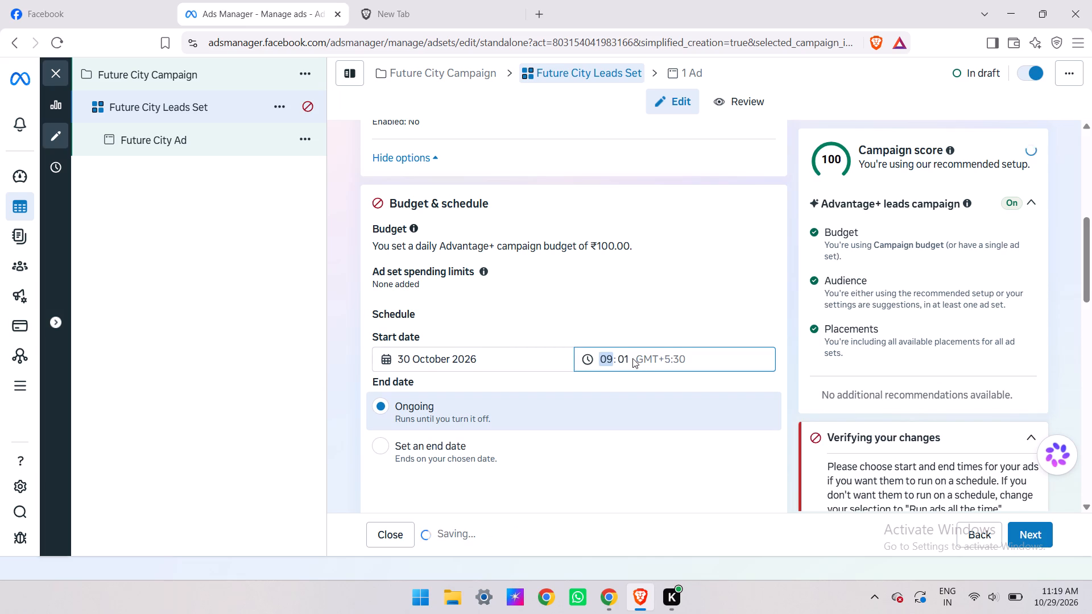
left_click(626, 358)
type("00")
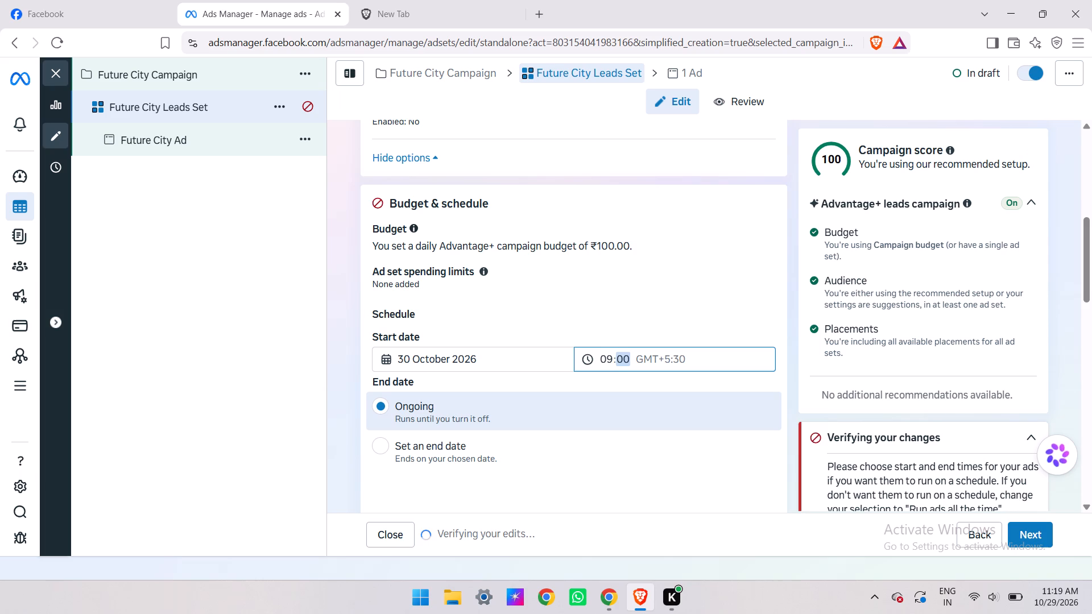
Review the Future City Leads Set's ad schedule options, audience, policy requirements, placements and brand safety settings.
scroll(626, 358, "down", 1)
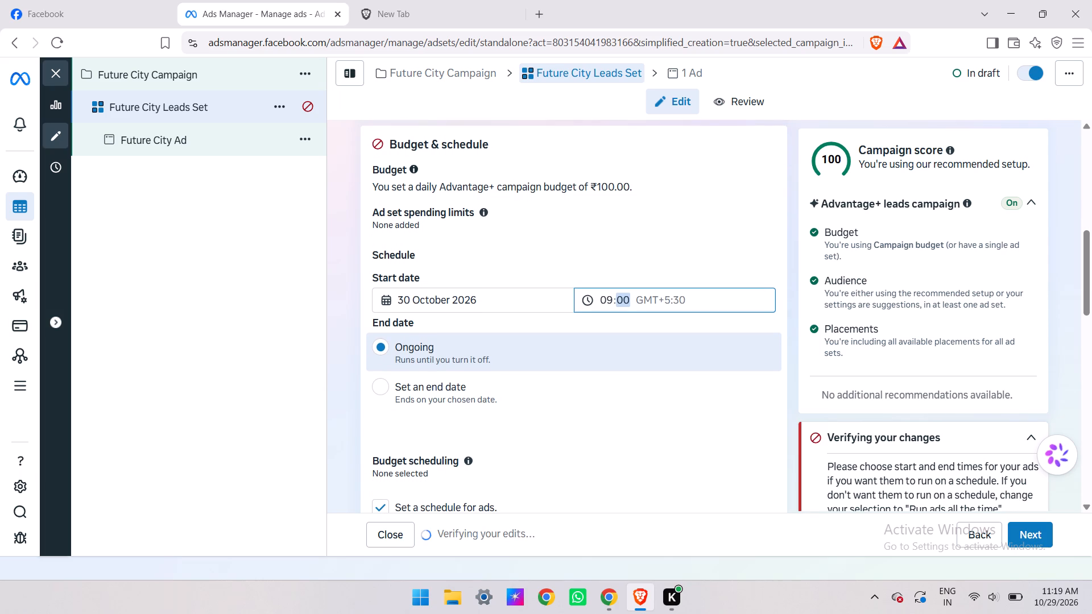
scroll(626, 358, "down", 1)
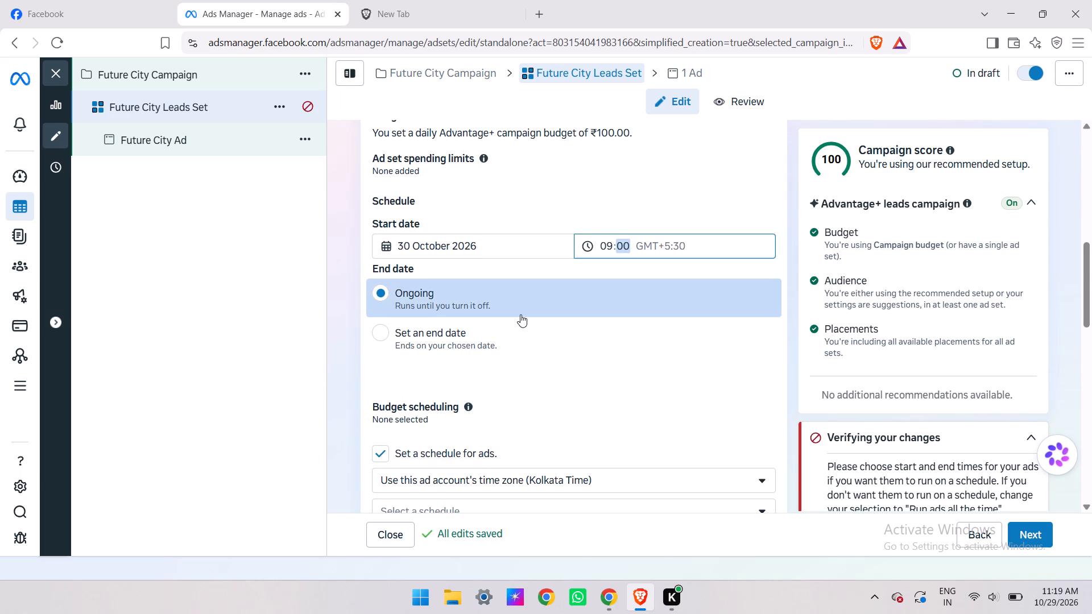
scroll(520, 314, "down", 2)
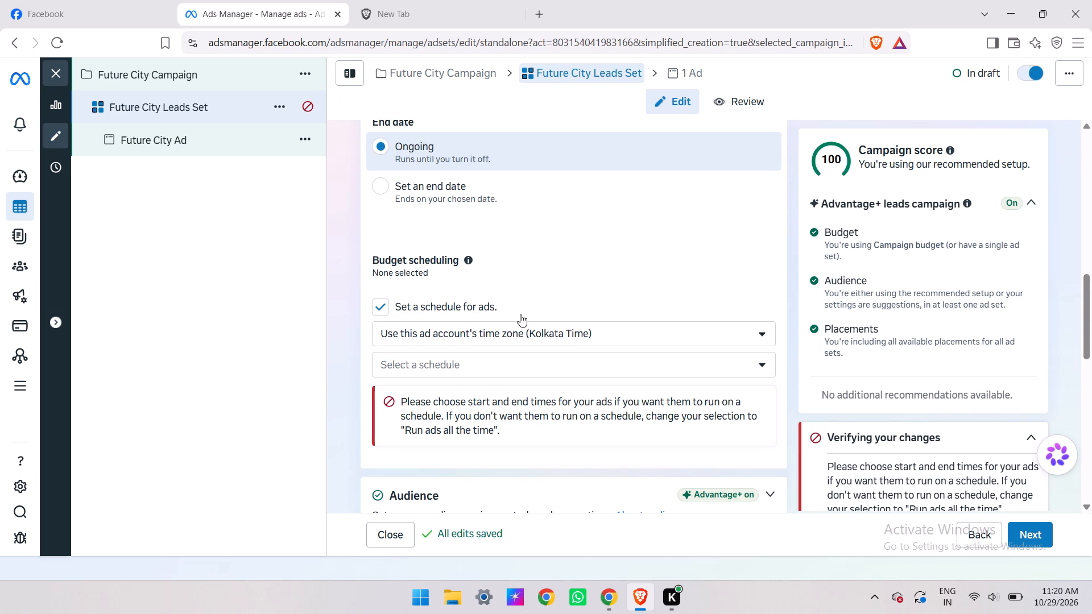
scroll(520, 314, "down", 1)
left_click(557, 223)
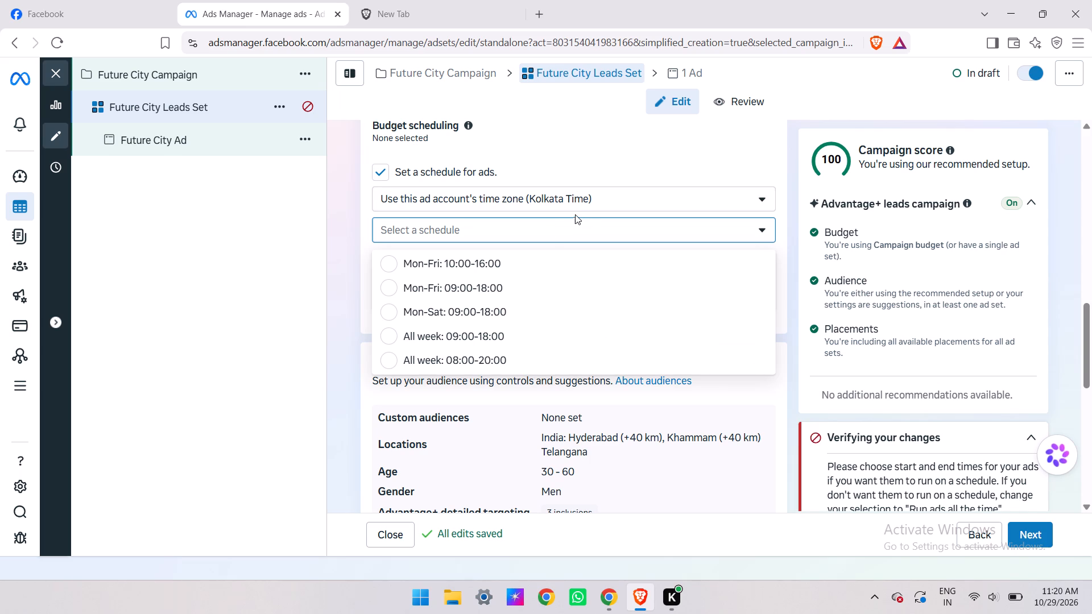
left_click(574, 216)
scroll(574, 216, "down", 2)
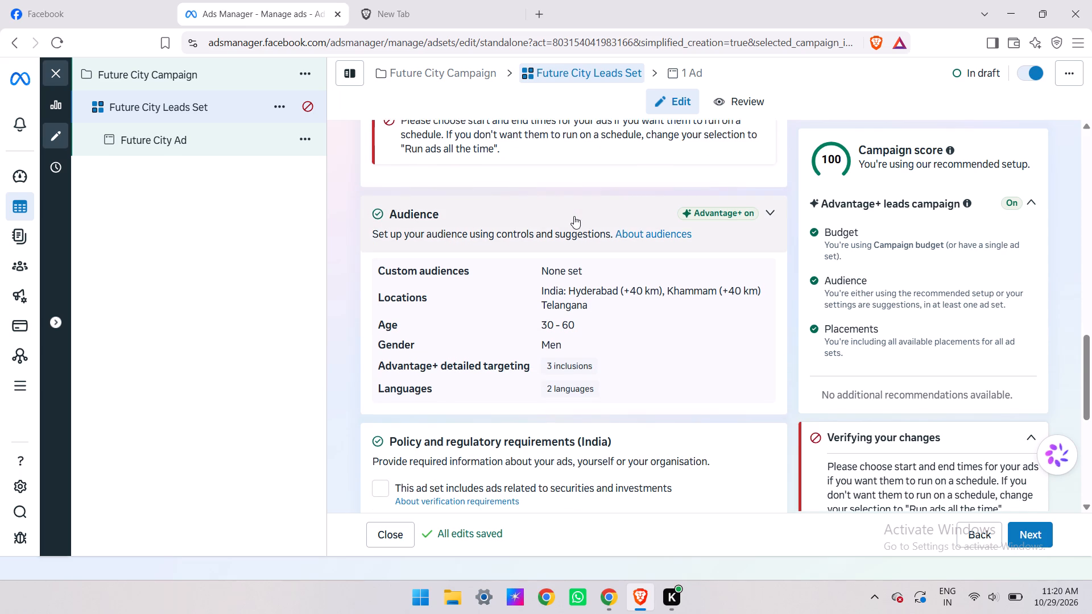
scroll(574, 216, "down", 1)
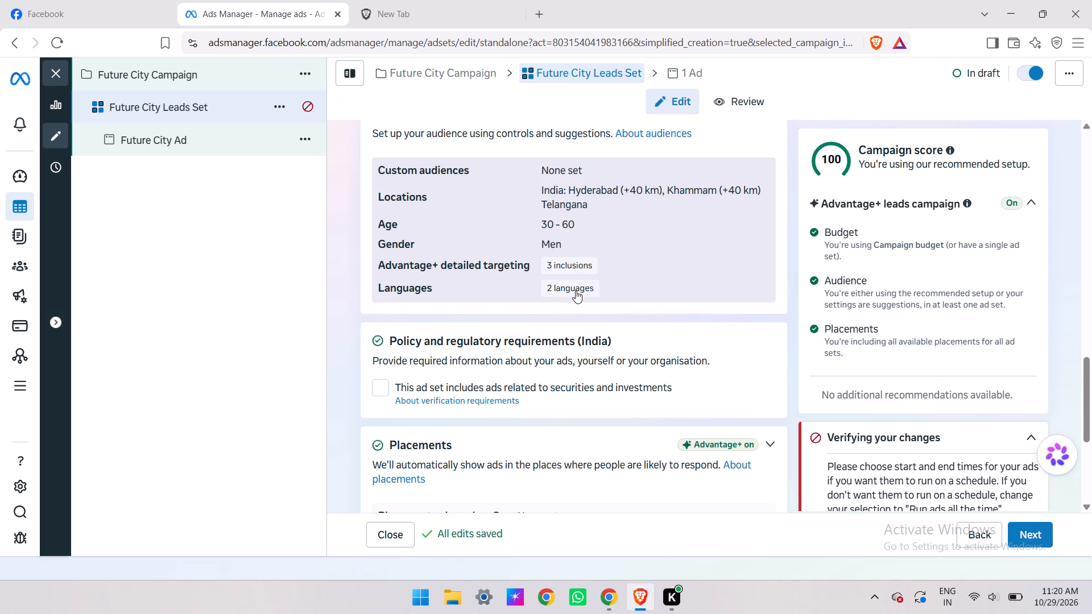
scroll(576, 291, "down", 2)
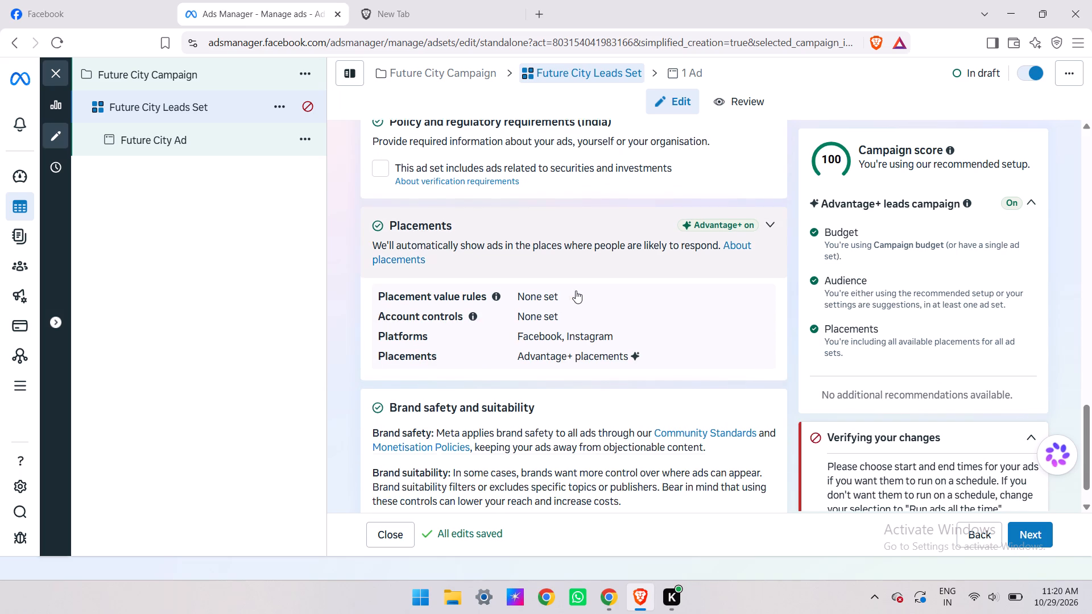
scroll(576, 291, "down", 1)
scroll(576, 291, "up", 8)
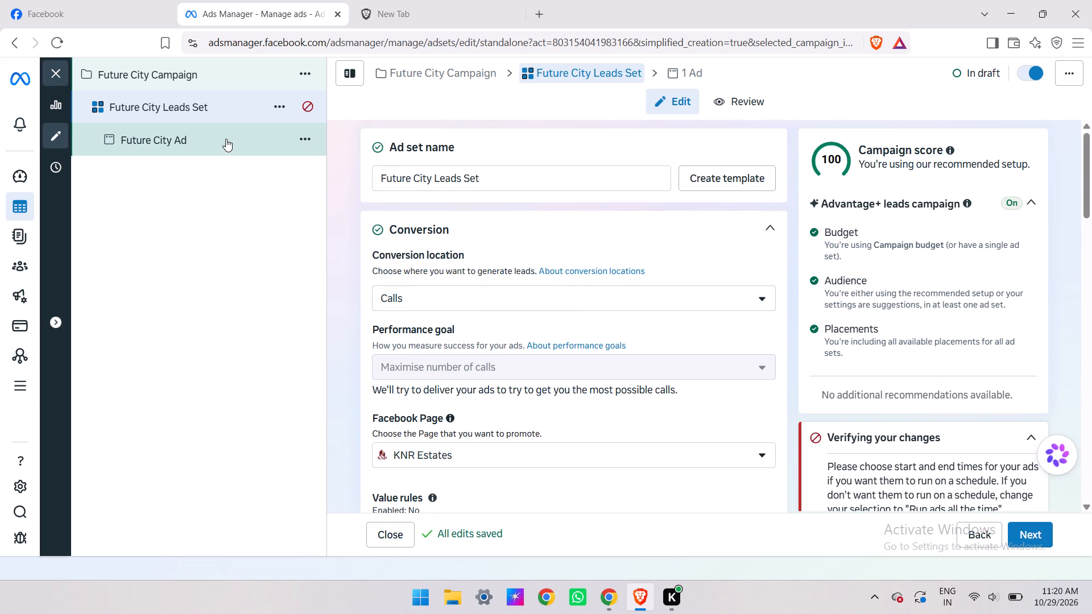
Review the Future City Ad's setup from identity and ad setup through destination to media and primary text.
left_click(226, 139)
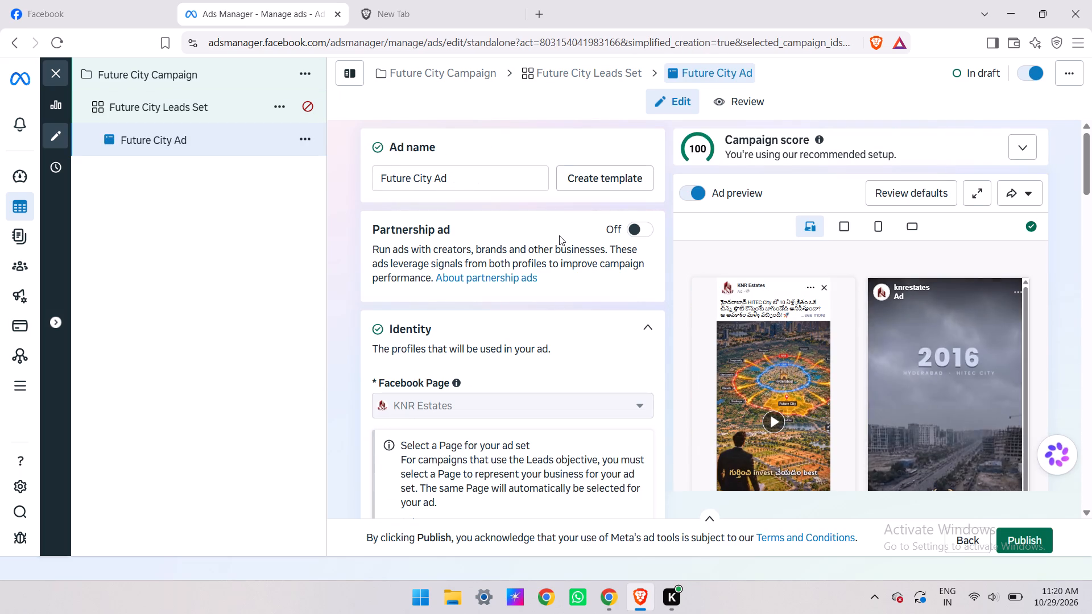
scroll(559, 235, "down", 2)
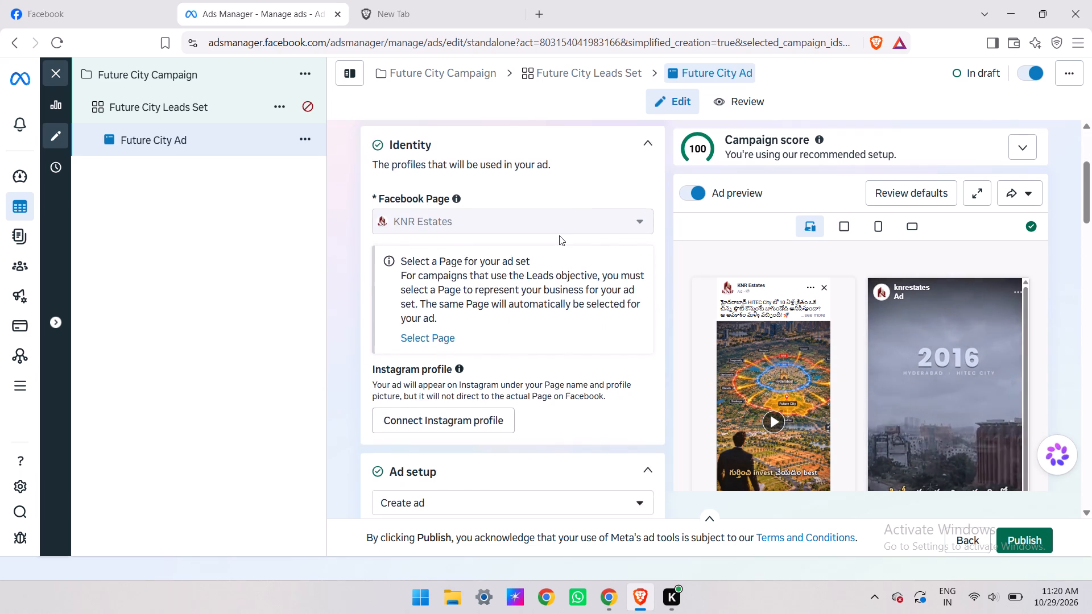
scroll(559, 235, "down", 1)
scroll(559, 235, "up", 2)
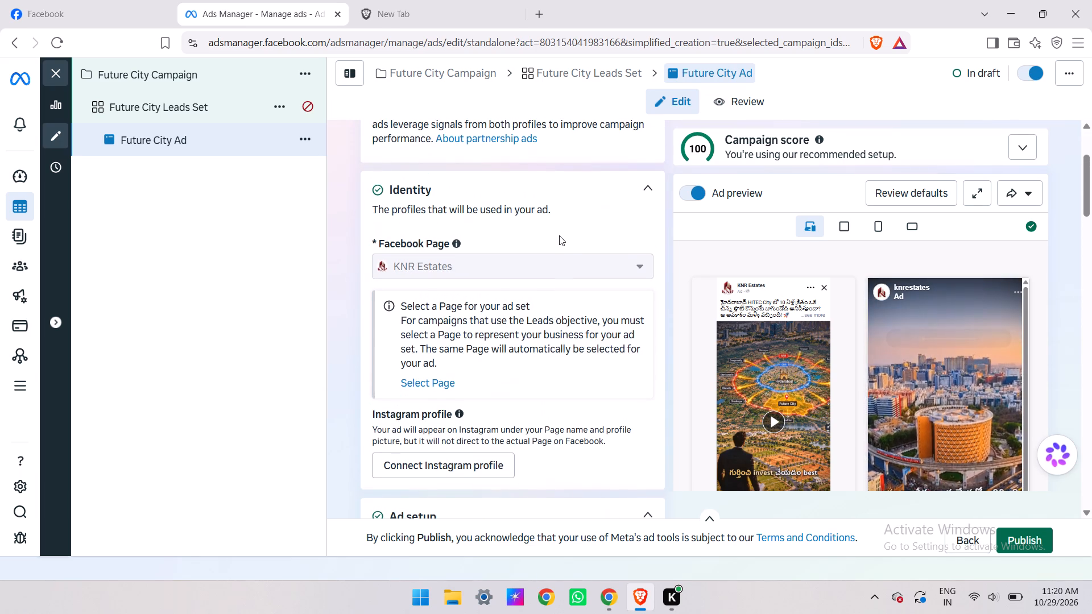
scroll(557, 269, "down", 1)
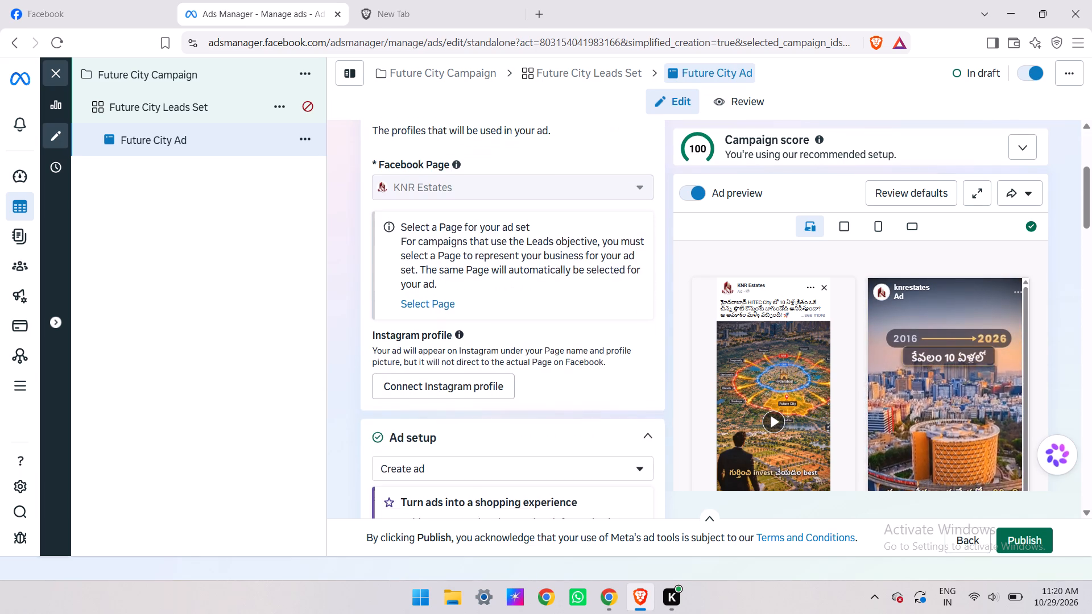
scroll(557, 269, "down", 2)
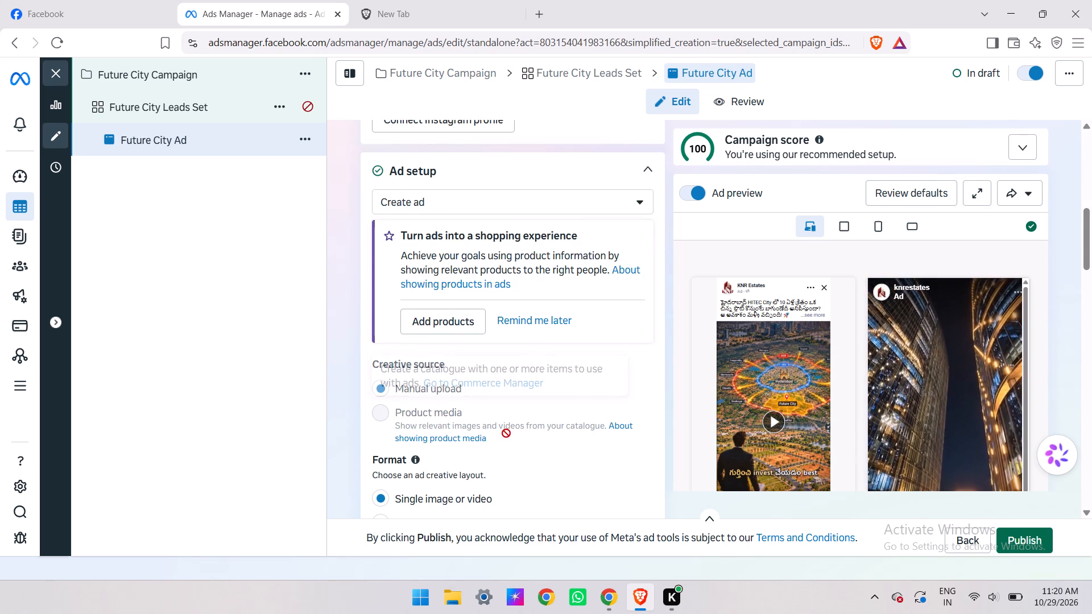
scroll(506, 433, "down", 7)
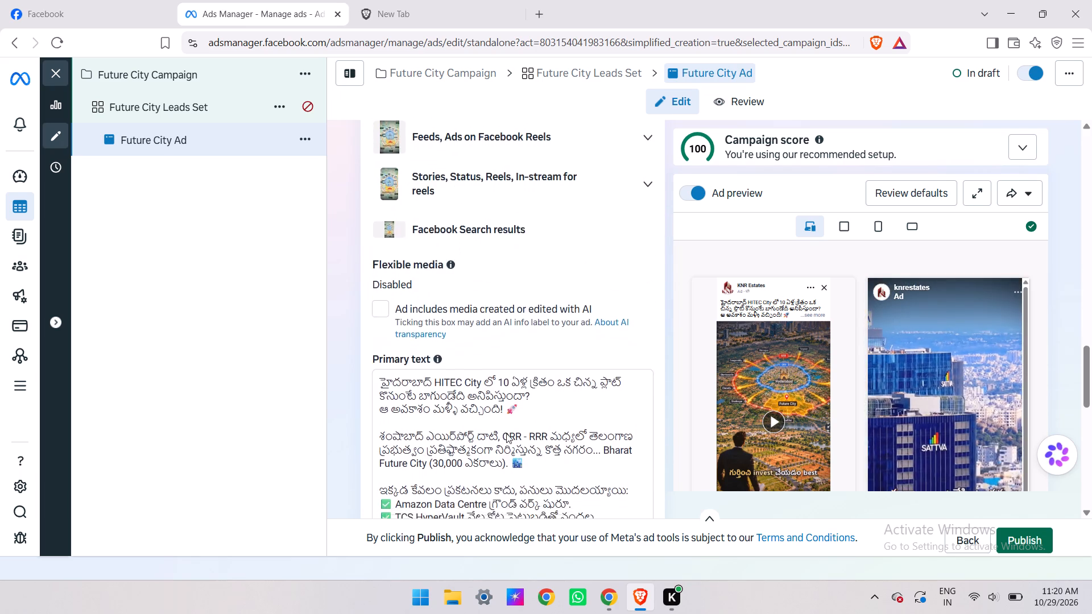
scroll(506, 433, "down", 2)
scroll(506, 433, "up", 5)
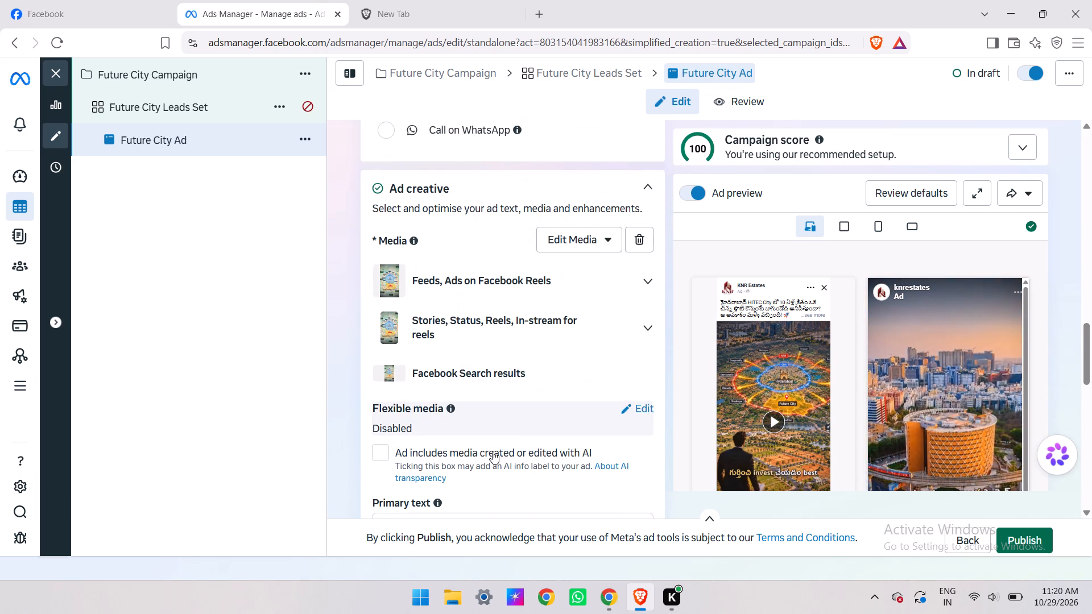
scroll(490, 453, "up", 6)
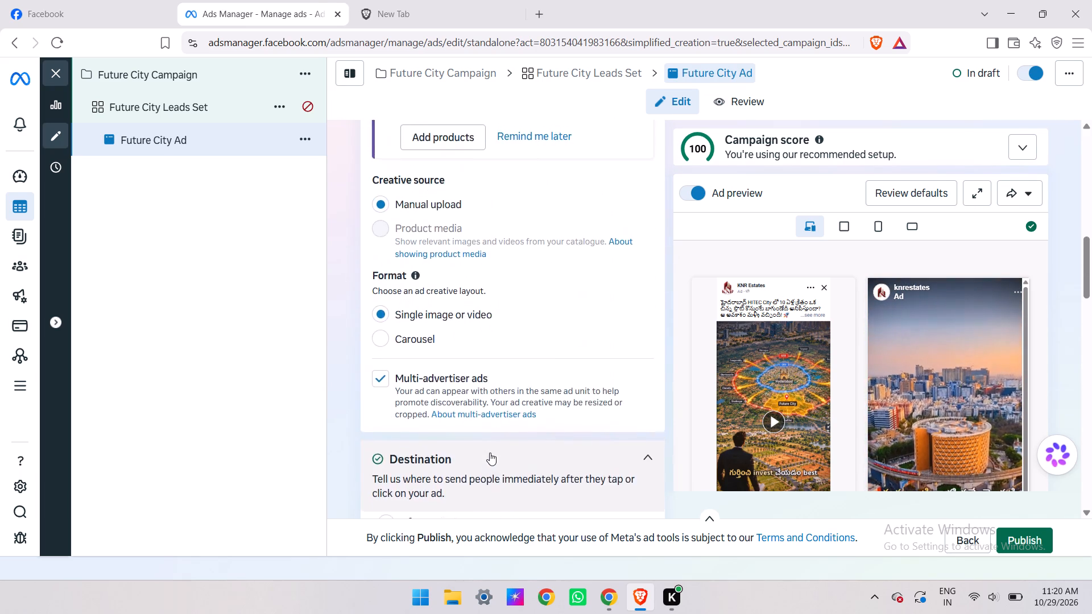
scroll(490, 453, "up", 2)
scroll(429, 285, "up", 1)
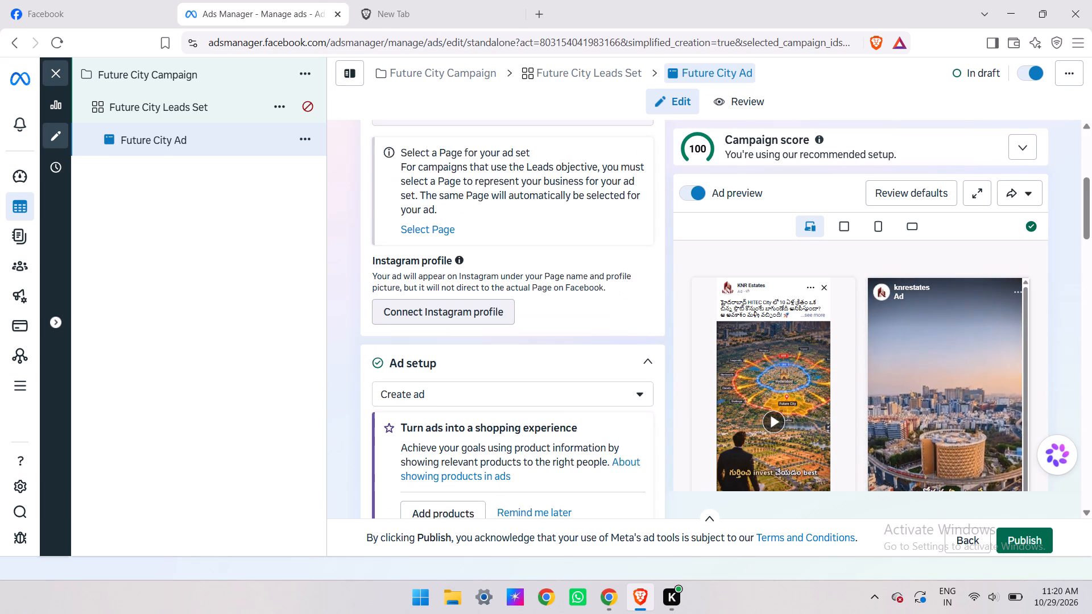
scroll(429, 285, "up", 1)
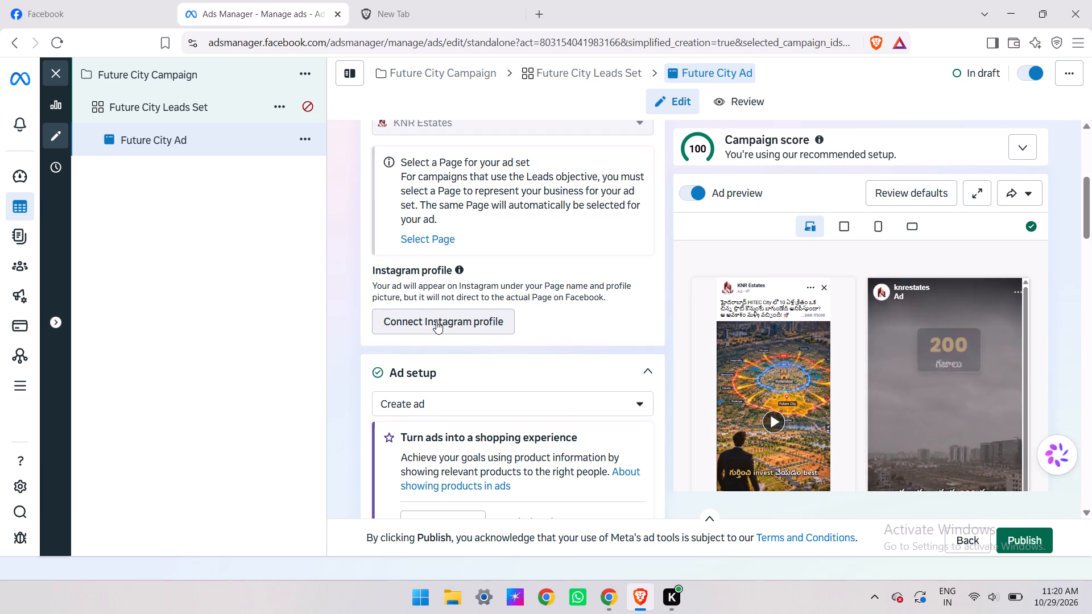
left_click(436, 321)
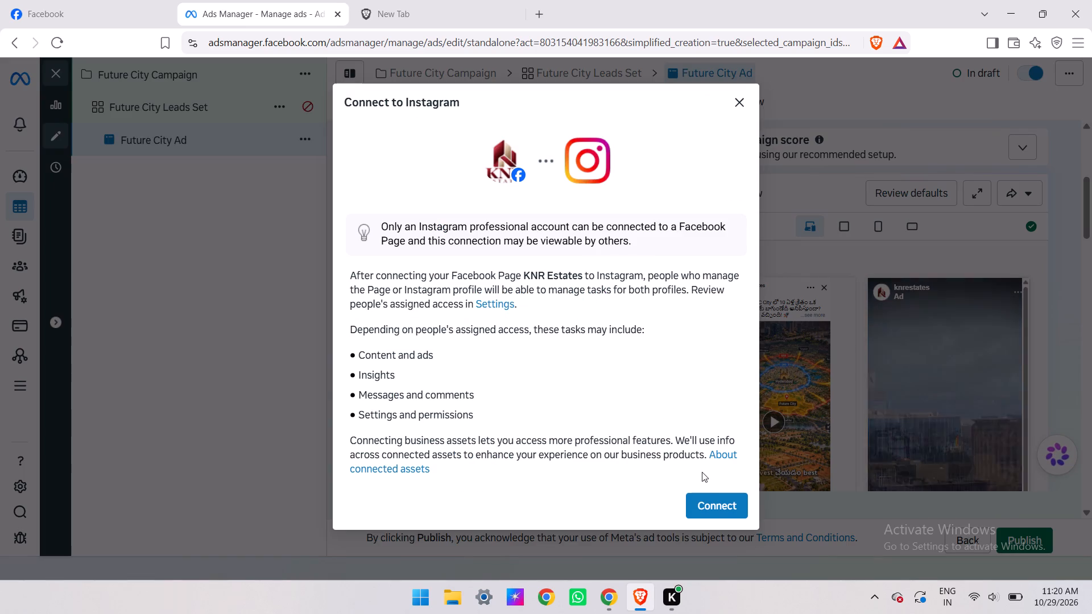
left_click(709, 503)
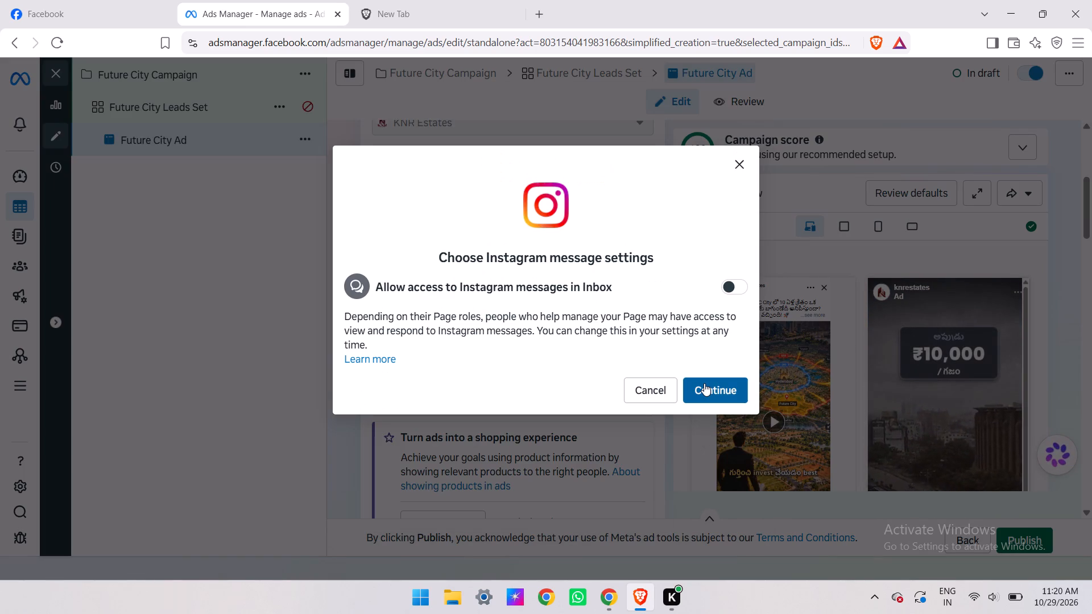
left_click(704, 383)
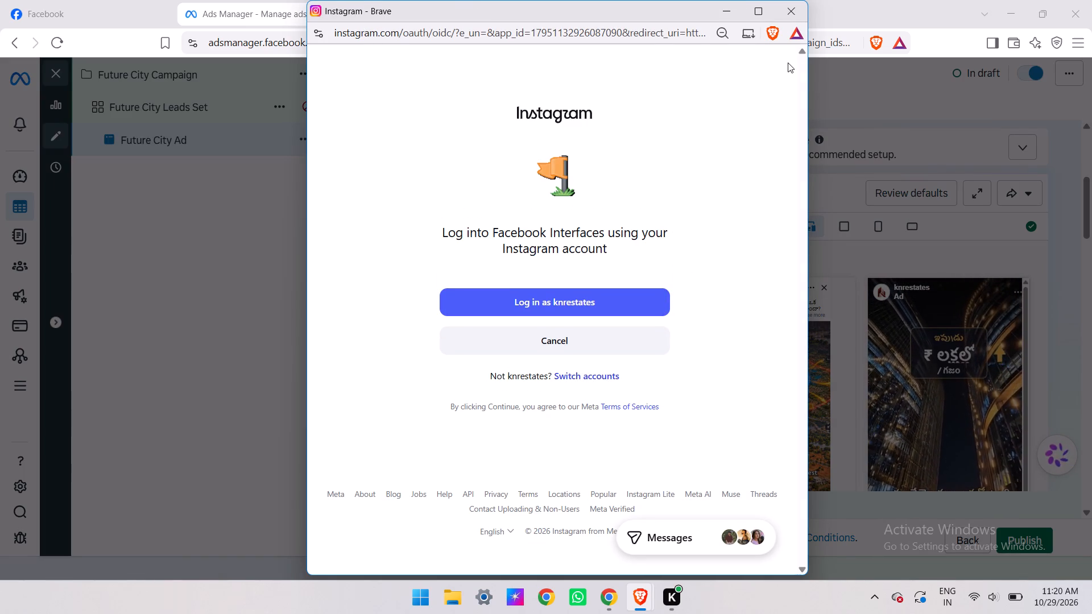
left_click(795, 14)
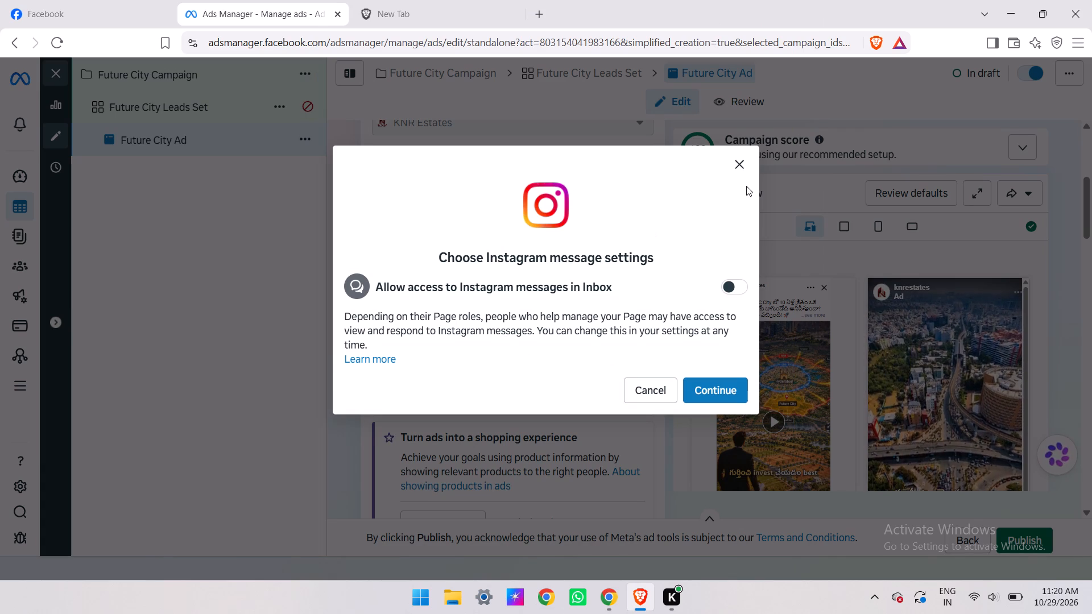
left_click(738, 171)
Examine the Future City Ad's review summary and its ad previews across the Facebook and Instagram placements.
scroll(549, 312, "up", 3)
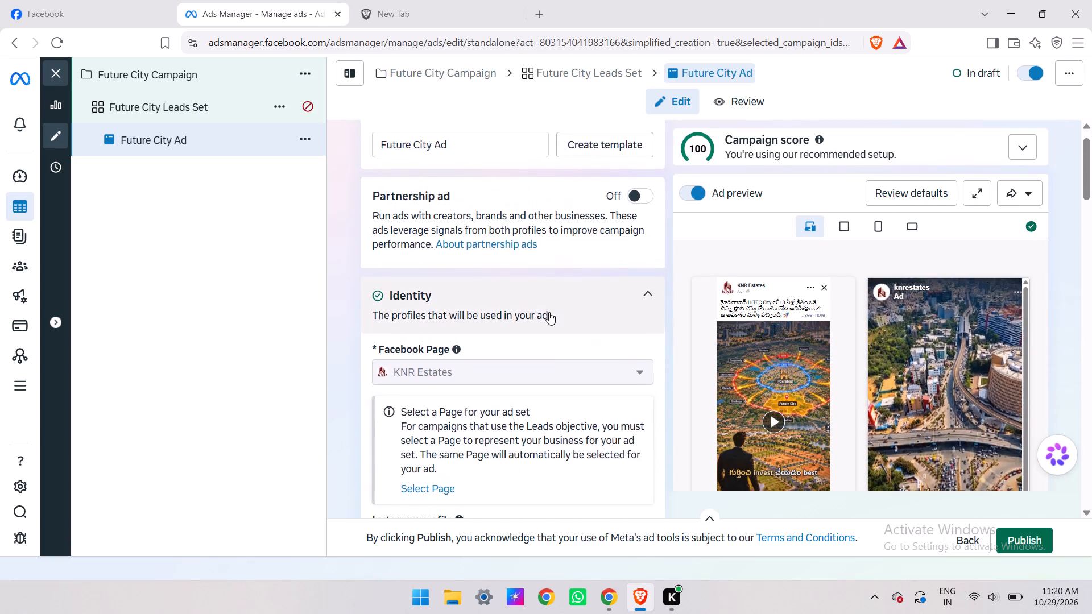
scroll(549, 312, "up", 1)
left_click(723, 102)
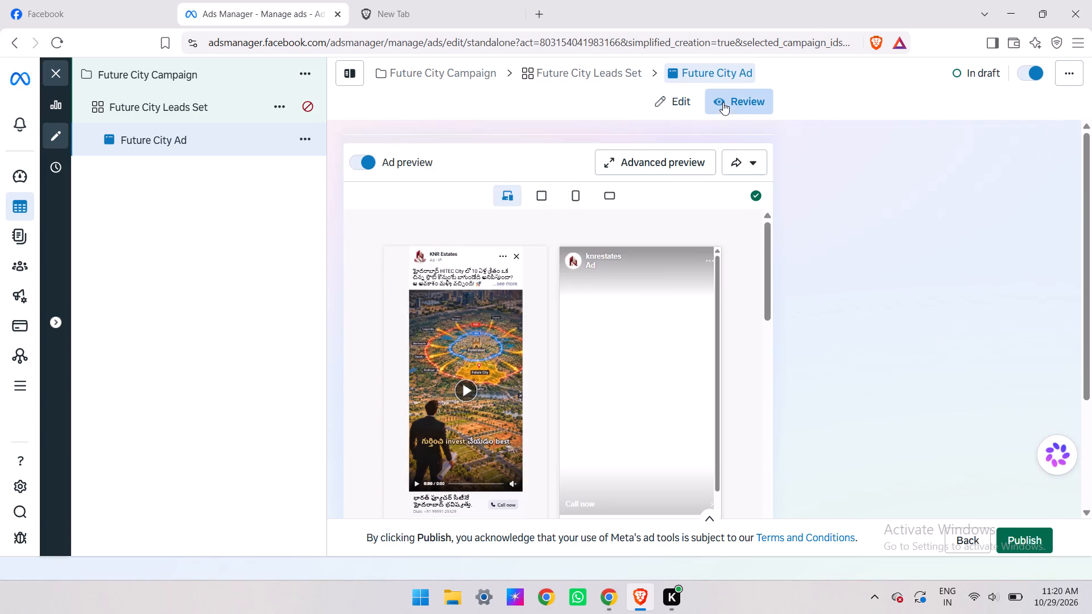
scroll(576, 347, "up", 2)
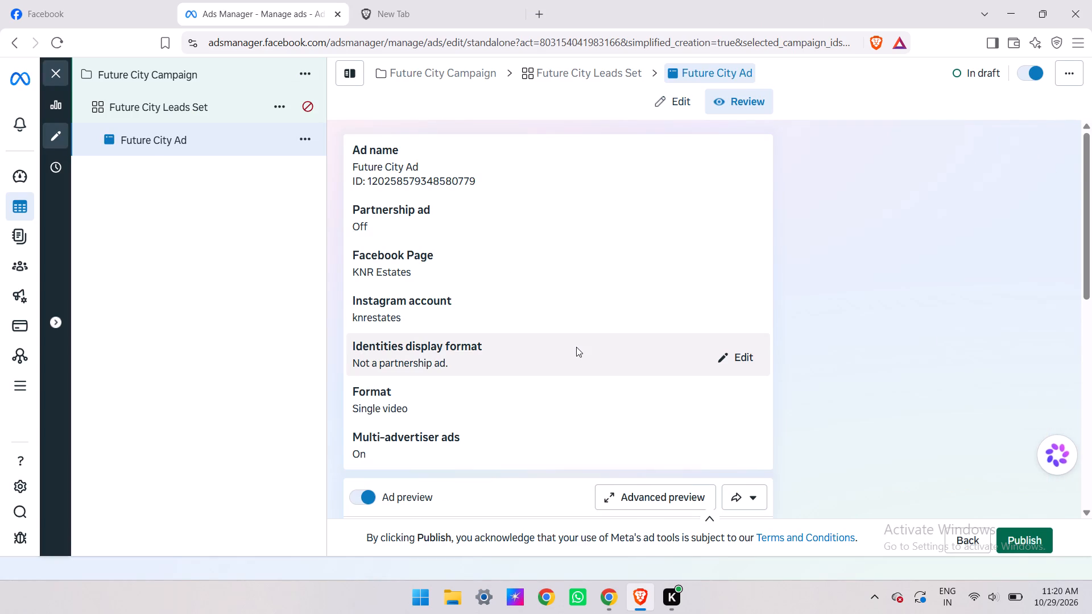
scroll(576, 347, "up", 1)
scroll(576, 347, "down", 8)
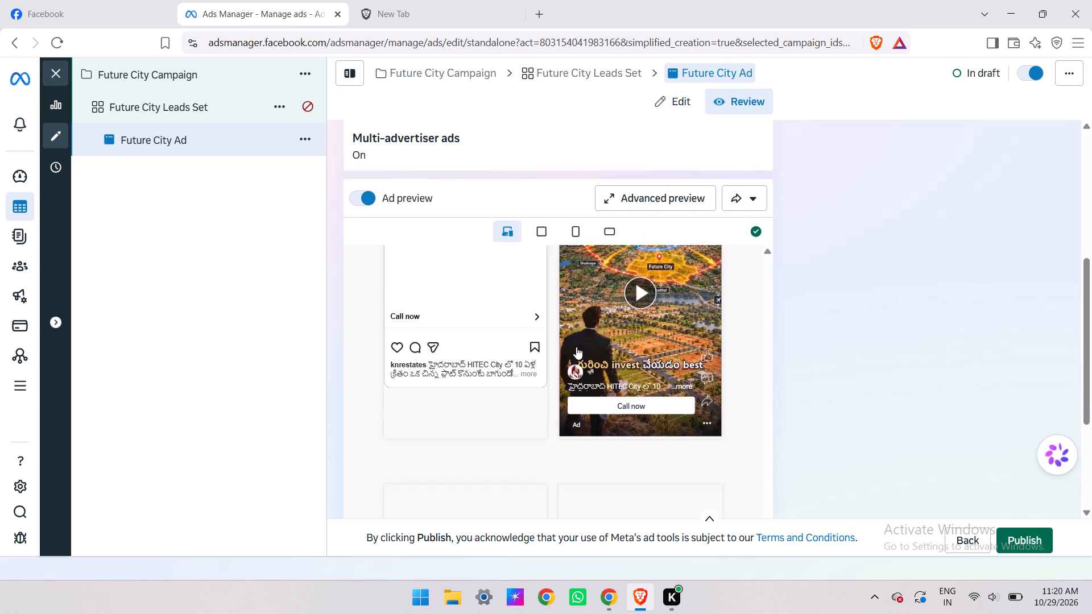
scroll(576, 347, "down", 2)
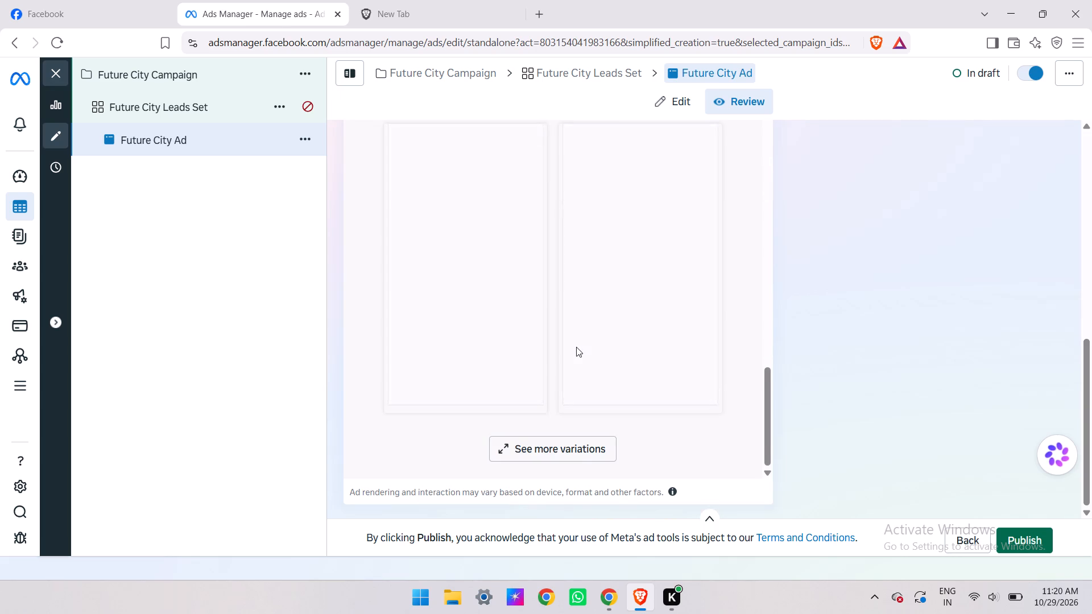
scroll(576, 347, "up", 1)
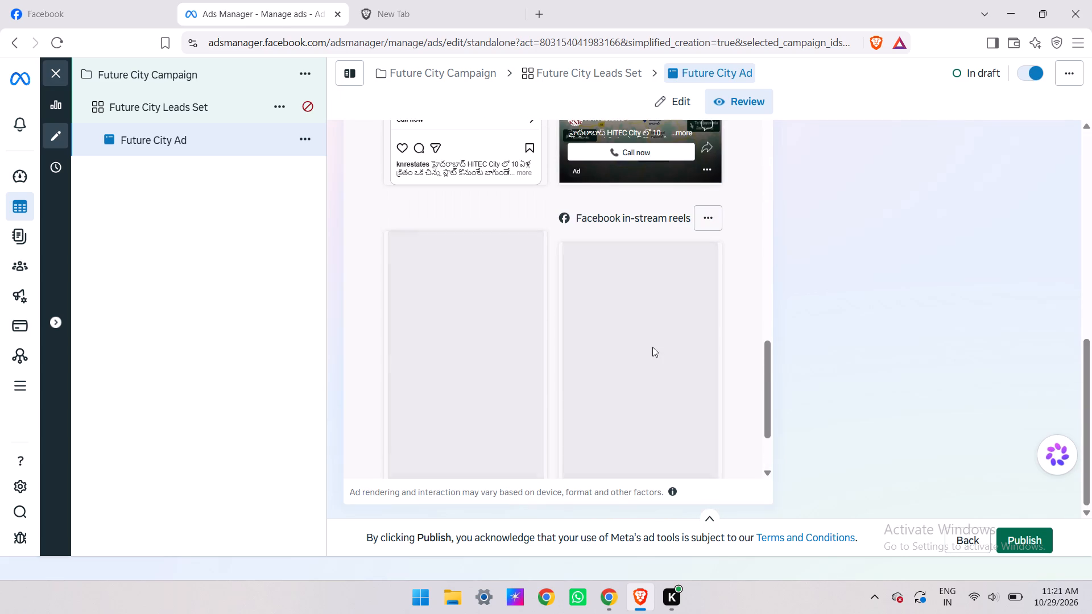
scroll(652, 347, "up", 4)
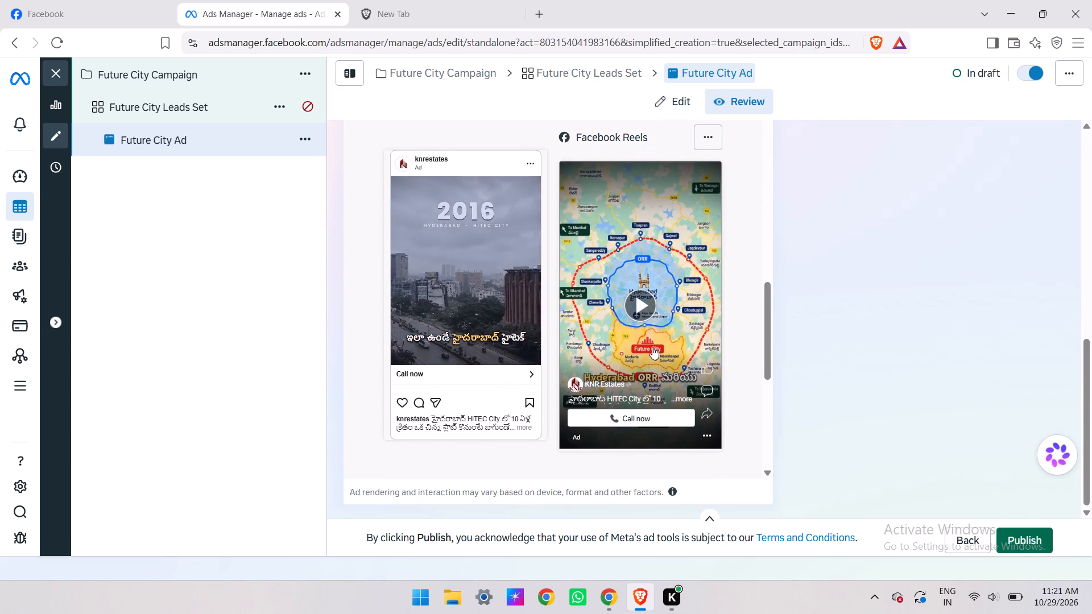
scroll(652, 347, "up", 1)
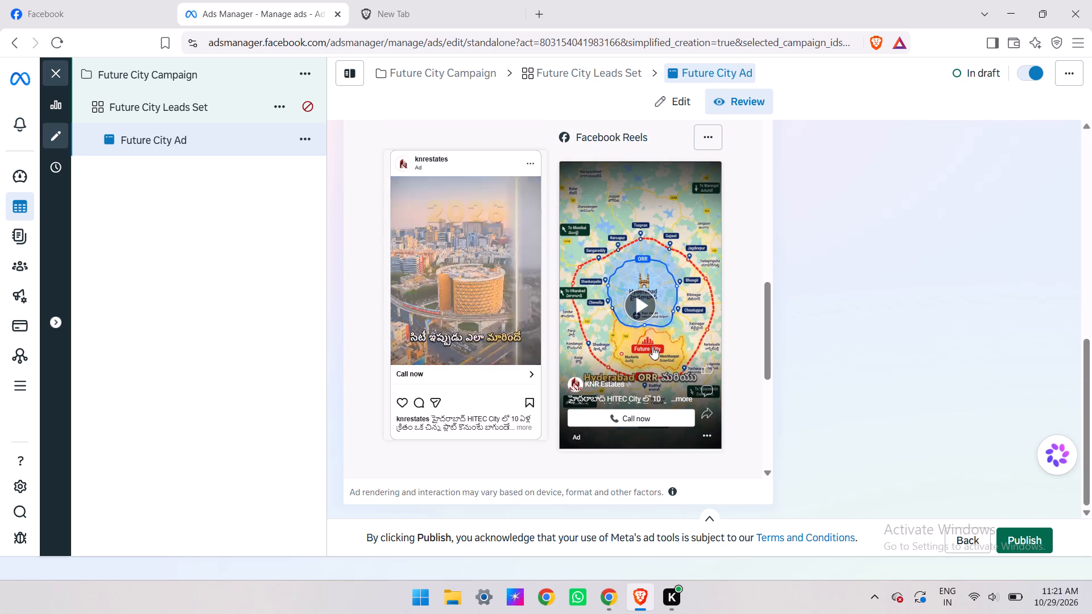
scroll(652, 347, "up", 4)
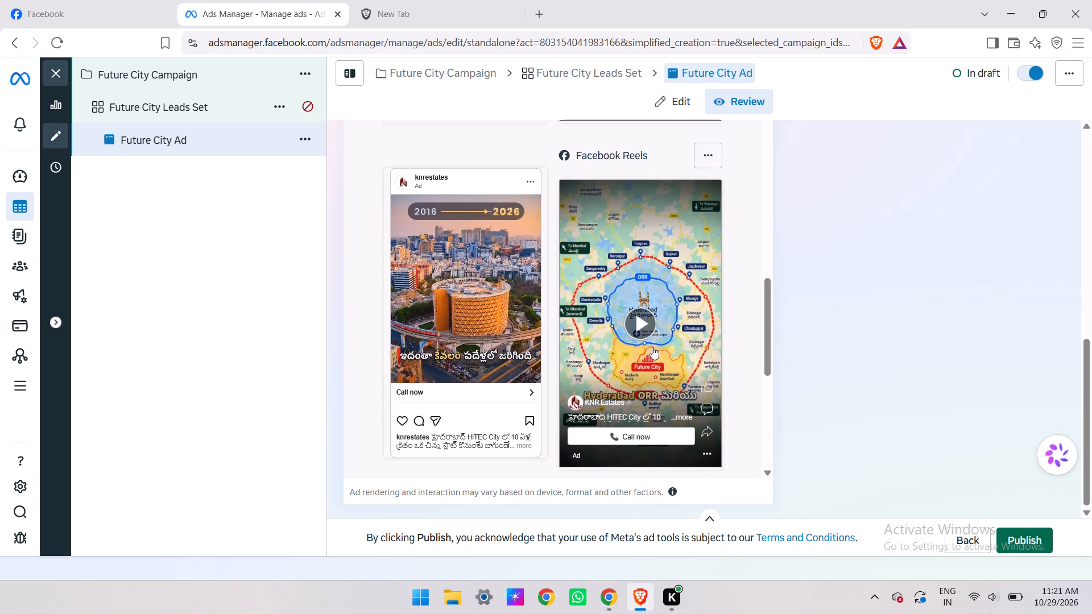
scroll(652, 347, "up", 1)
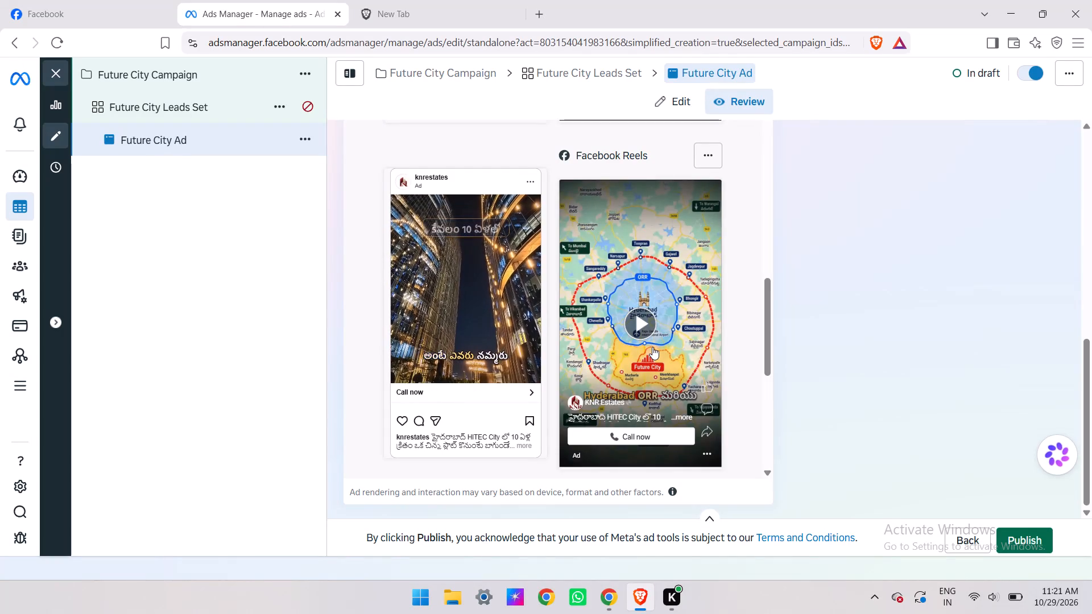
scroll(652, 347, "up", 1)
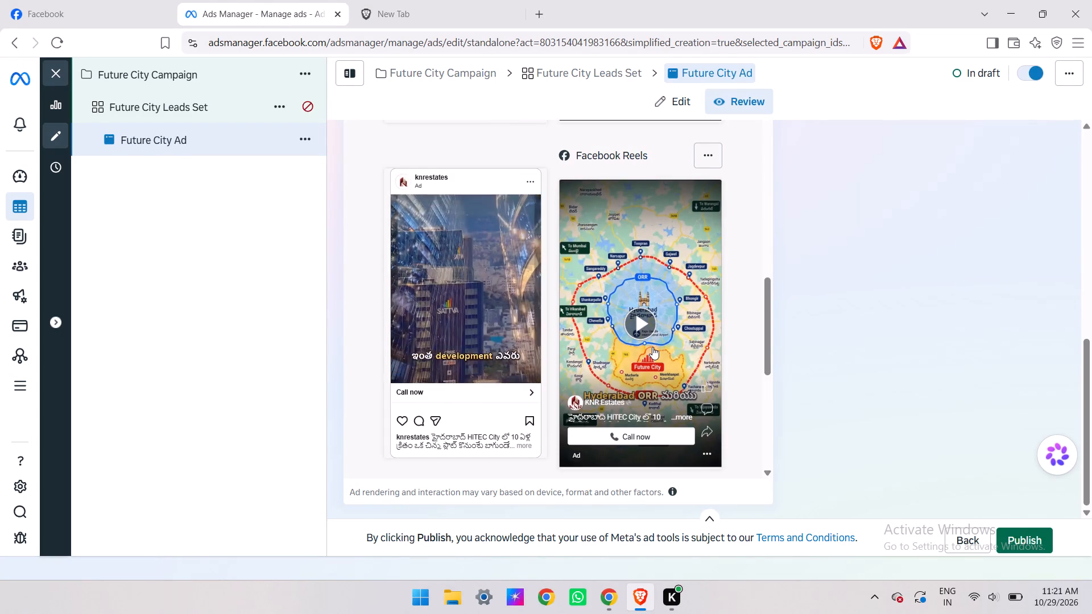
scroll(652, 347, "up", 5)
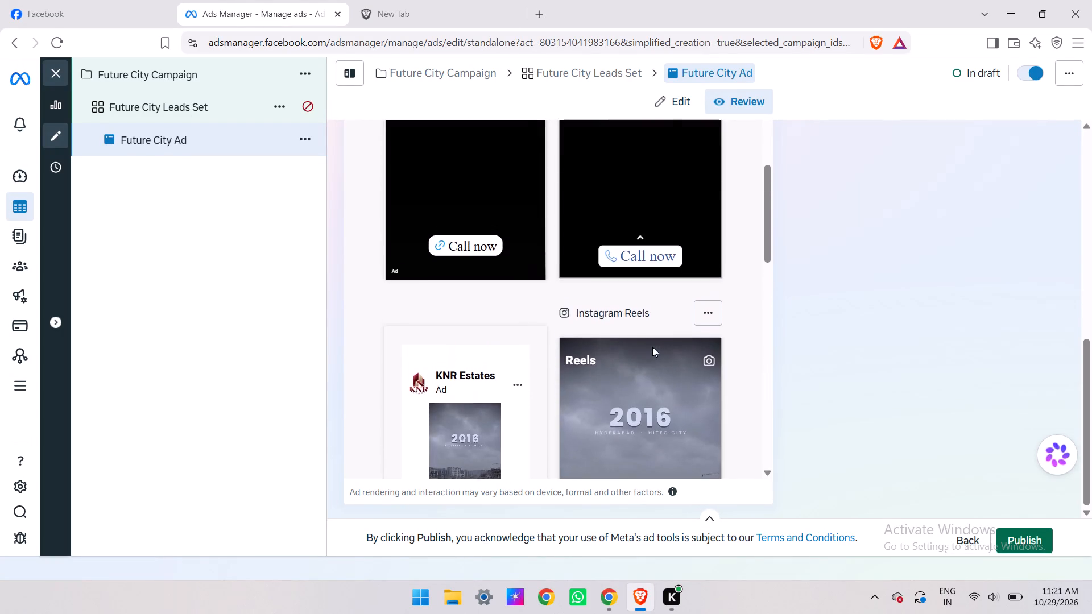
scroll(652, 347, "up", 8)
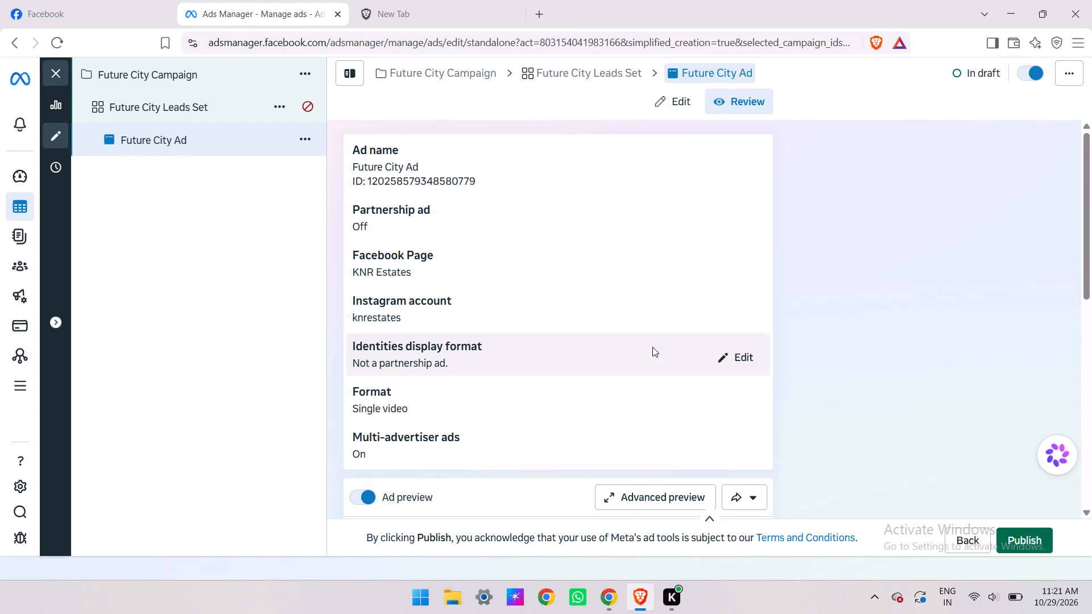
Turn off the "Set a schedule for ads" option in the Future City Leads Set's budget and schedule settings.
scroll(688, 244, "up", 2)
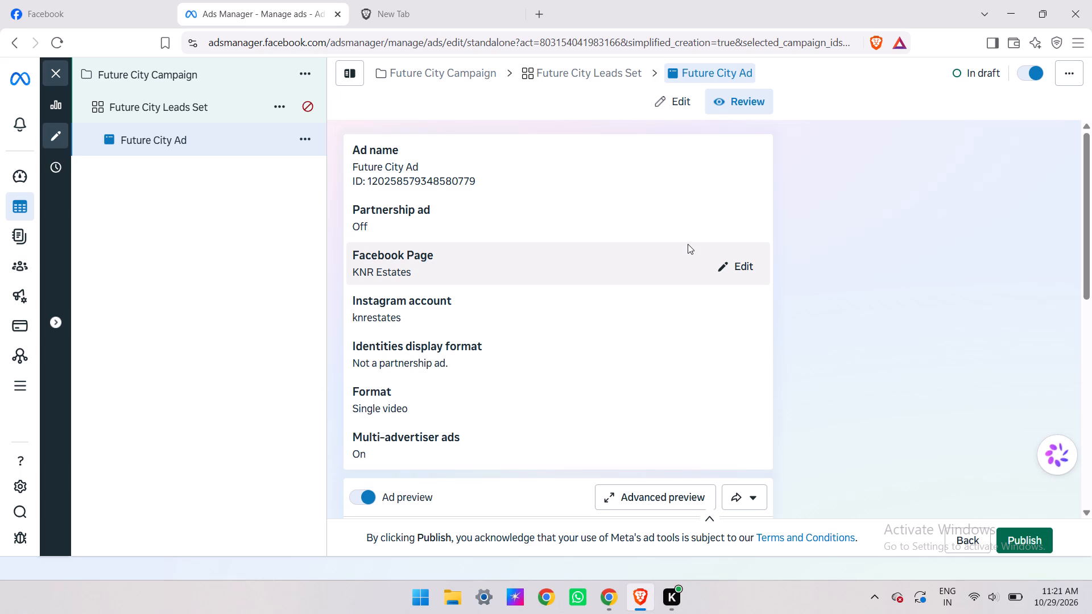
left_click(164, 111)
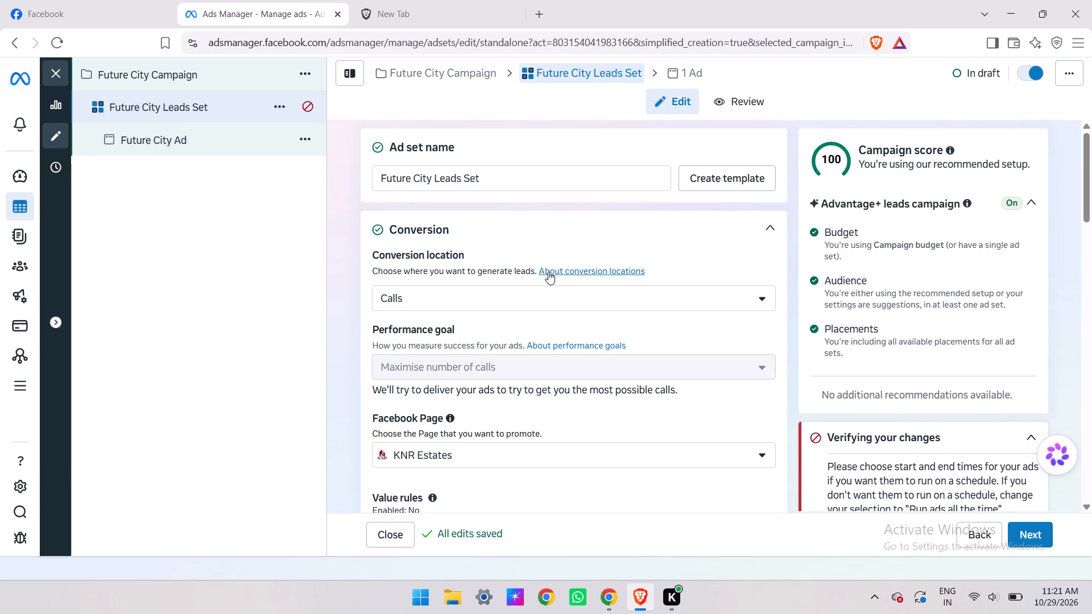
scroll(548, 272, "down", 2)
scroll(992, 388, "down", 3)
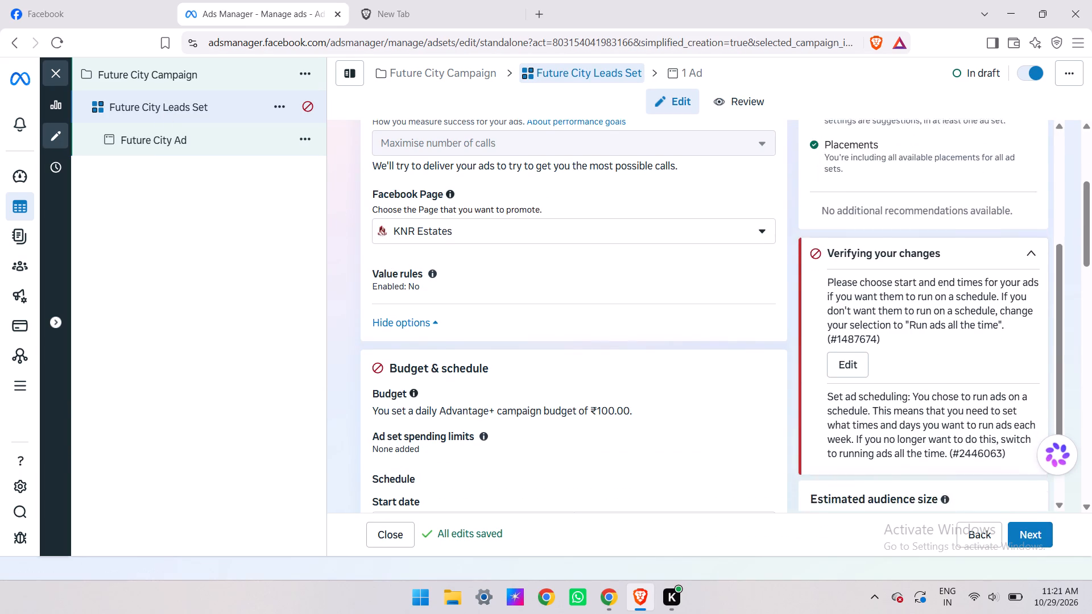
scroll(992, 388, "down", 1)
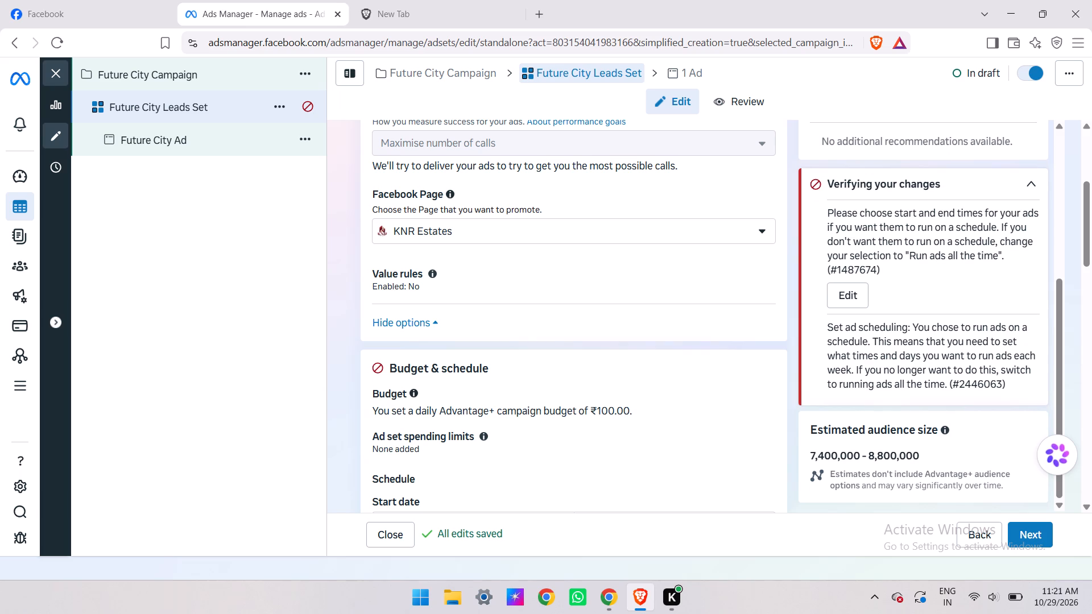
scroll(992, 388, "up", 5)
scroll(992, 388, "down", 2)
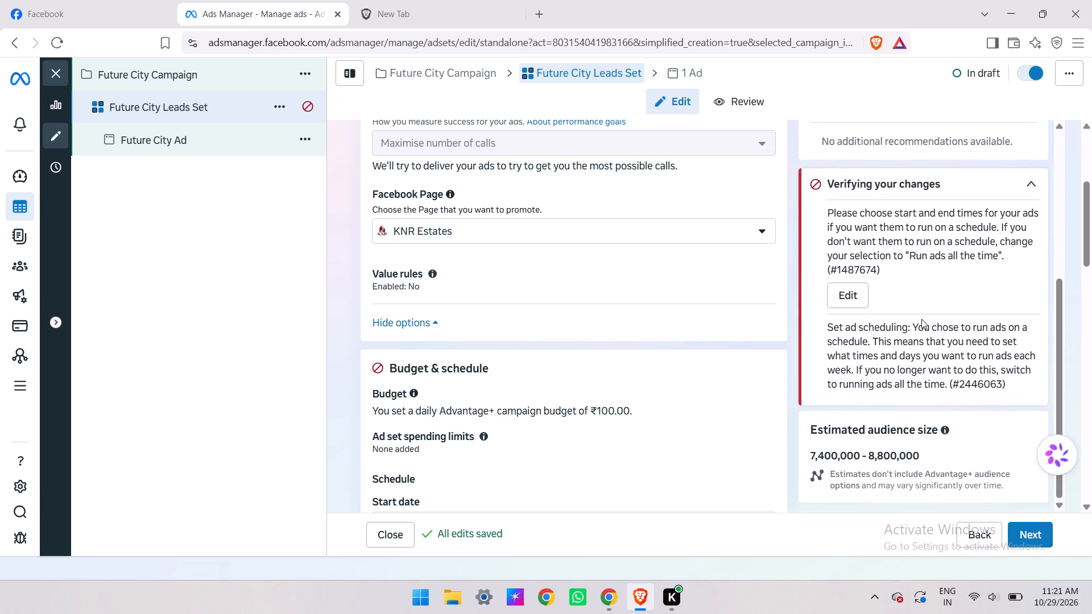
left_click(862, 304)
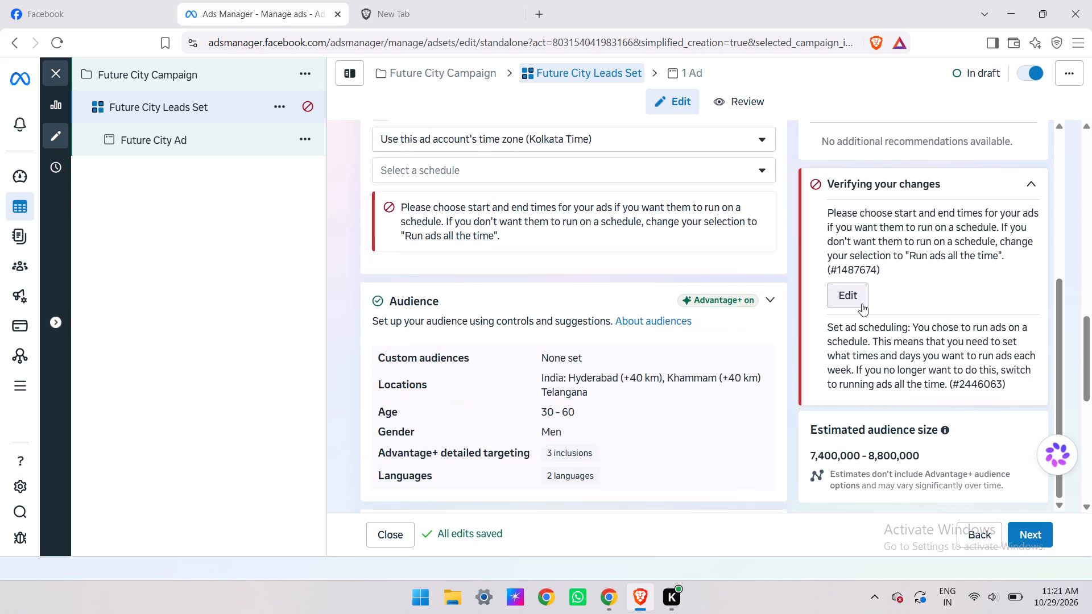
scroll(659, 316, "up", 2)
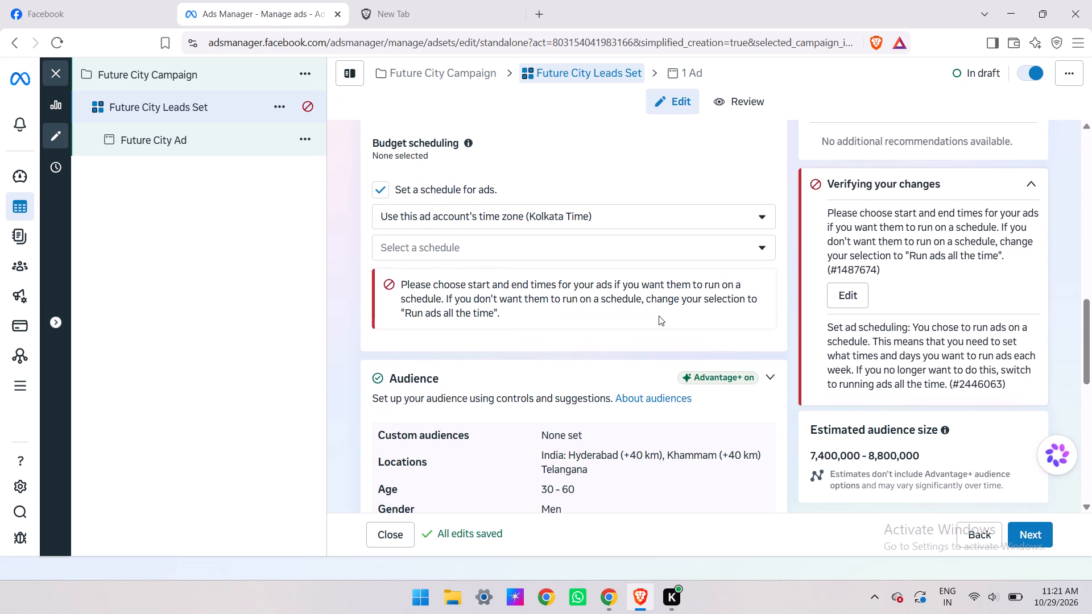
scroll(605, 255, "up", 1)
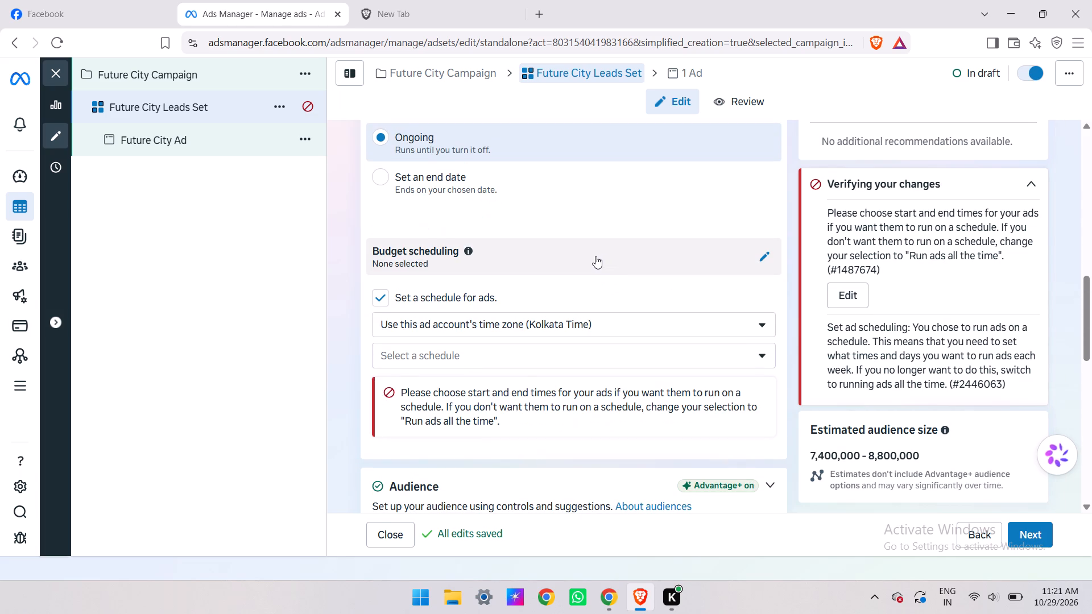
left_click(387, 302)
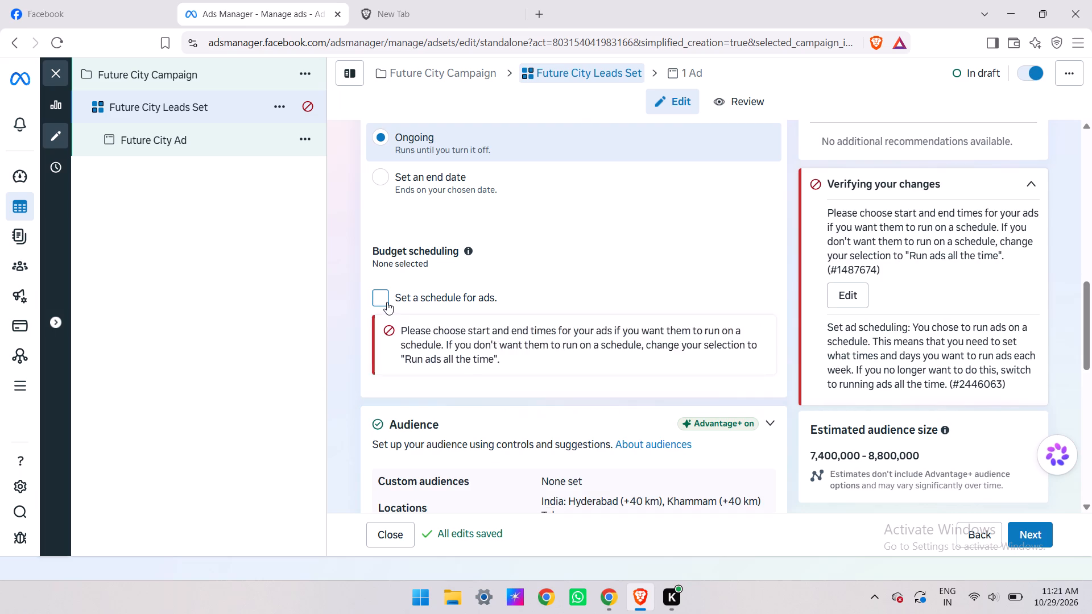
Review the Future City Leads Set's settings from conversion and schedule through audience and placements to find the source of the ad scheduling error.
scroll(471, 280, "up", 2)
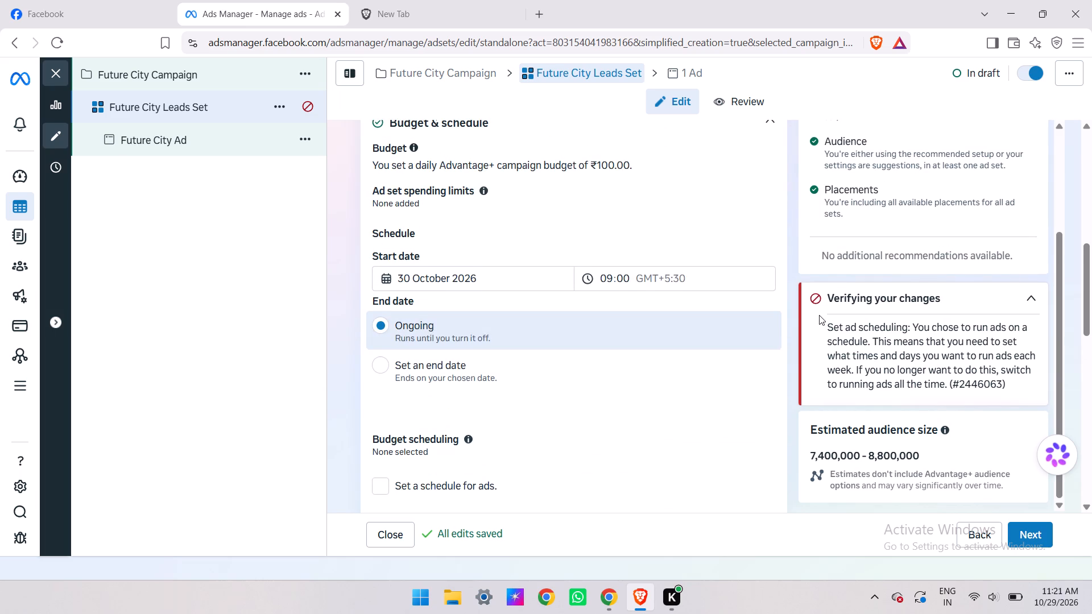
scroll(819, 315, "down", 1)
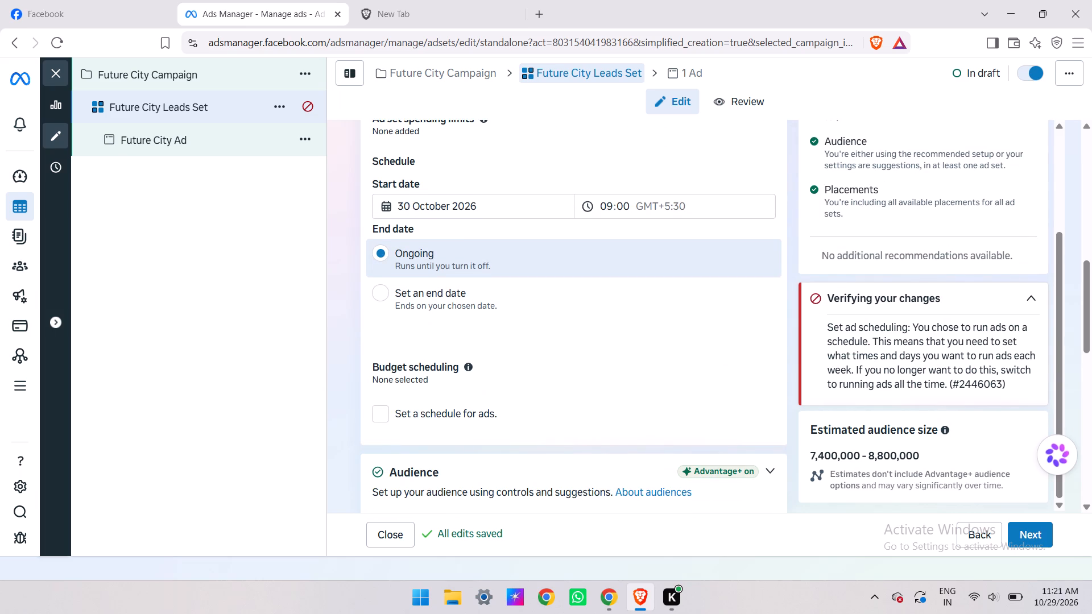
scroll(626, 325, "up", 1)
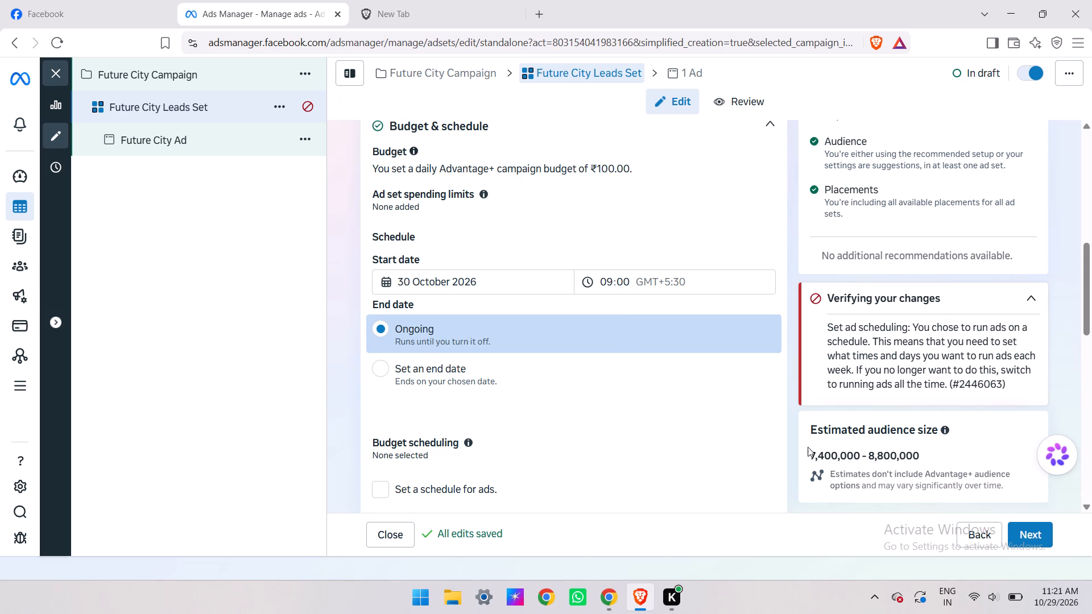
left_click(1015, 525)
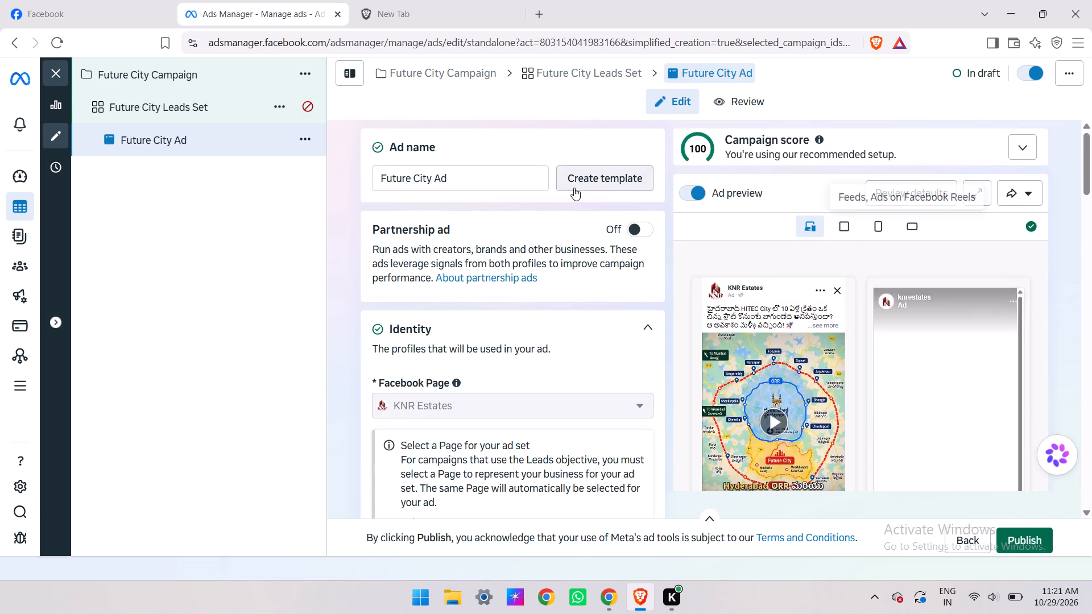
left_click(224, 107)
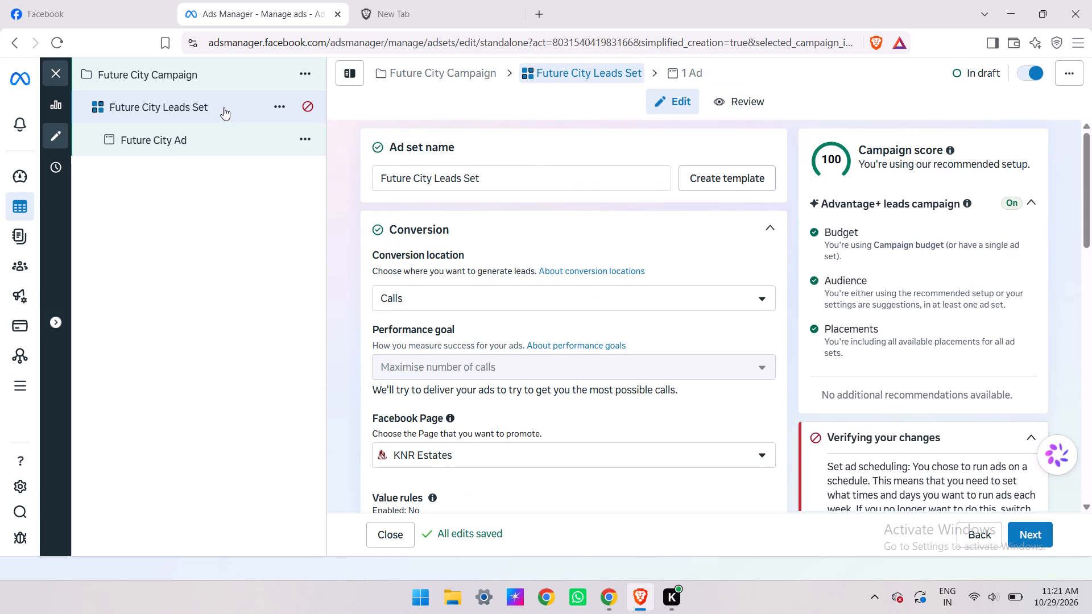
left_click(224, 107)
scroll(911, 283, "down", 1)
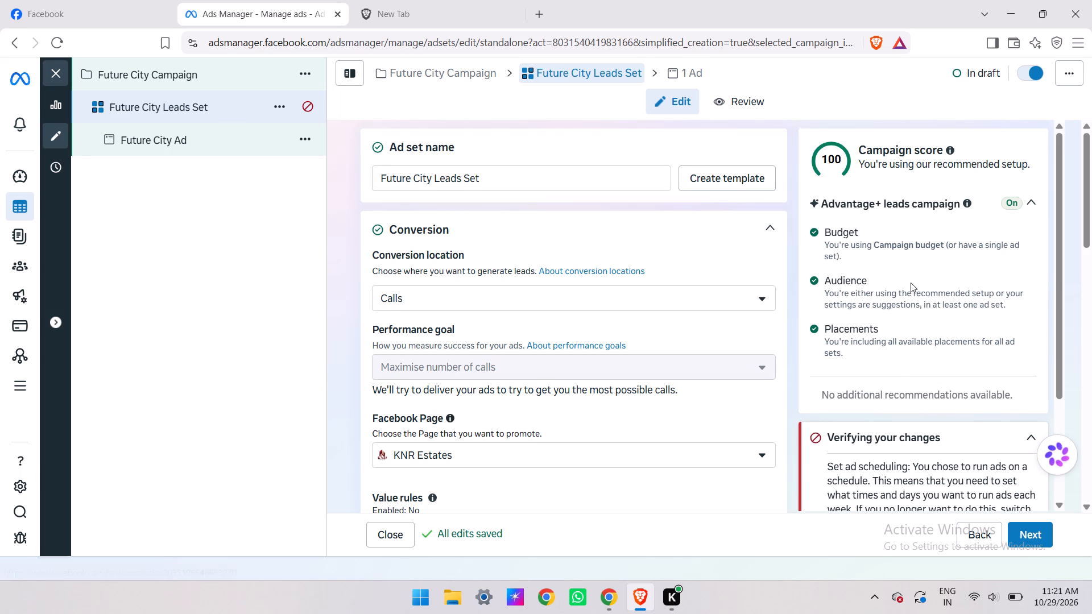
scroll(911, 283, "down", 2)
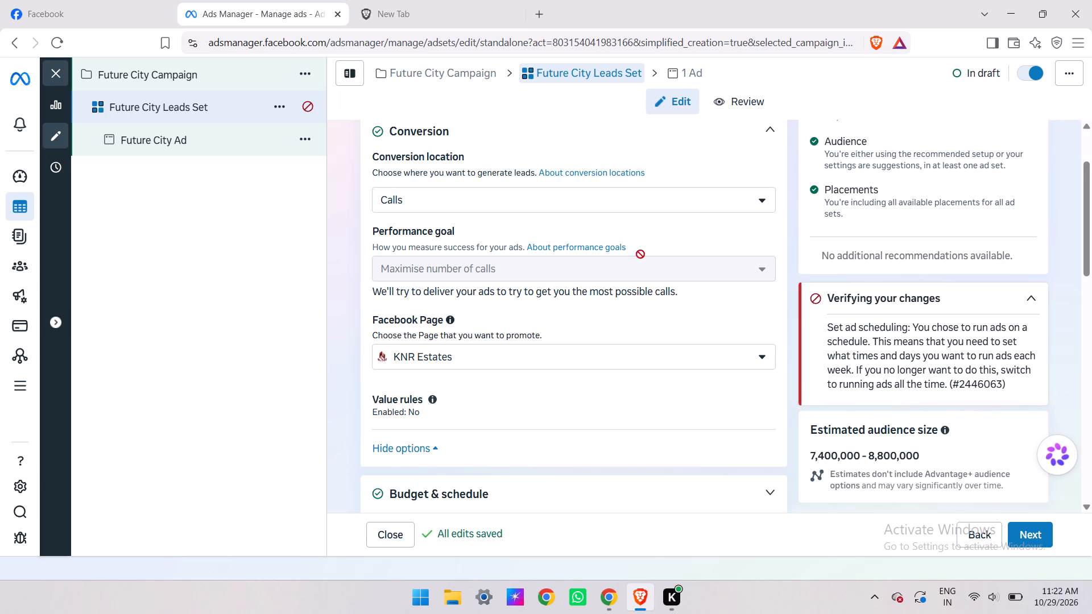
scroll(609, 341, "down", 5)
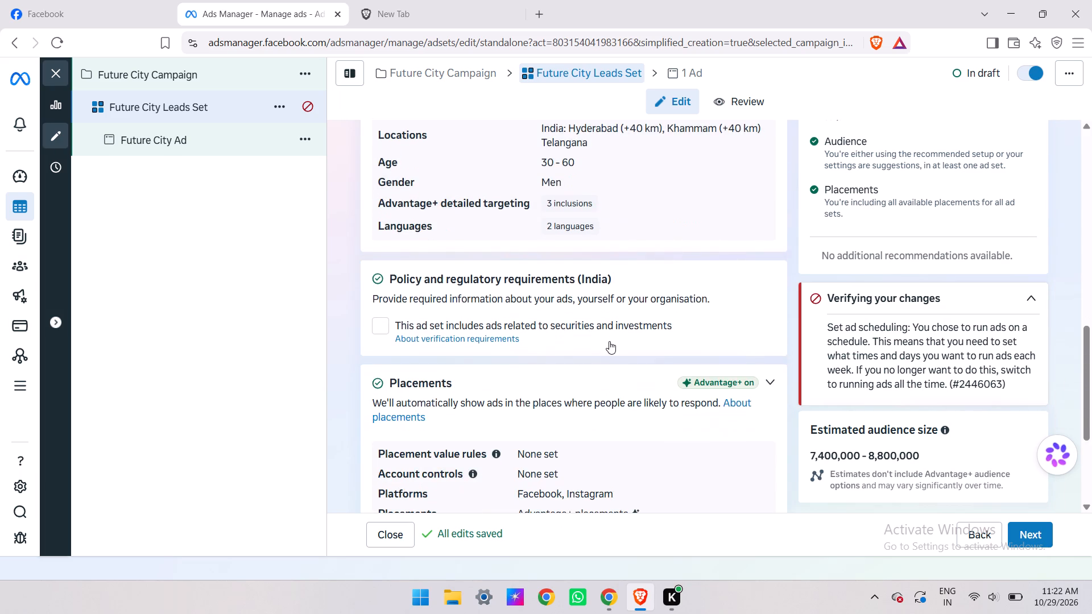
scroll(609, 341, "down", 3)
scroll(609, 341, "up", 4)
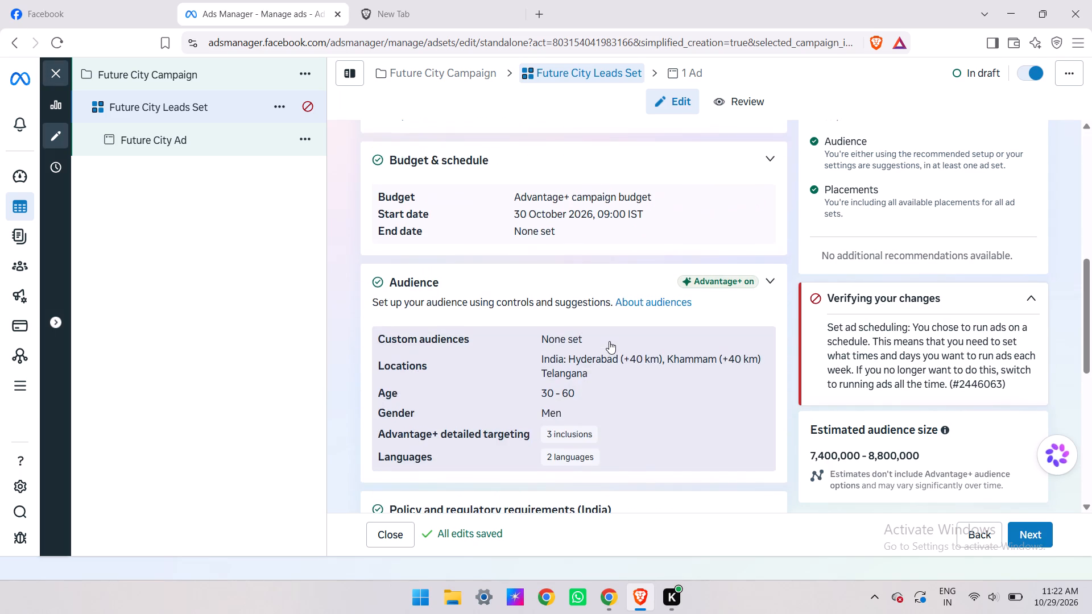
scroll(609, 341, "up", 5)
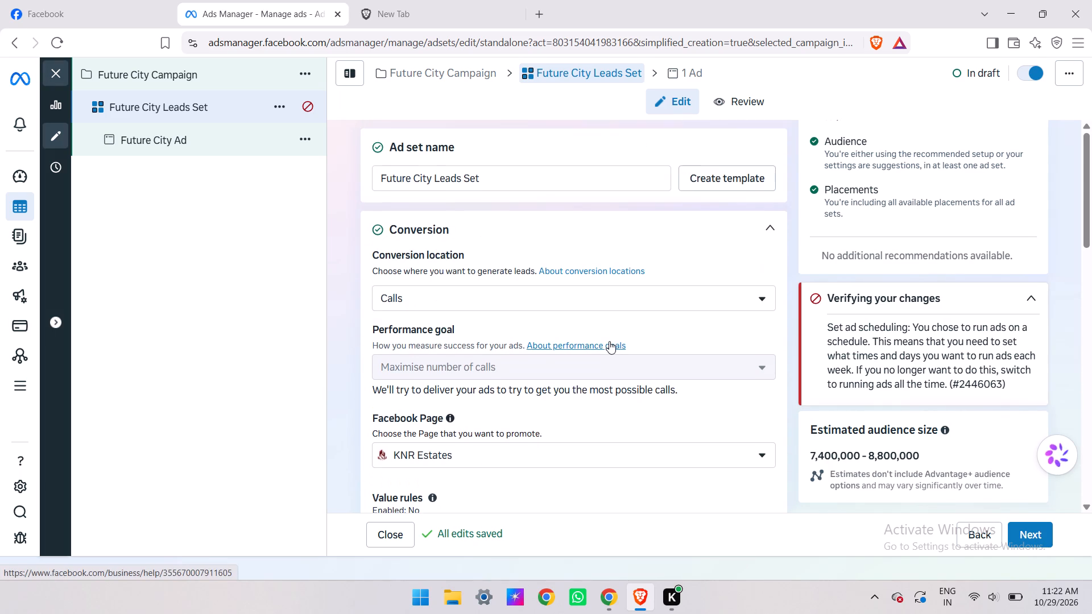
scroll(609, 341, "up", 2)
Examine the Future City Campaign's budget settings, including its ad scheduling and budget scheduling options.
left_click(212, 80)
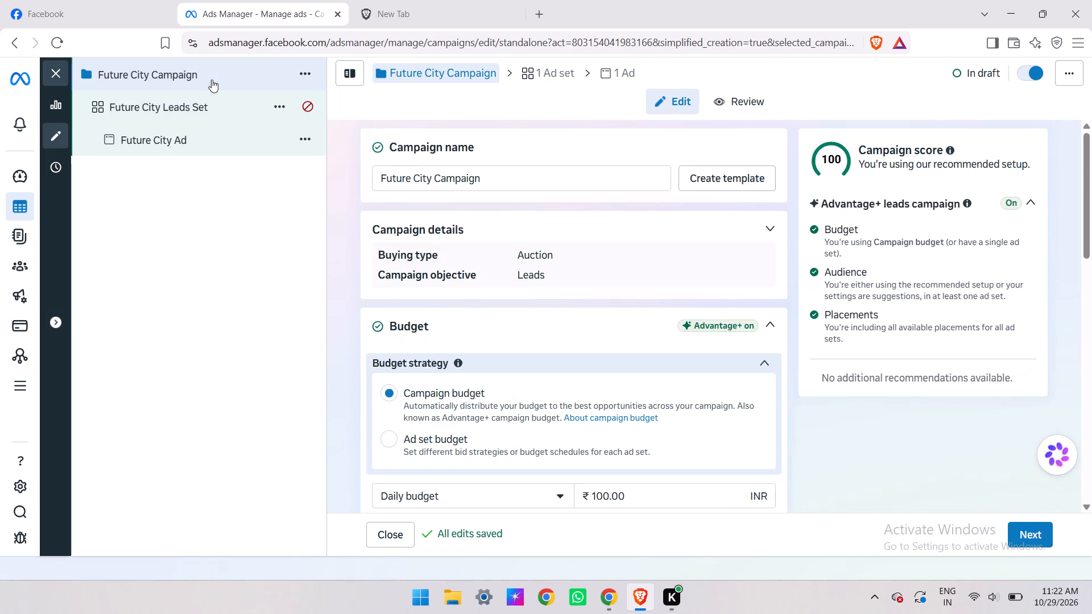
scroll(536, 279, "down", 3)
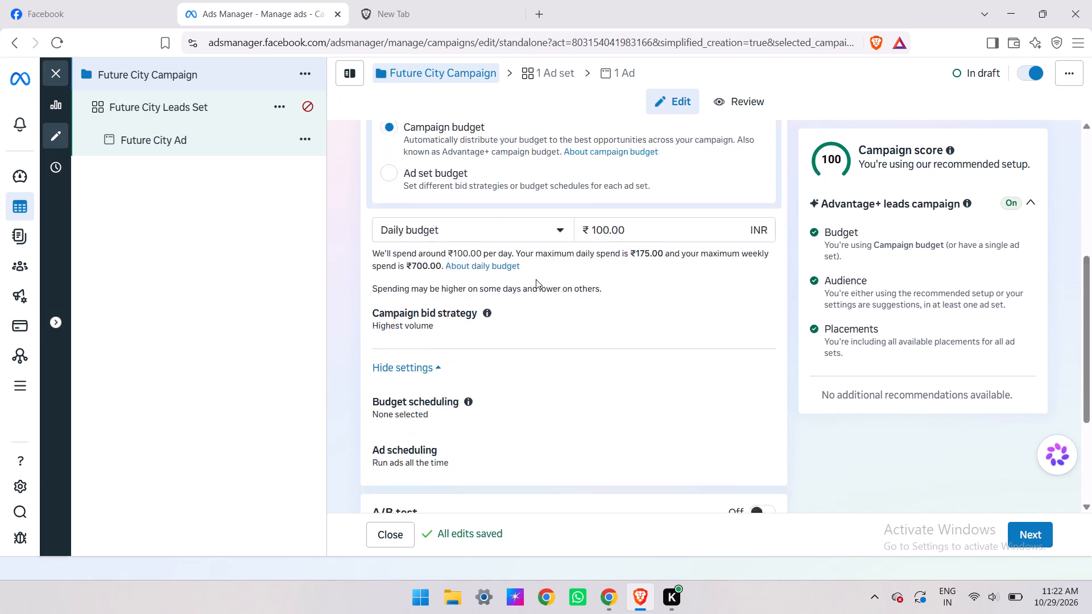
scroll(536, 279, "down", 2)
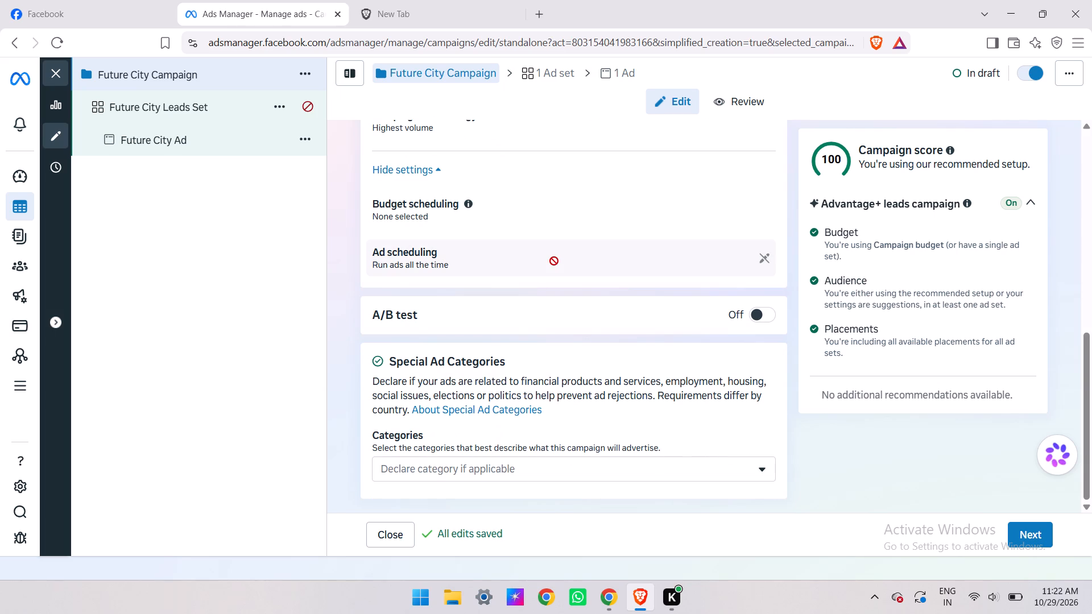
left_click(554, 261)
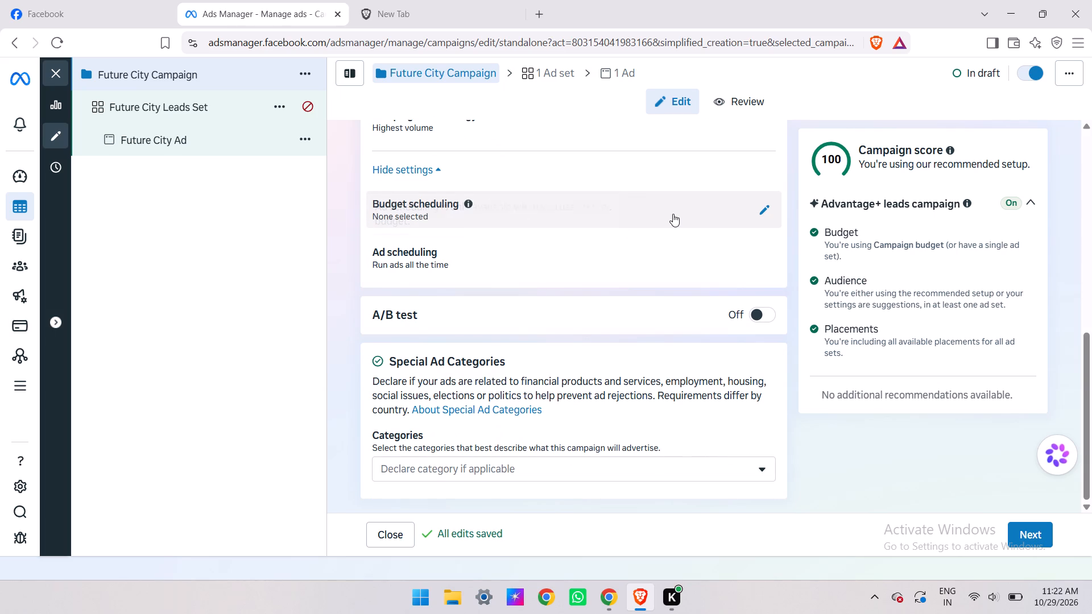
left_click(673, 214)
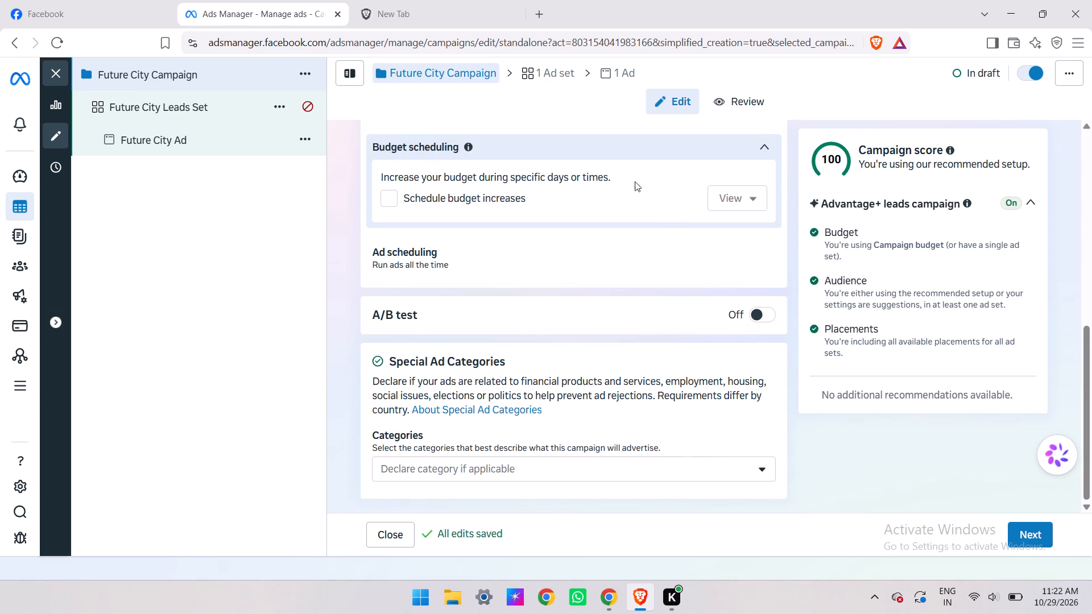
left_click(585, 150)
scroll(632, 272, "up", 4)
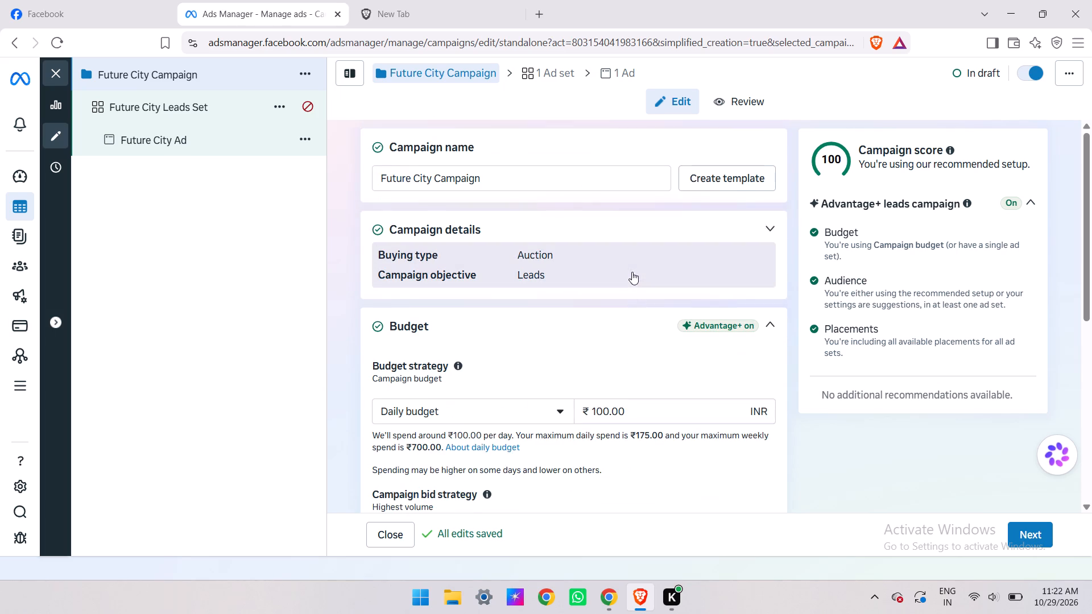
Re-enter 09:00 as the start time in the Future City Leads Set's budget and schedule settings.
left_click(164, 112)
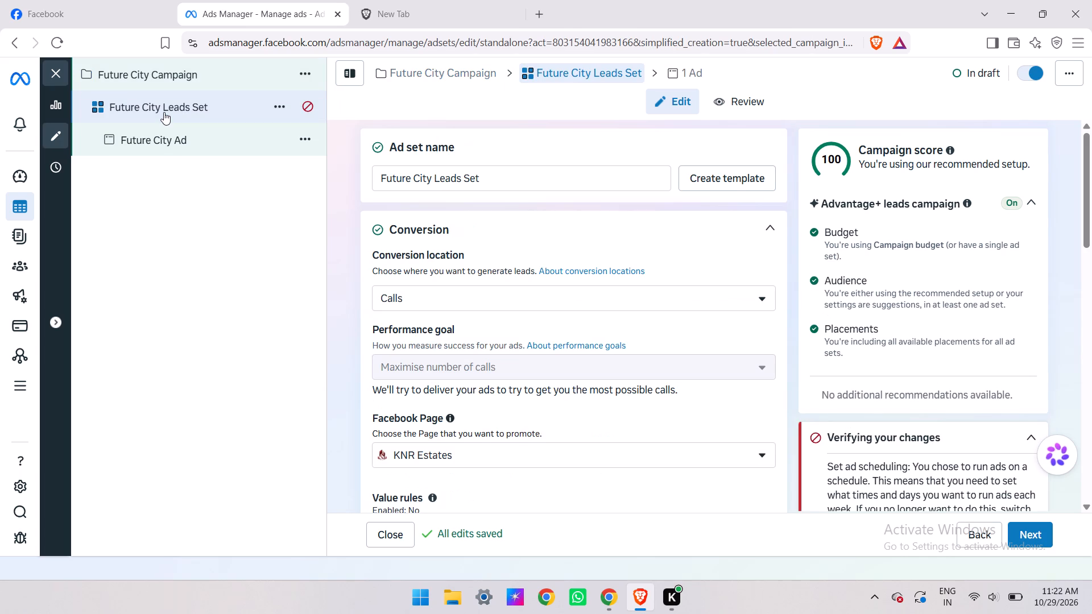
scroll(545, 298, "down", 3)
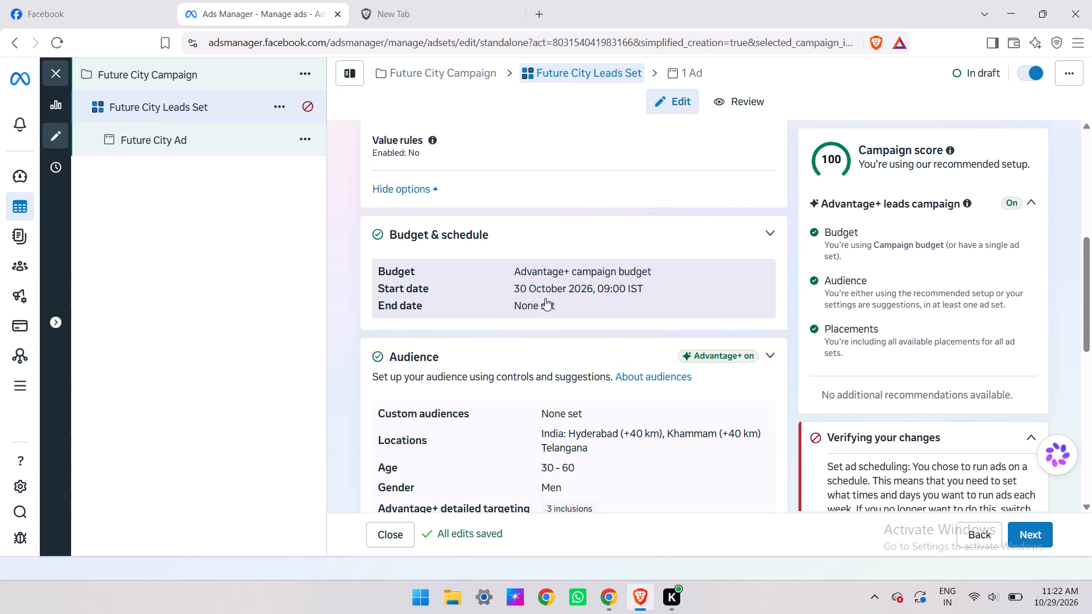
scroll(545, 298, "down", 1)
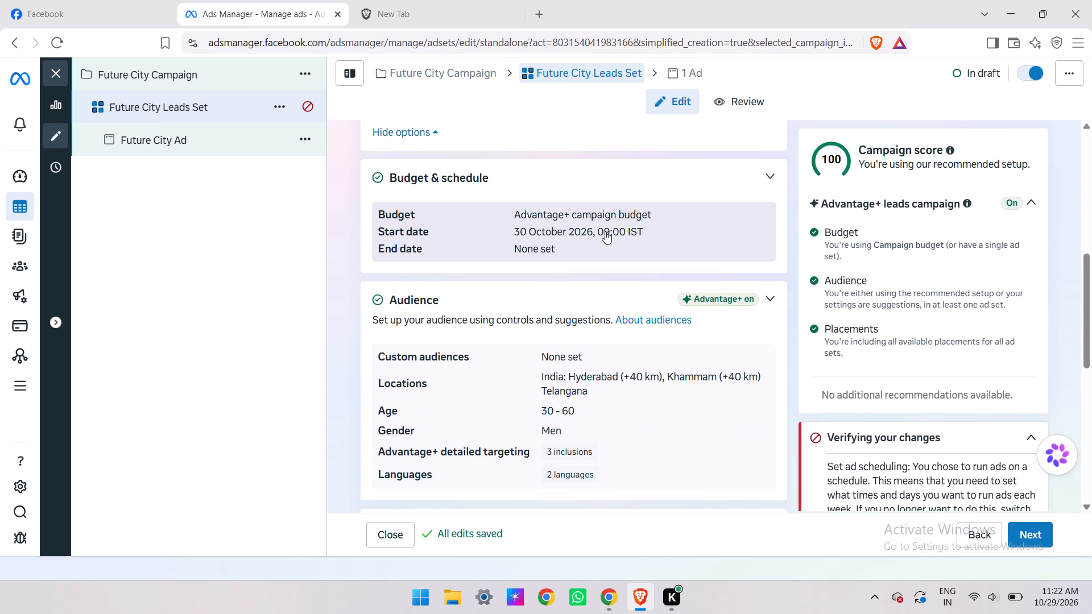
scroll(605, 231, "down", 2)
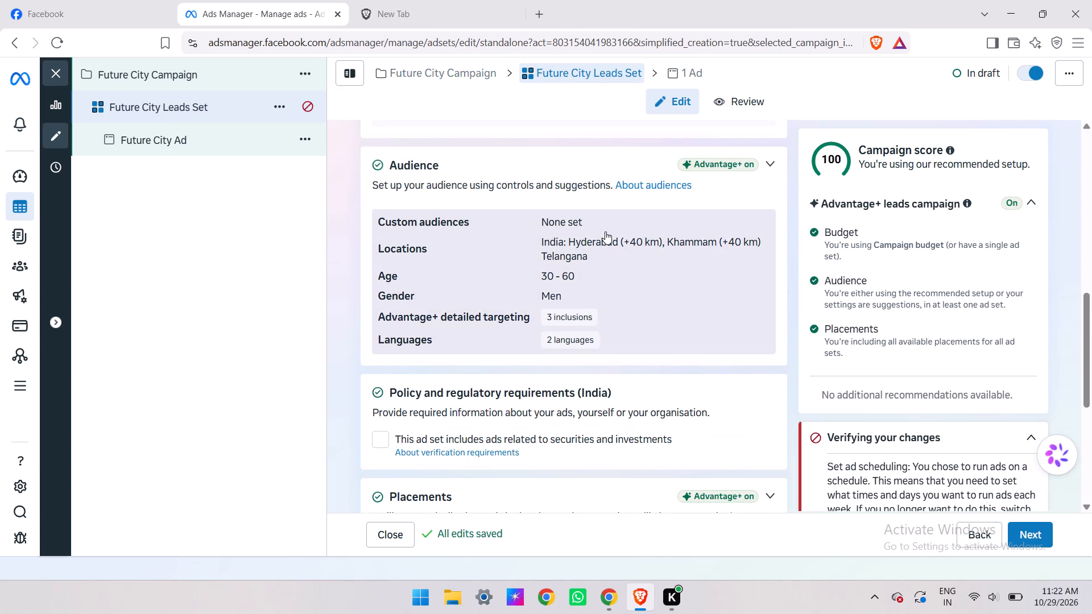
scroll(605, 231, "down", 2)
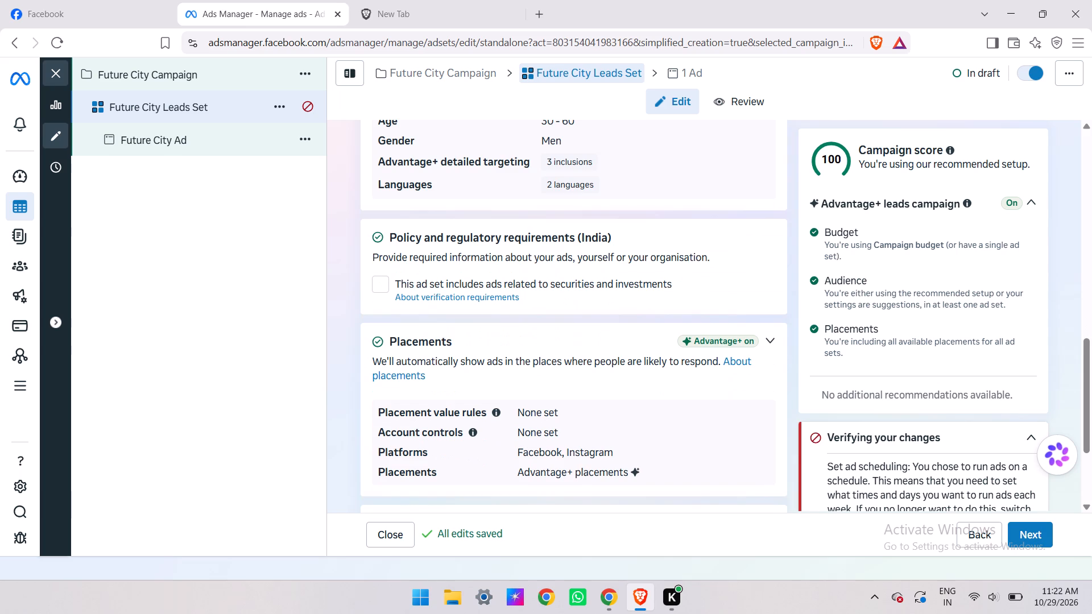
scroll(605, 231, "up", 2)
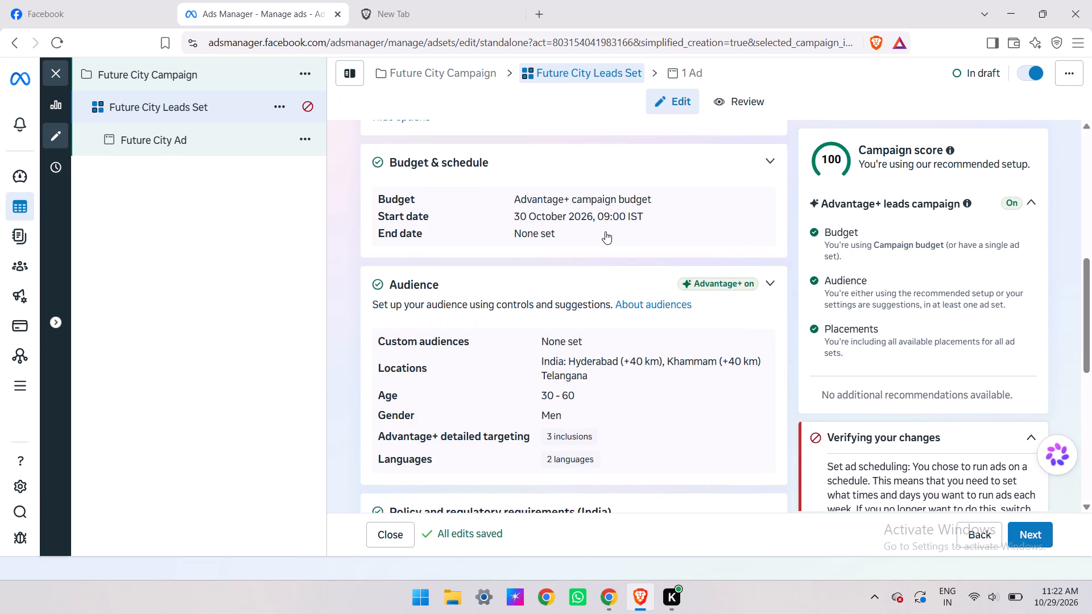
scroll(605, 231, "up", 1)
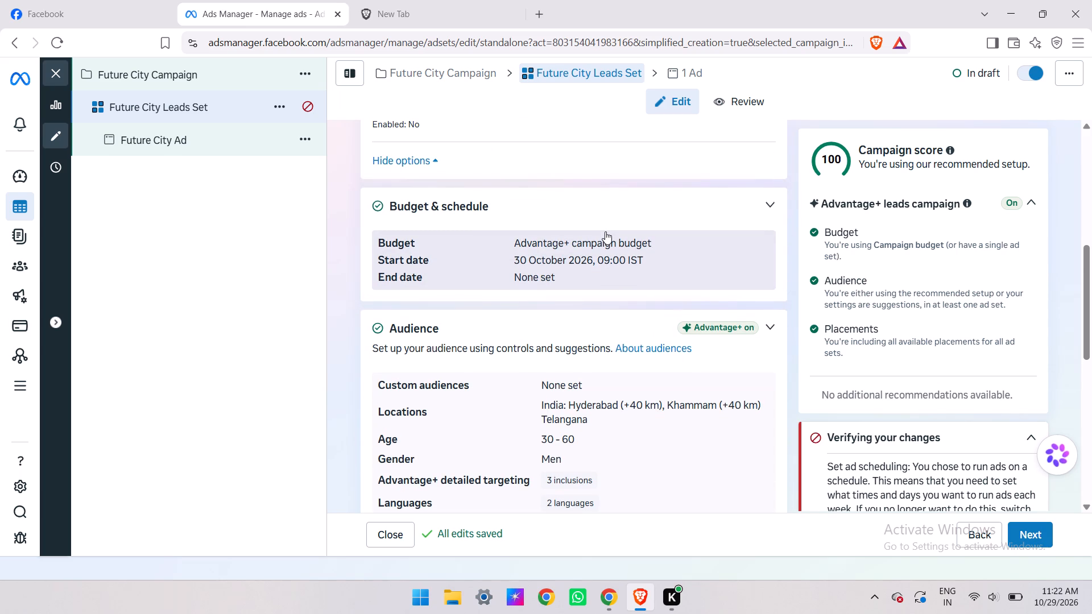
left_click(605, 265)
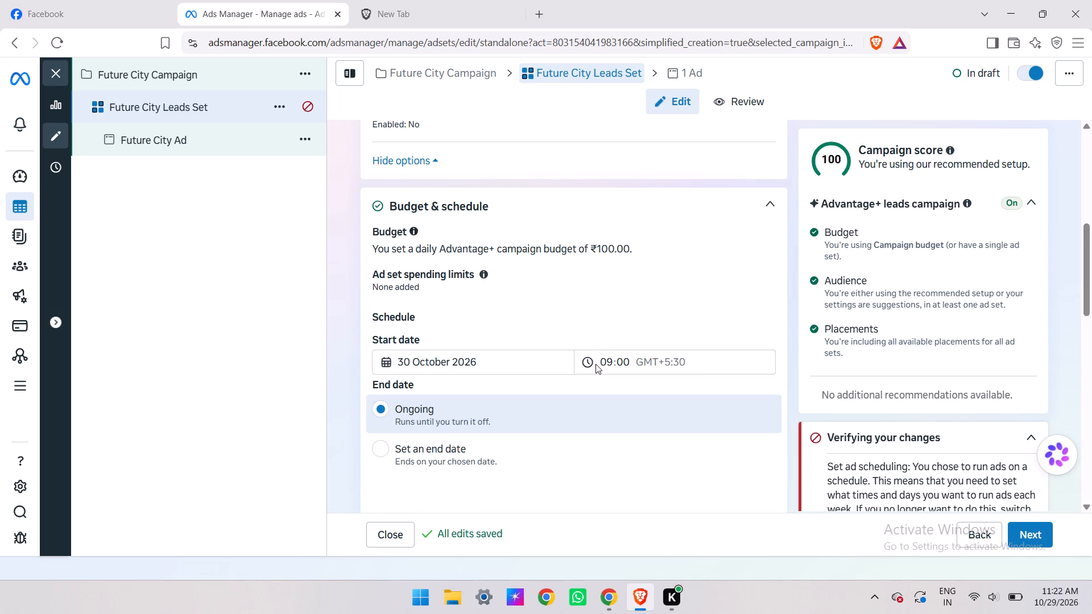
left_click(595, 364)
left_click(606, 362)
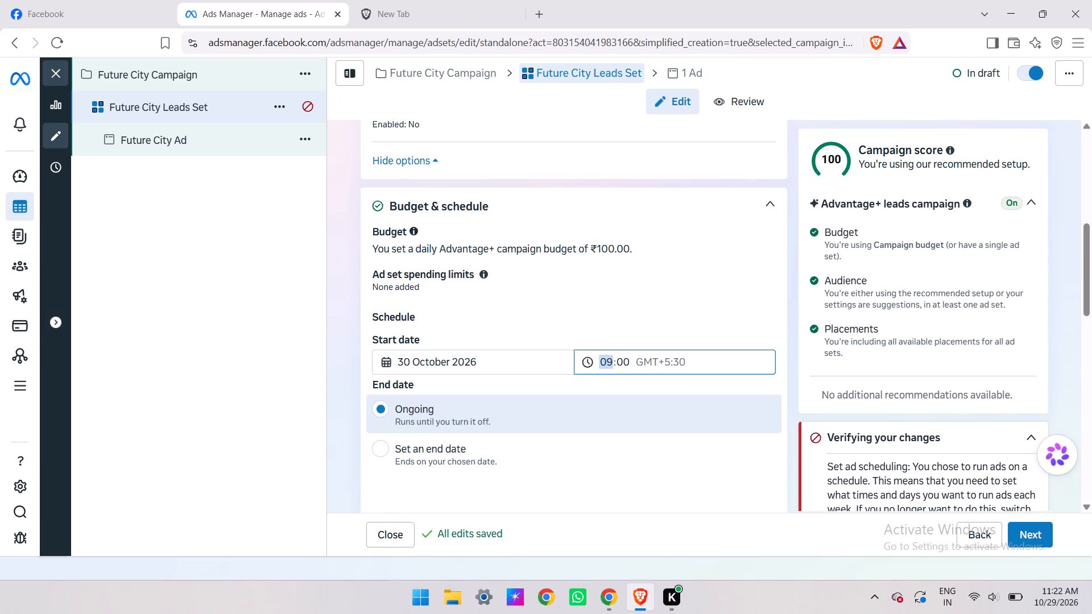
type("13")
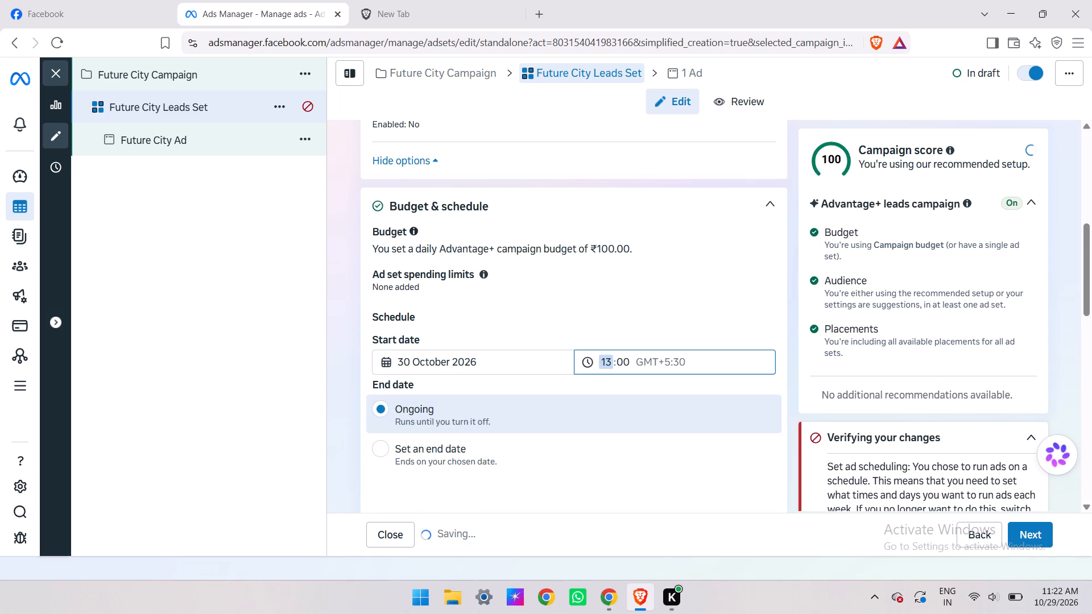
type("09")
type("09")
left_click(682, 400)
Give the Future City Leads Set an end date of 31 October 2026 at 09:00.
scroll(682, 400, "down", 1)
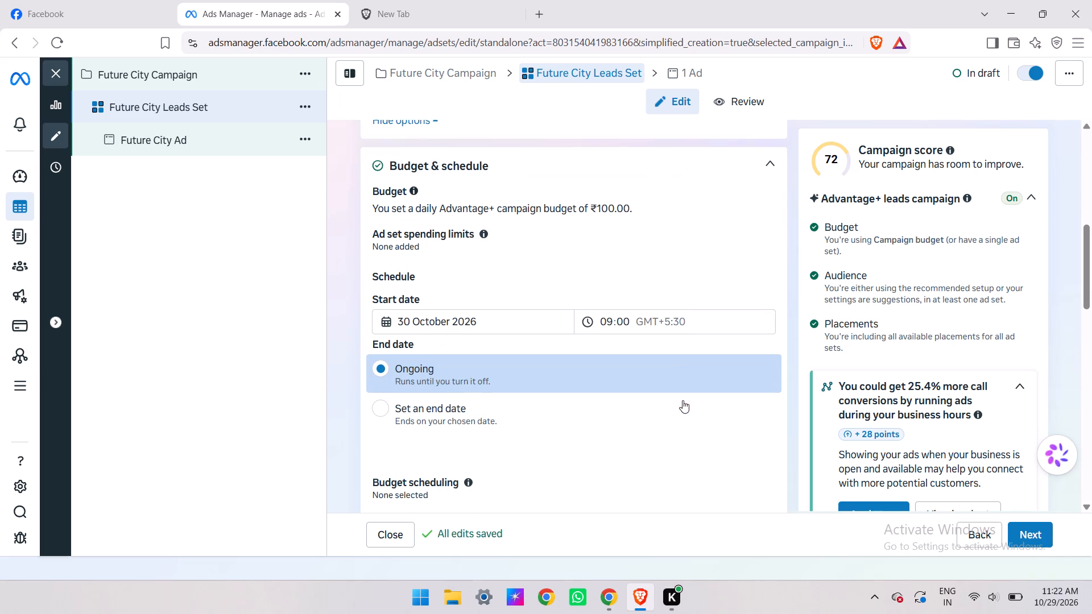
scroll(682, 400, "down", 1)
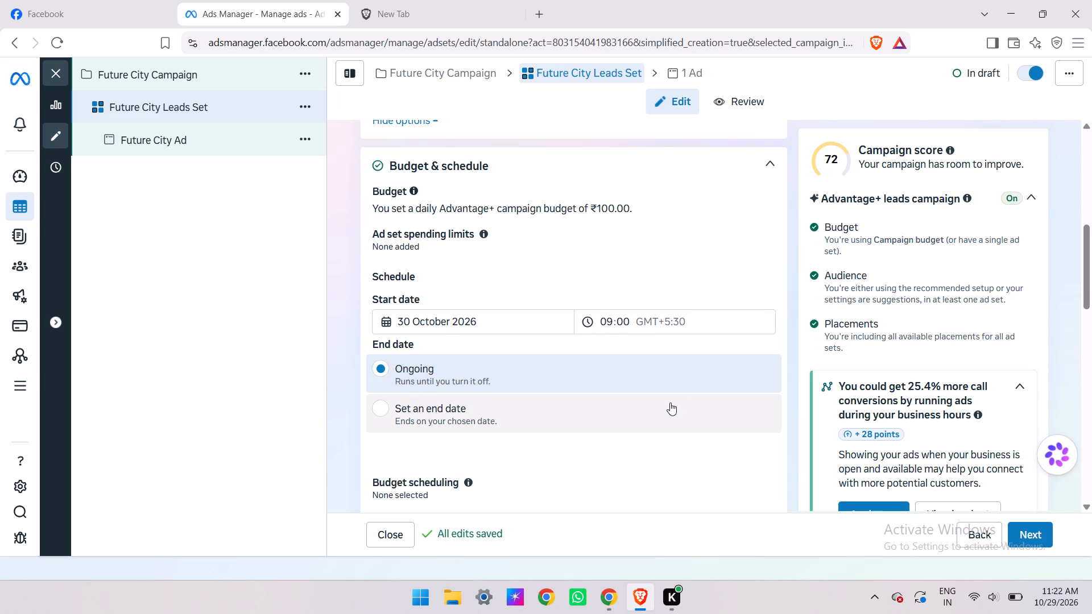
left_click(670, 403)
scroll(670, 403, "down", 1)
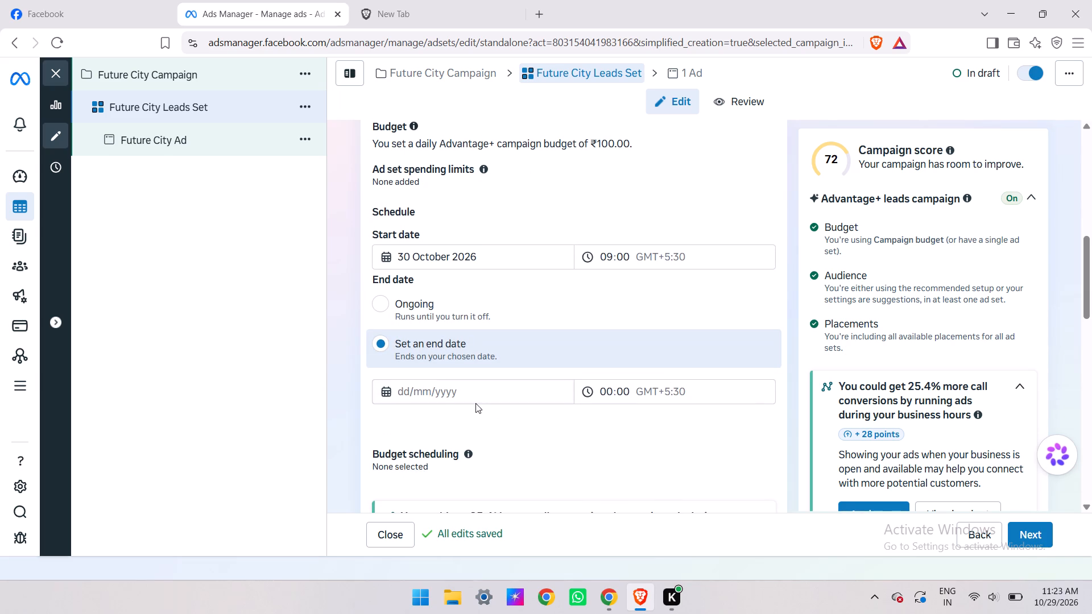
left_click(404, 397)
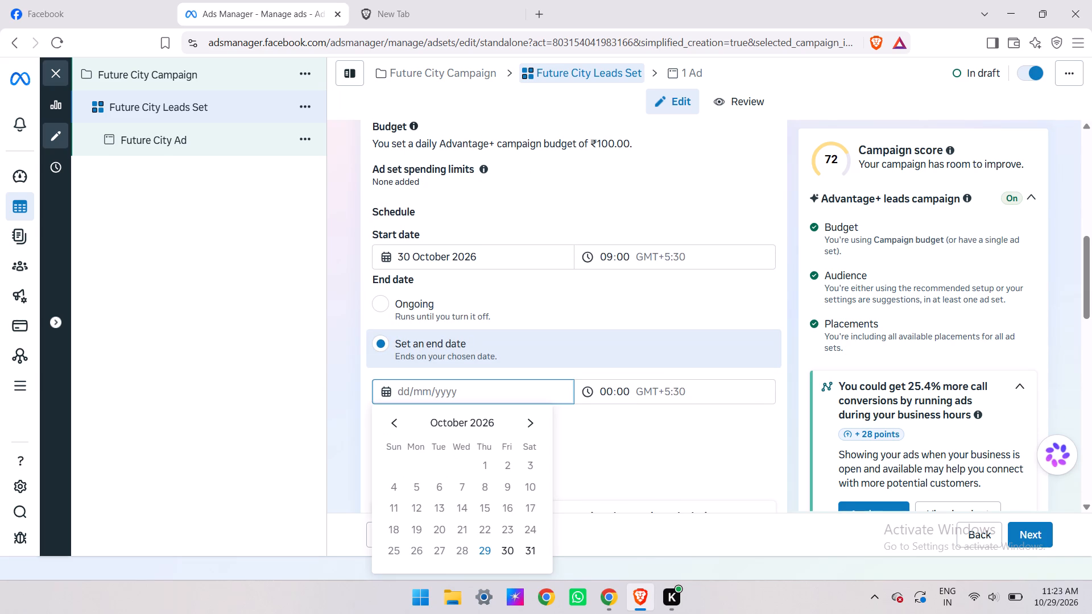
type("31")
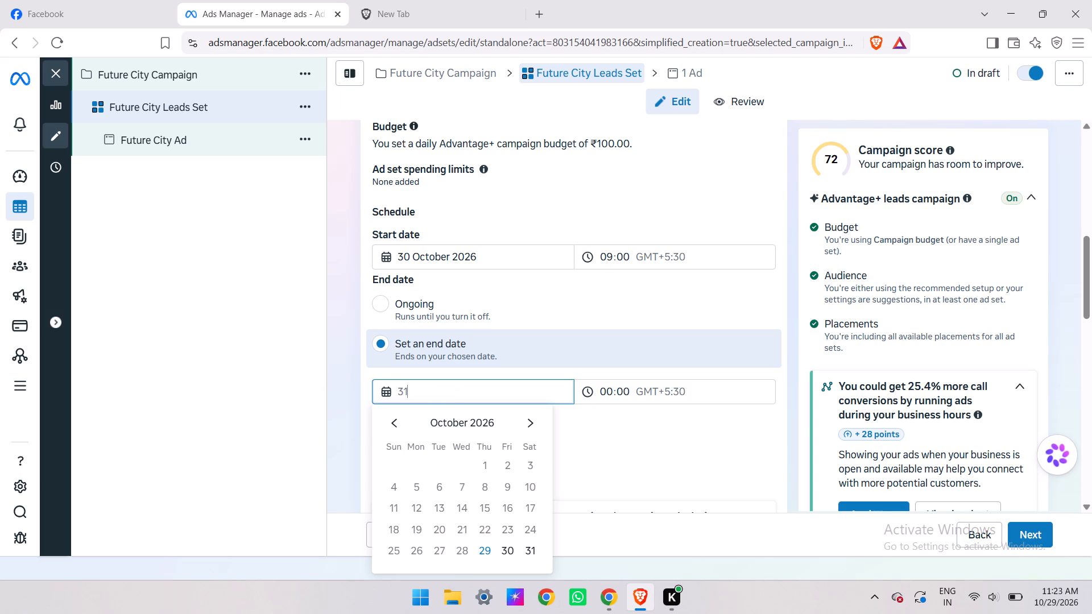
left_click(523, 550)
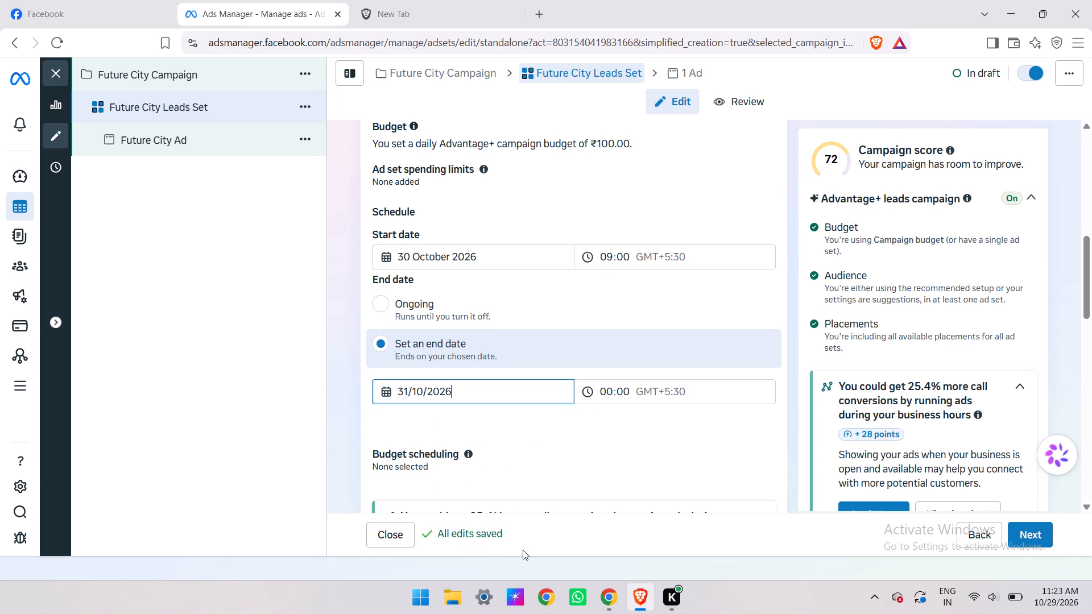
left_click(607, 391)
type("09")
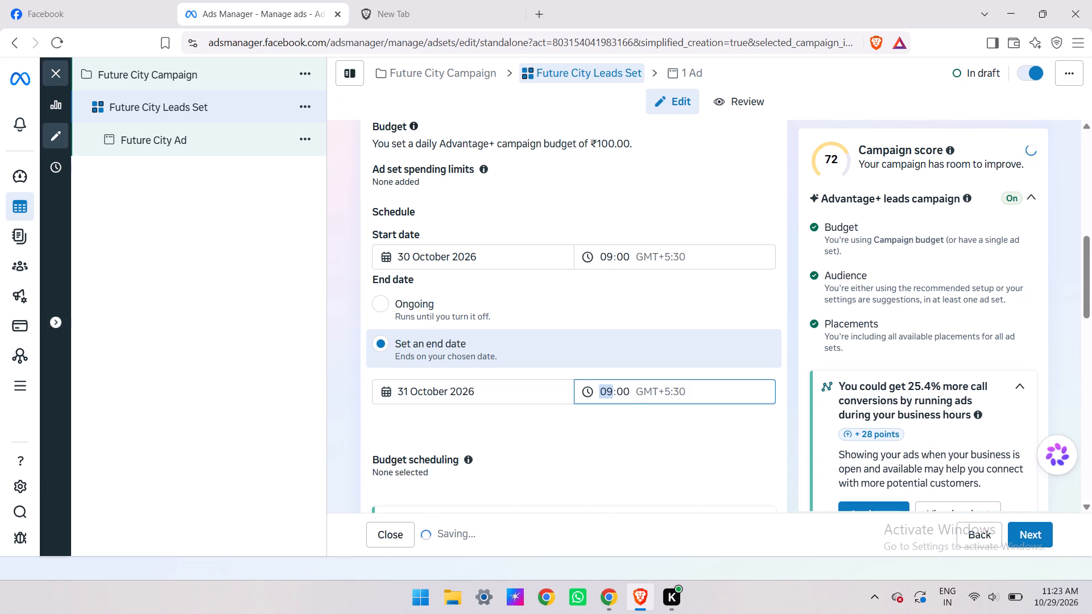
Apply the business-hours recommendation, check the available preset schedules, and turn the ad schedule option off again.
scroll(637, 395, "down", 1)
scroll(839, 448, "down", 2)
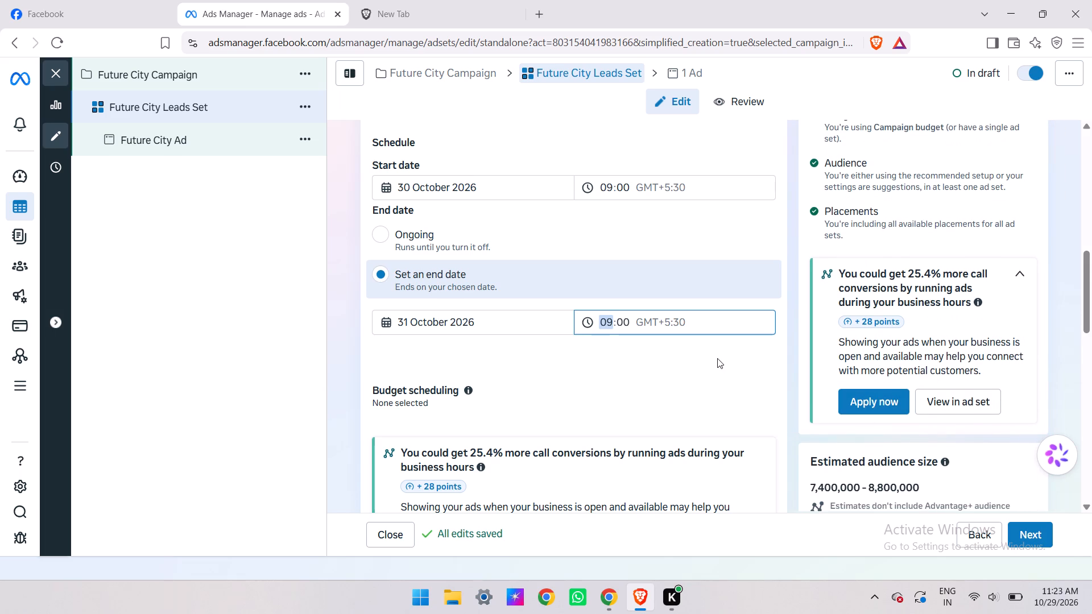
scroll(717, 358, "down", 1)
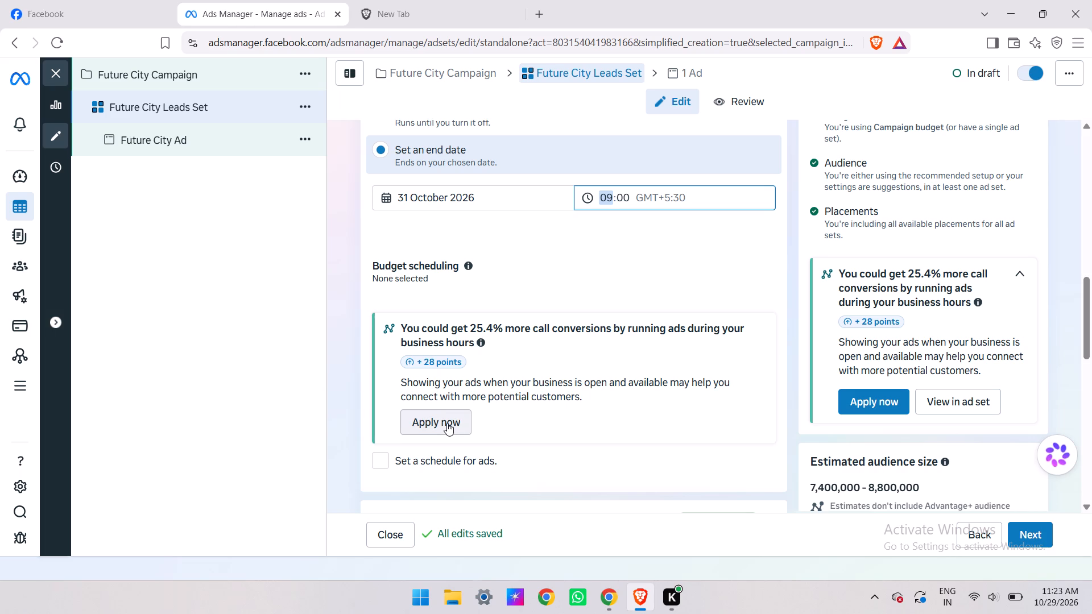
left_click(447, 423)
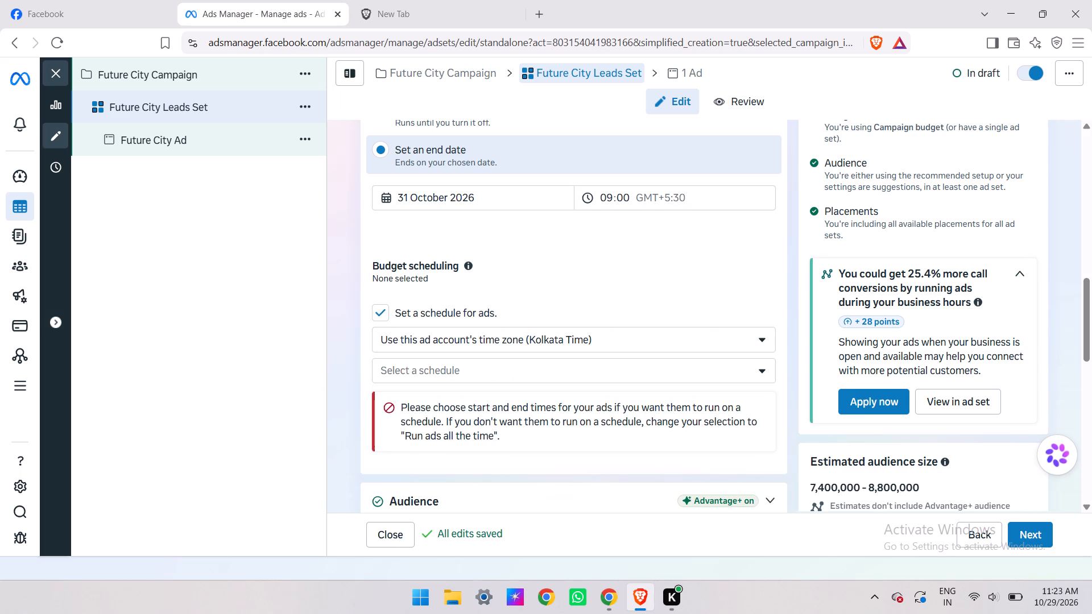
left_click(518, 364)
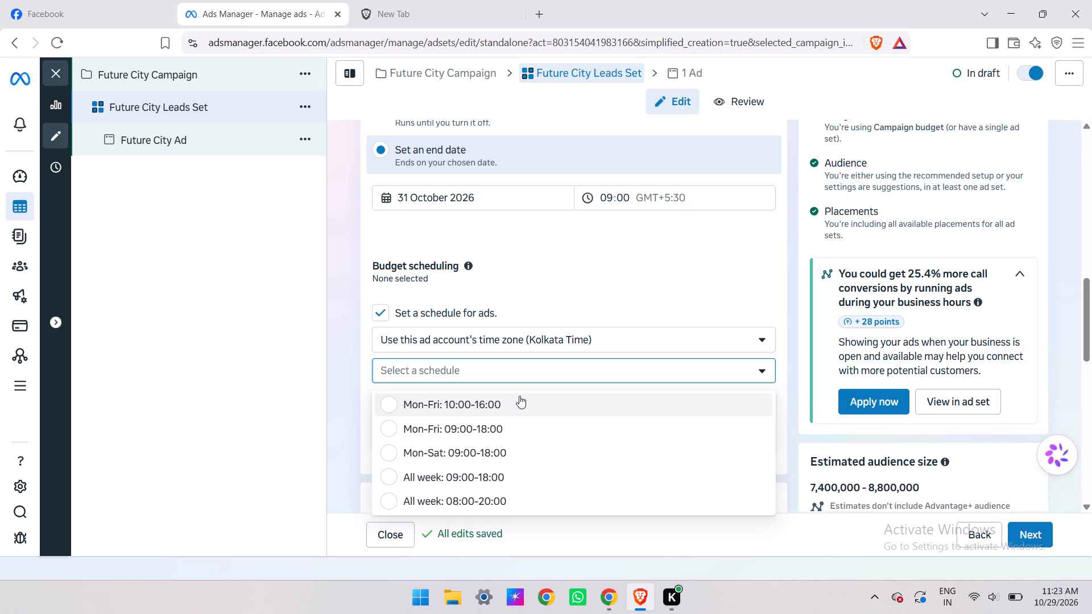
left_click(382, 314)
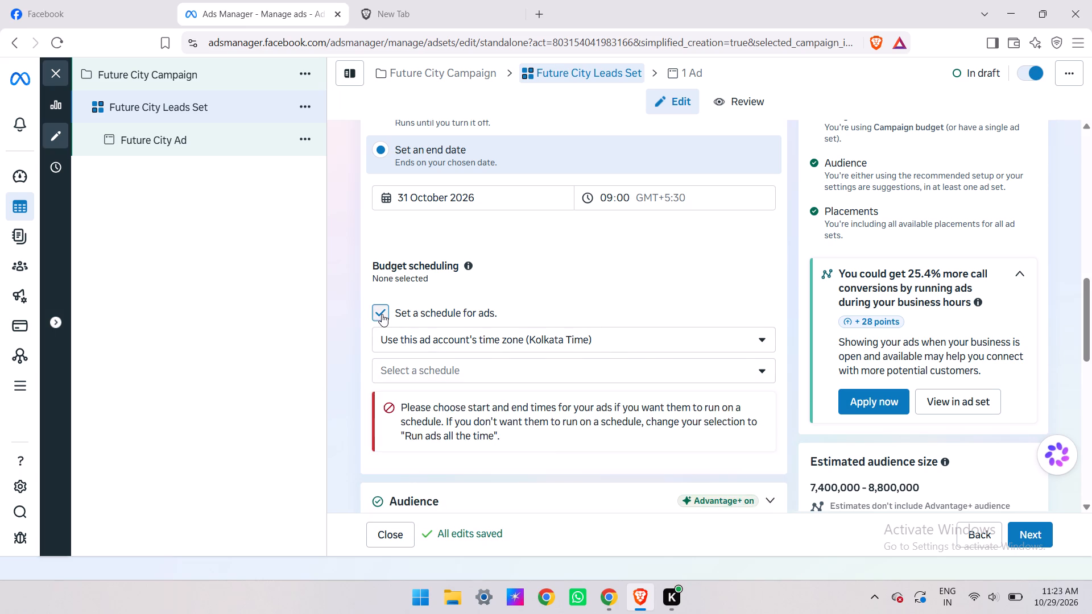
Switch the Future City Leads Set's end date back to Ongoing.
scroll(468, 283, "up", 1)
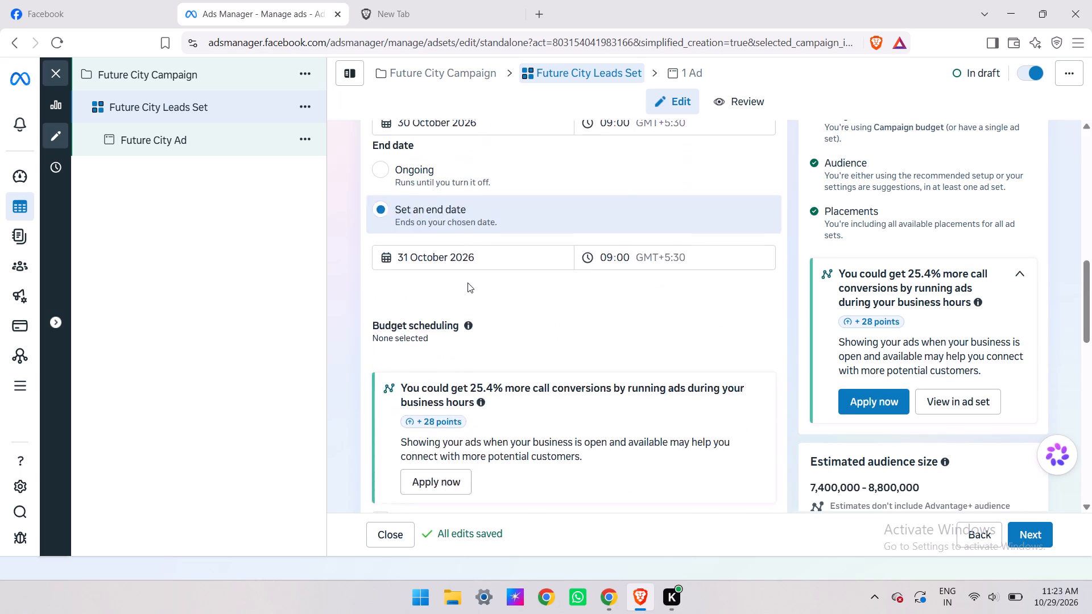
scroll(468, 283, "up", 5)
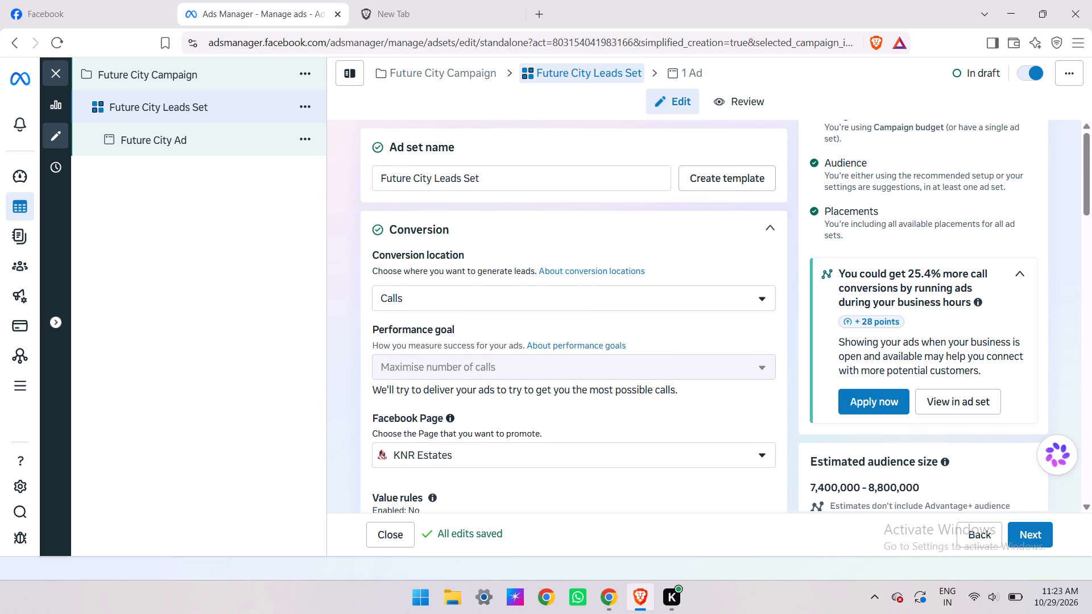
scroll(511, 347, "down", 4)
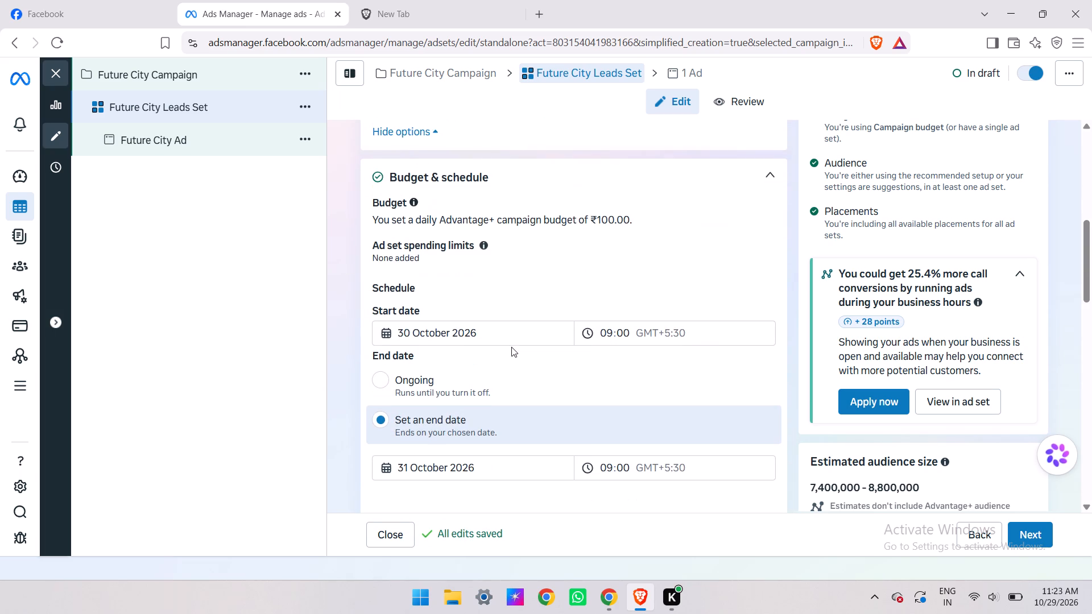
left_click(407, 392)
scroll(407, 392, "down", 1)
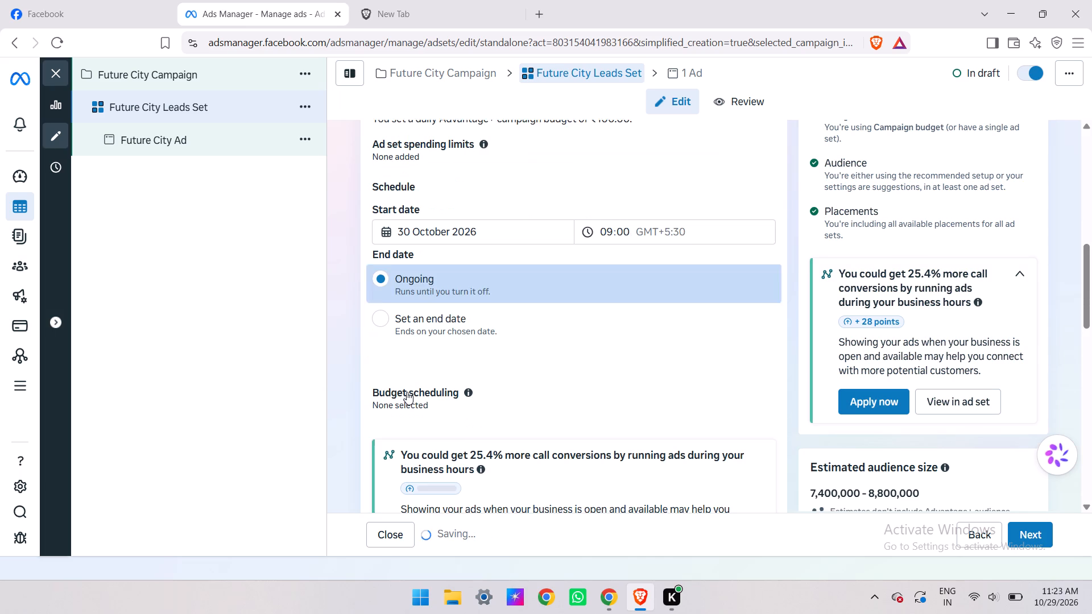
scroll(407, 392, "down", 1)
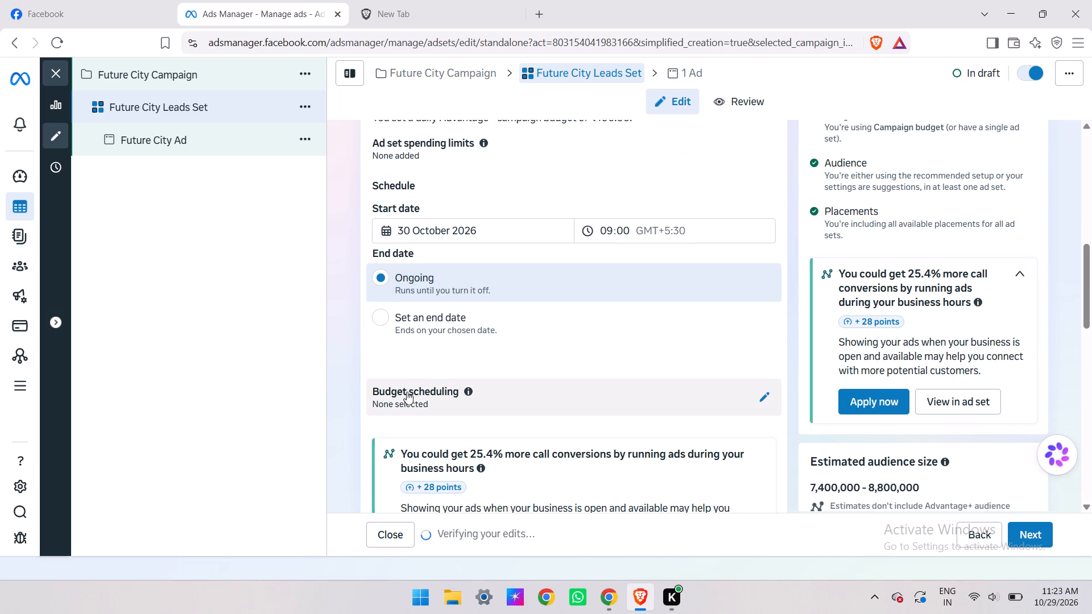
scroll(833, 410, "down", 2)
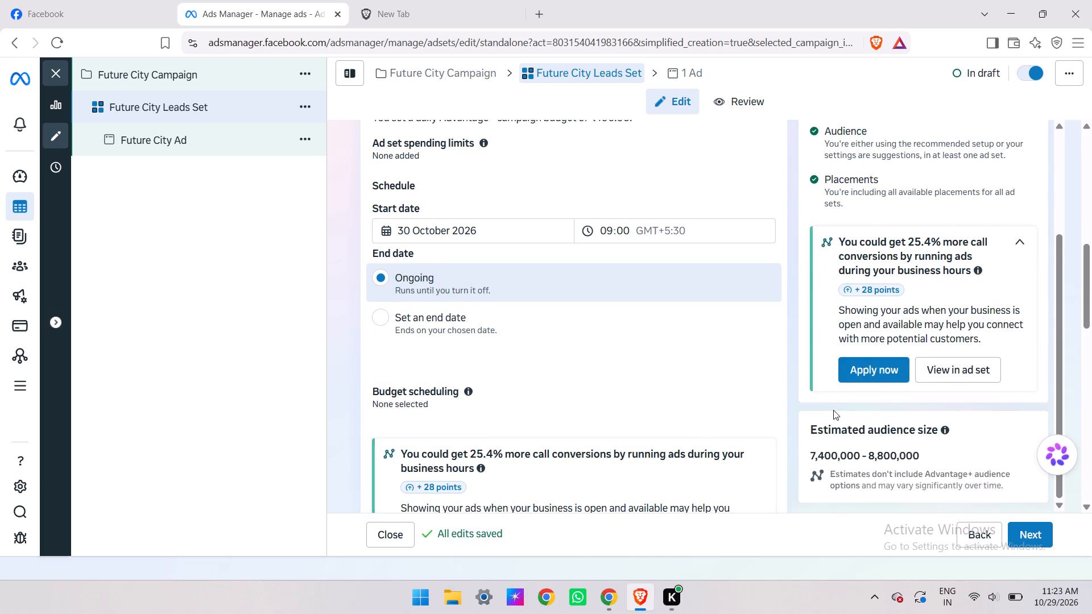
Examine the campaign score recommendation on the Future City Ad and follow it to its ad set.
scroll(833, 410, "up", 3)
left_click(224, 131)
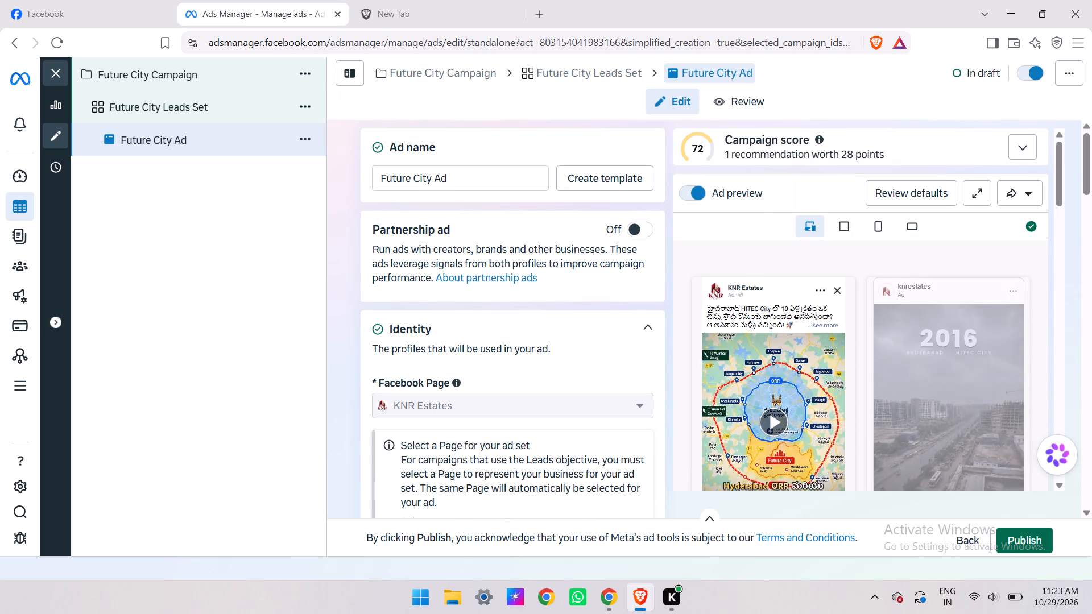
left_click(807, 156)
left_click(1021, 149)
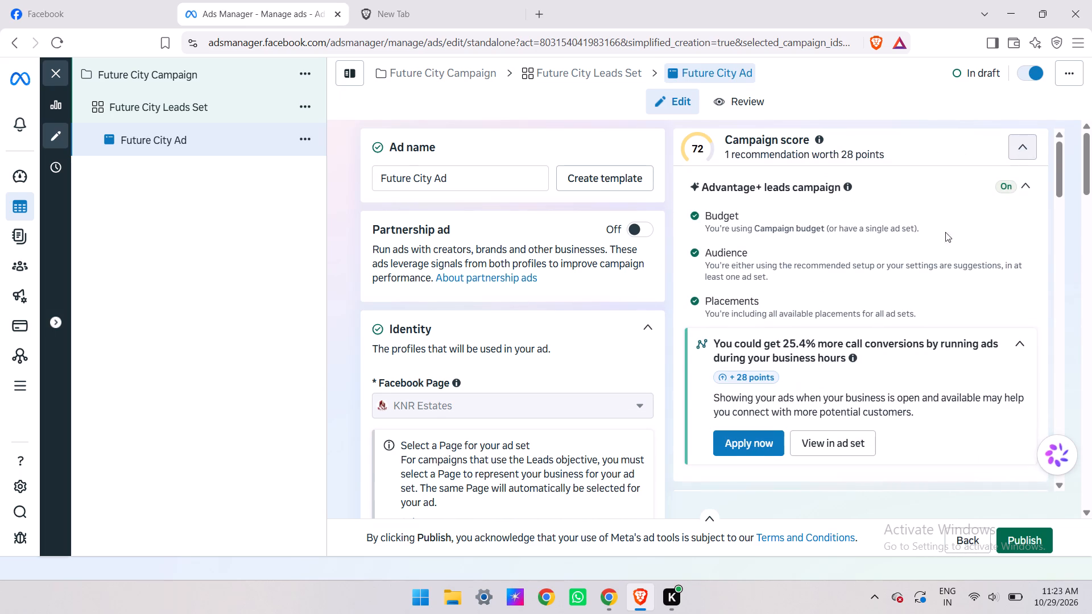
scroll(853, 314, "down", 2)
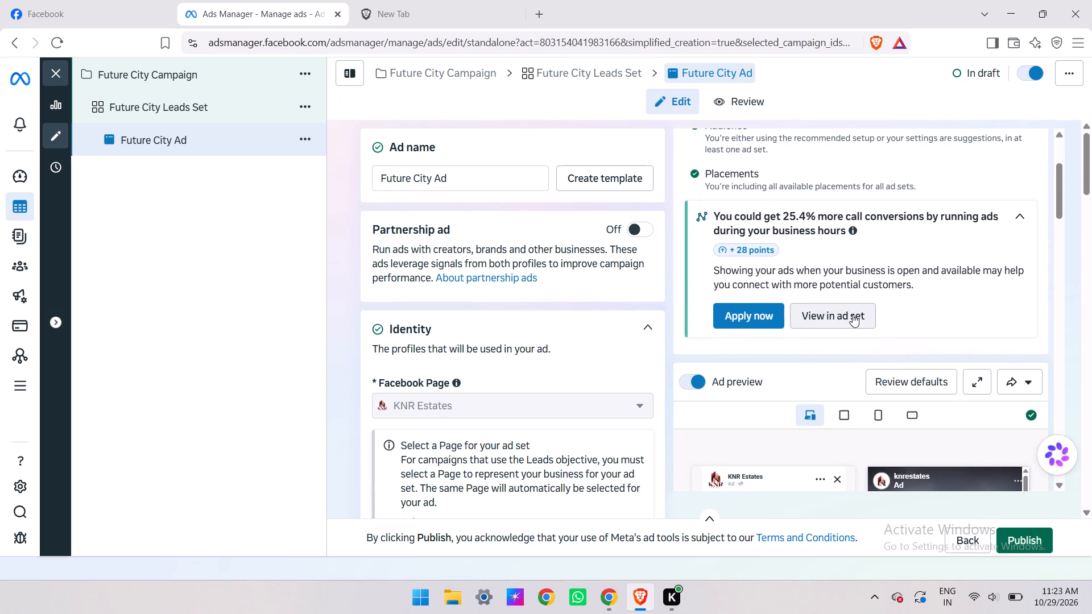
left_click(853, 314)
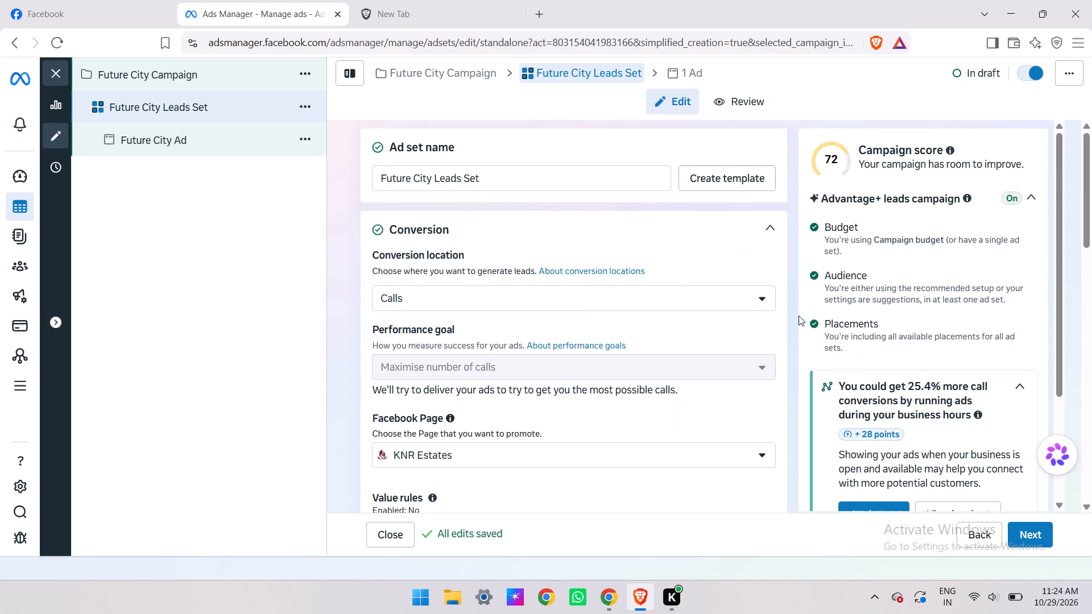
Review the Future City Leads Set's settings from conversion and budget through audience, placements and brand safety.
scroll(577, 349, "down", 3)
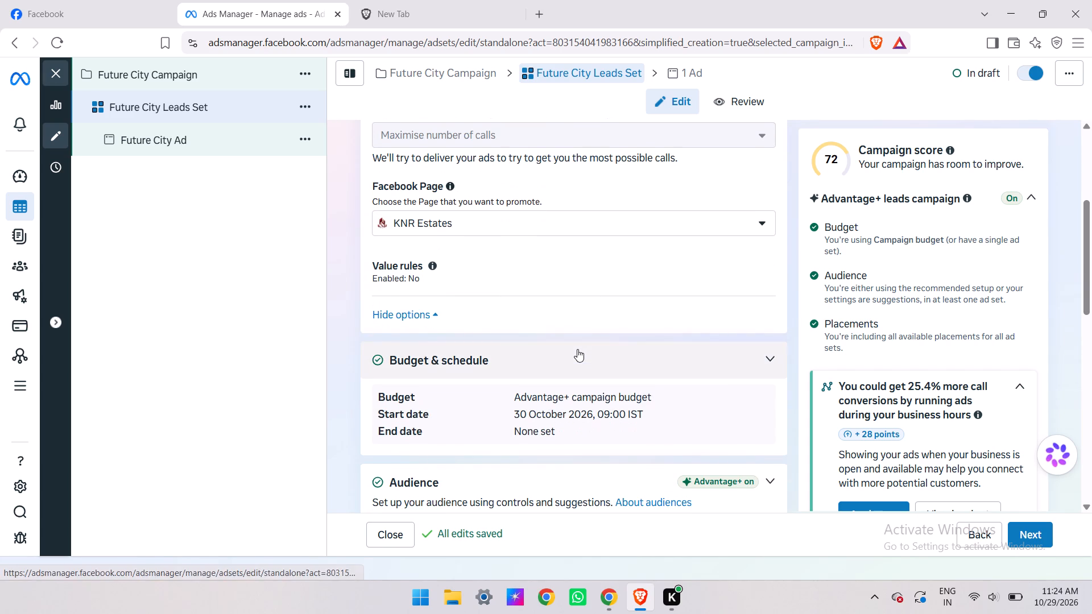
scroll(577, 349, "down", 4)
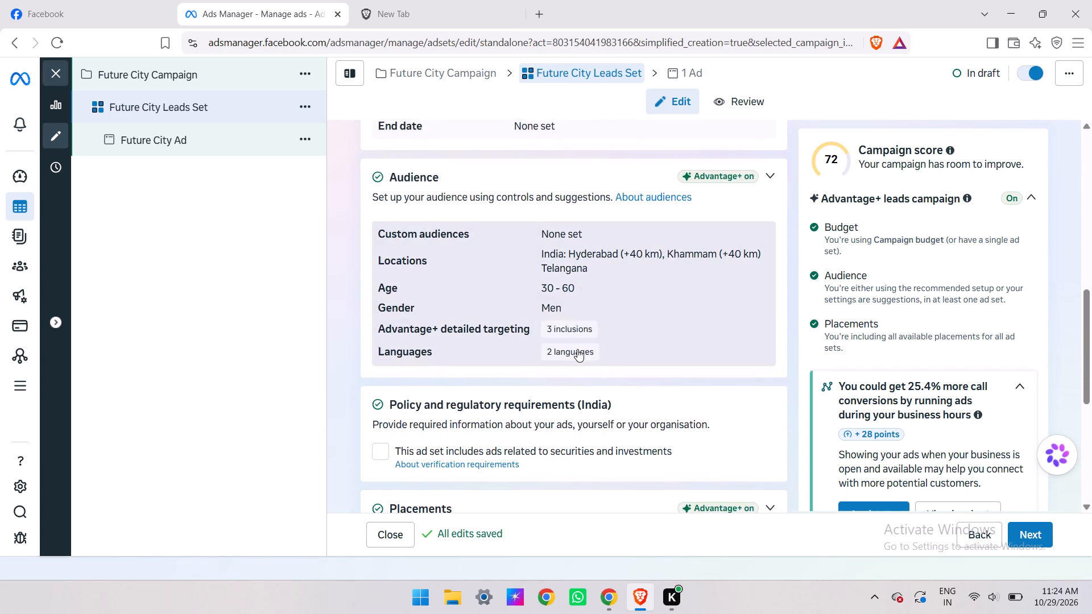
scroll(577, 349, "down", 4)
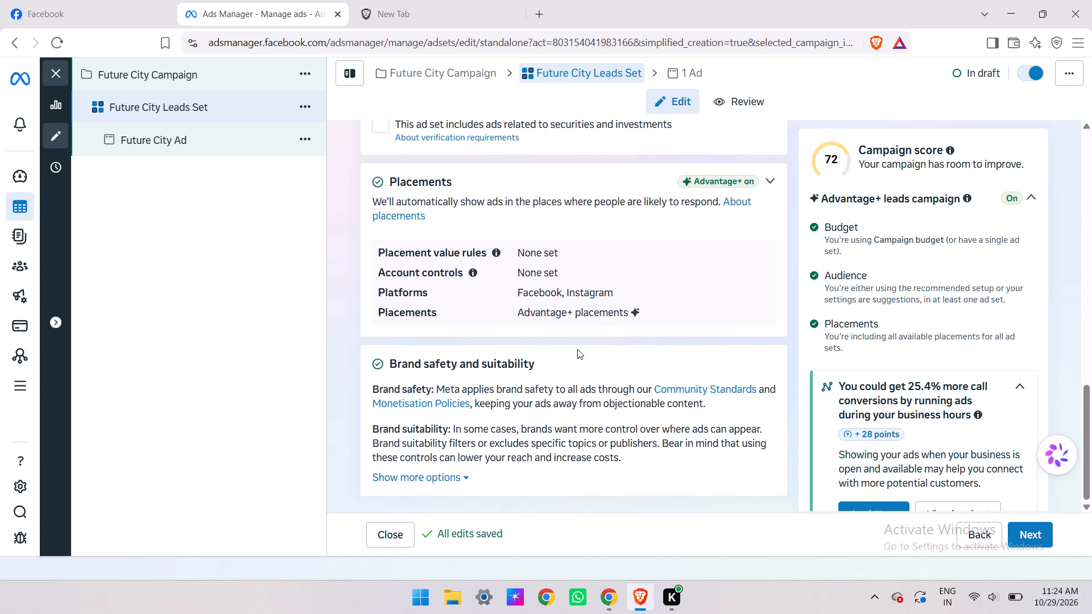
Go back through the Future City Leads Set, expand its budget and schedule settings, and examine the business-hours recommendation.
scroll(577, 349, "up", 5)
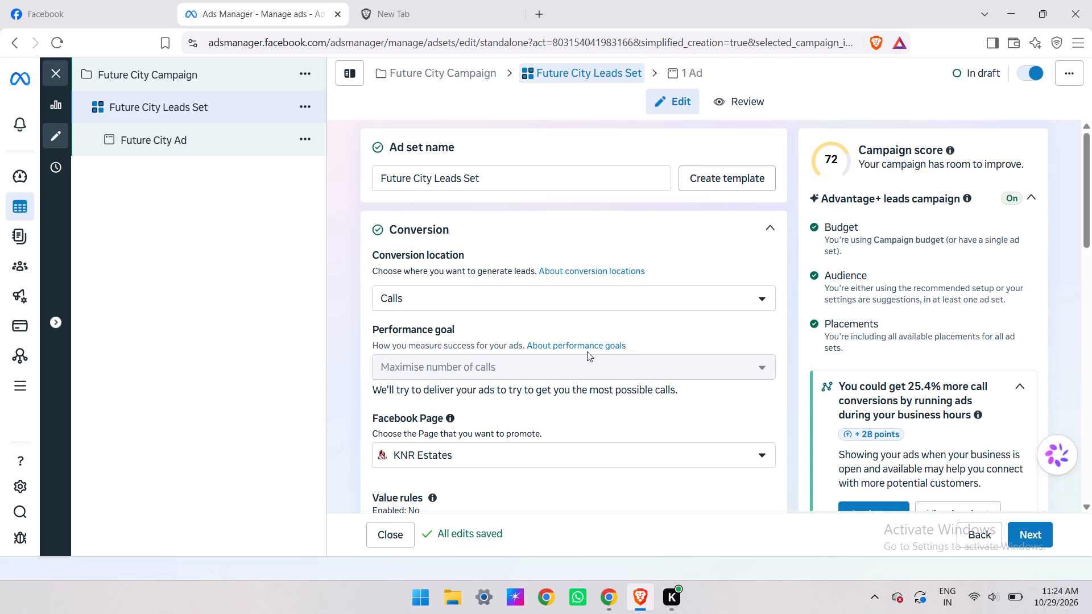
scroll(805, 322, "down", 2)
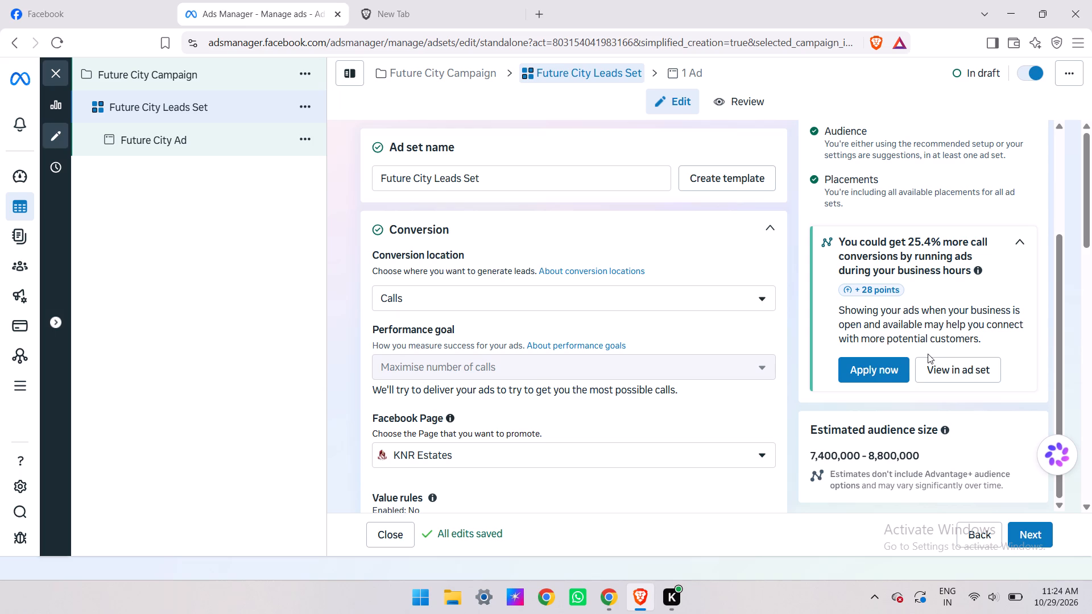
left_click_drag(928, 354, 883, 367)
scroll(712, 329, "down", 2)
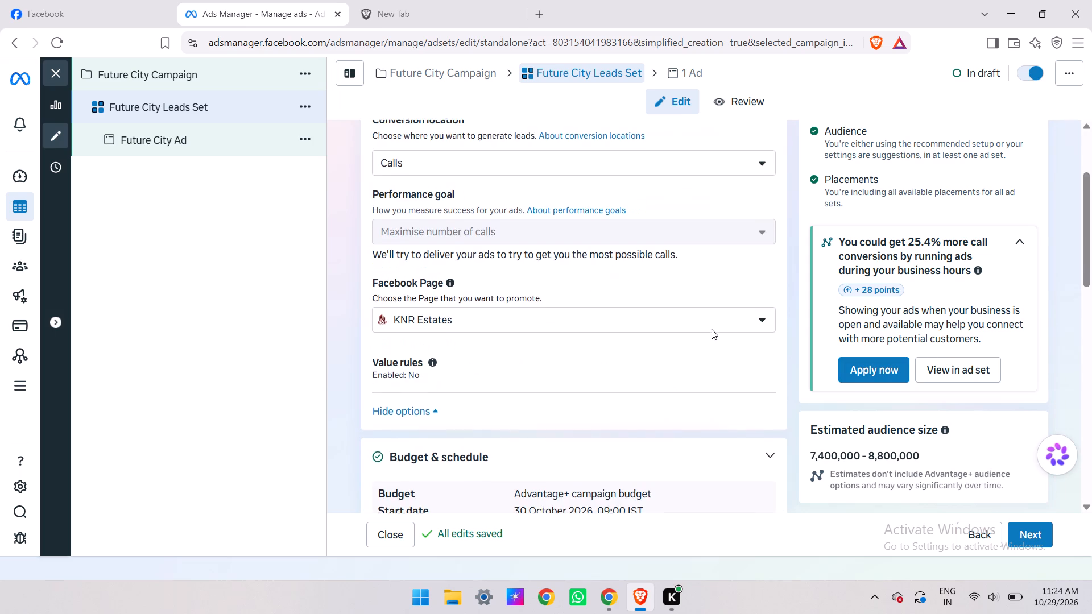
scroll(712, 329, "down", 3)
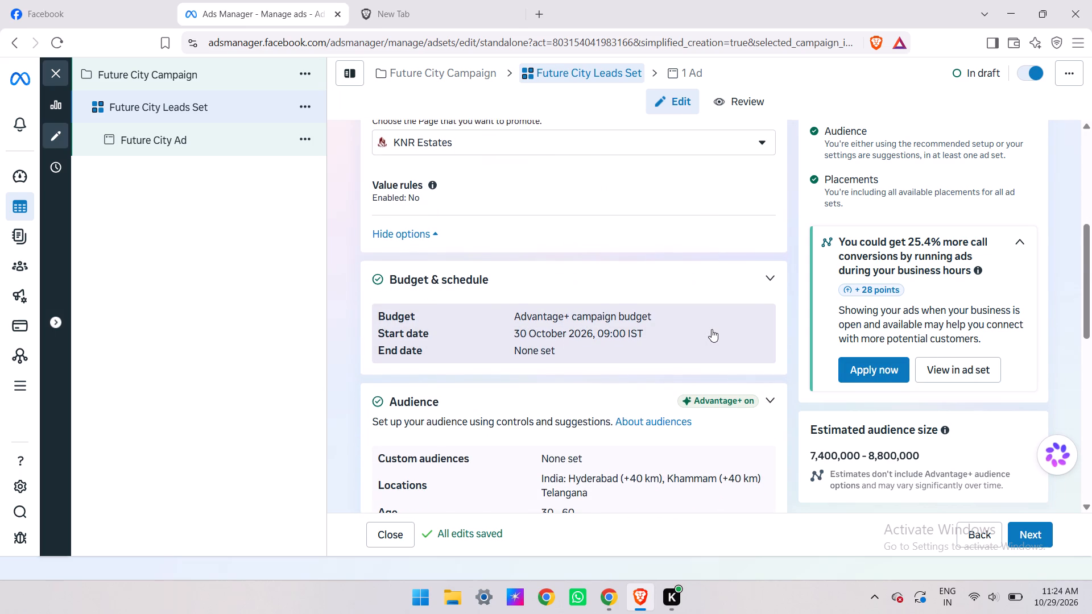
scroll(712, 329, "down", 1)
left_click(712, 303)
scroll(712, 303, "down", 1)
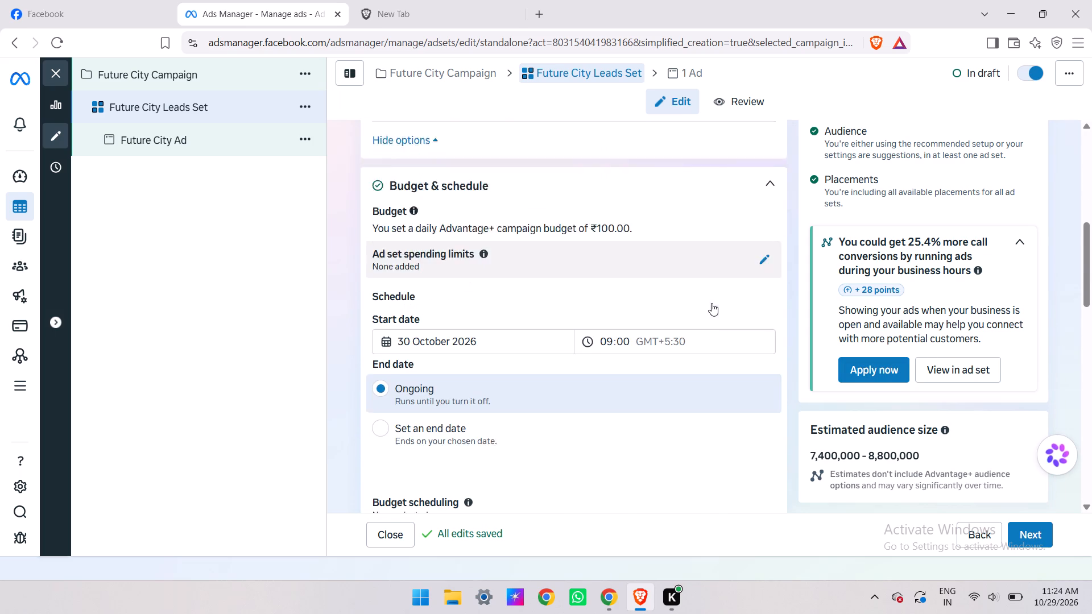
scroll(712, 303, "down", 5)
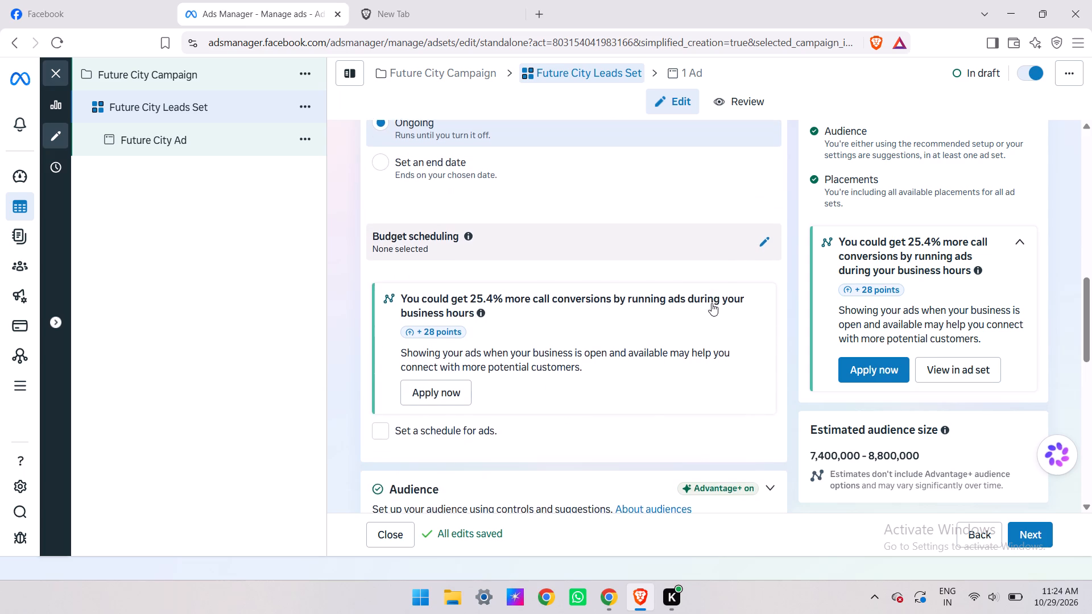
scroll(712, 303, "down", 1)
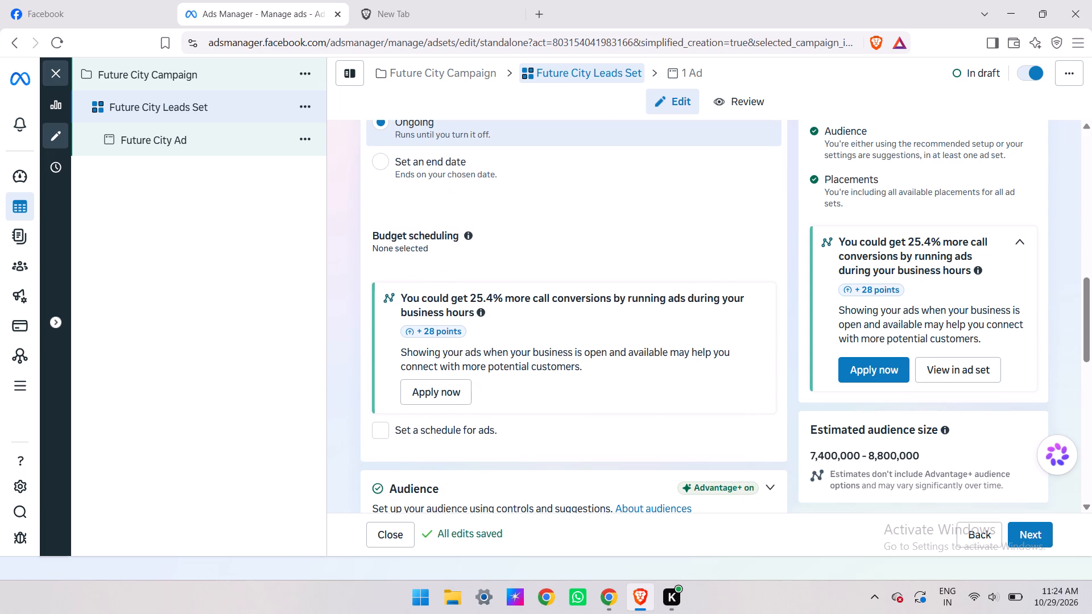
Check what the Budget scheduling option offers in the Future City Leads Set.
left_click(771, 250)
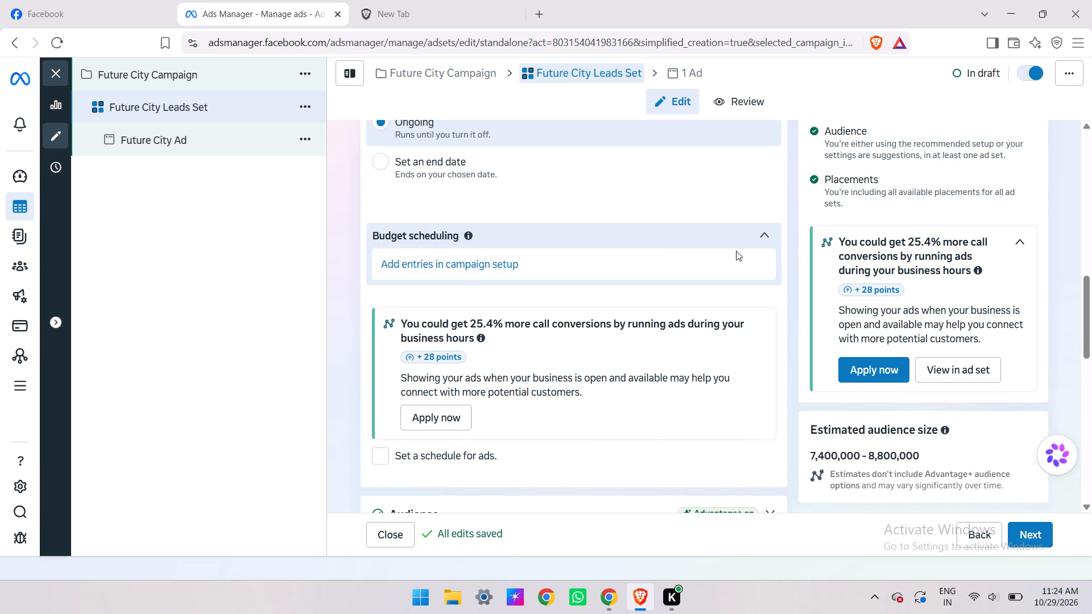
scroll(654, 251, "down", 1)
left_click(701, 135)
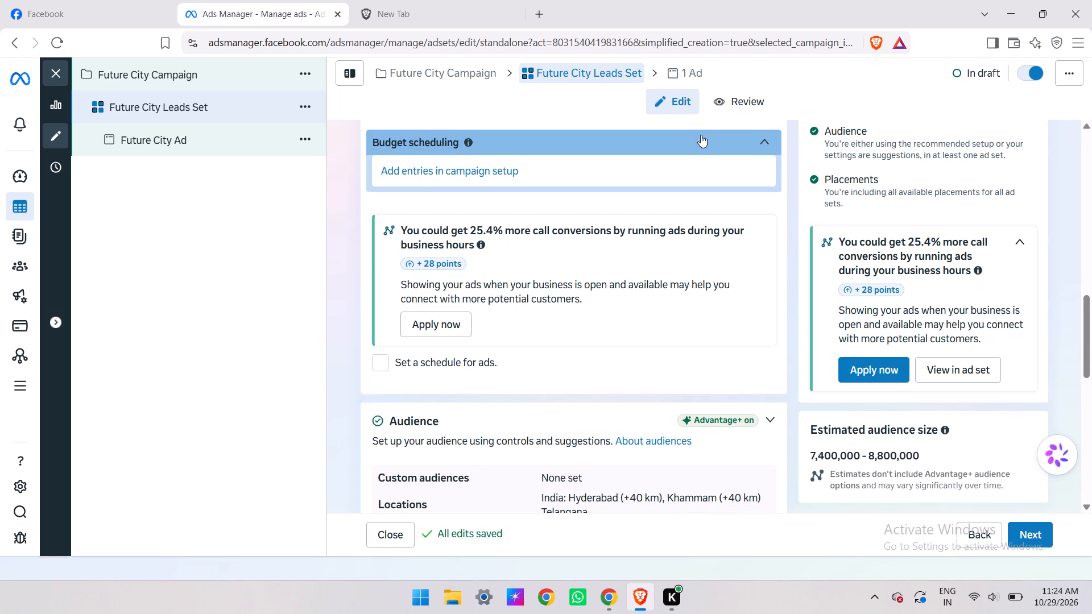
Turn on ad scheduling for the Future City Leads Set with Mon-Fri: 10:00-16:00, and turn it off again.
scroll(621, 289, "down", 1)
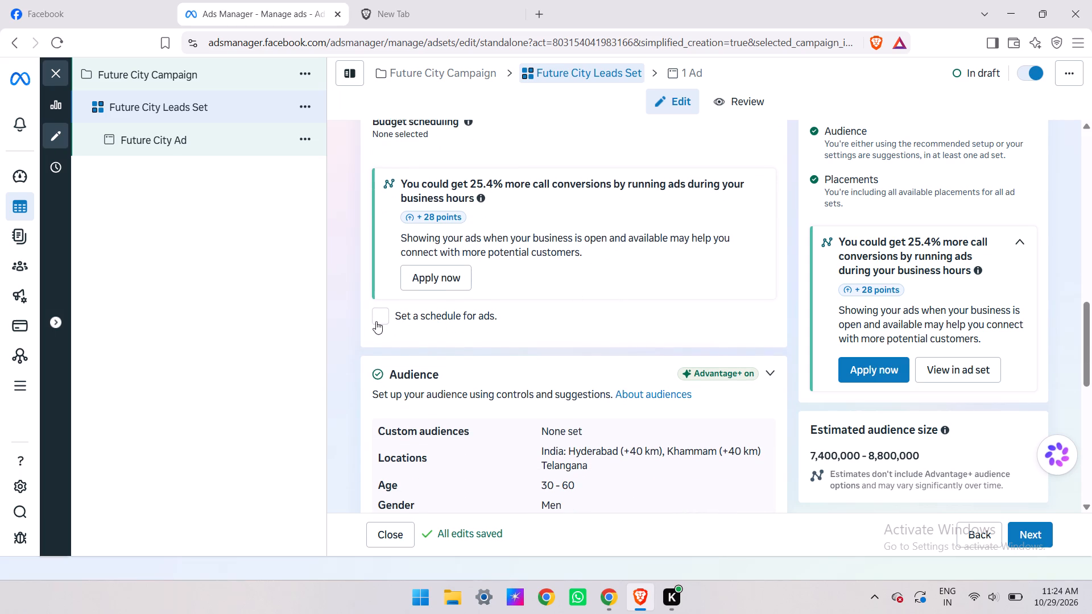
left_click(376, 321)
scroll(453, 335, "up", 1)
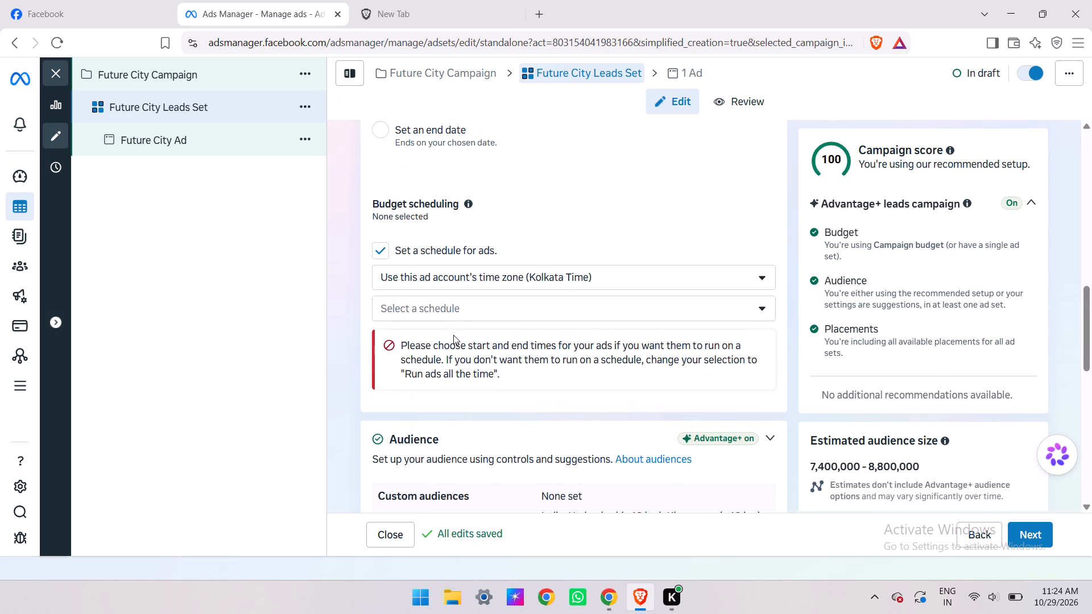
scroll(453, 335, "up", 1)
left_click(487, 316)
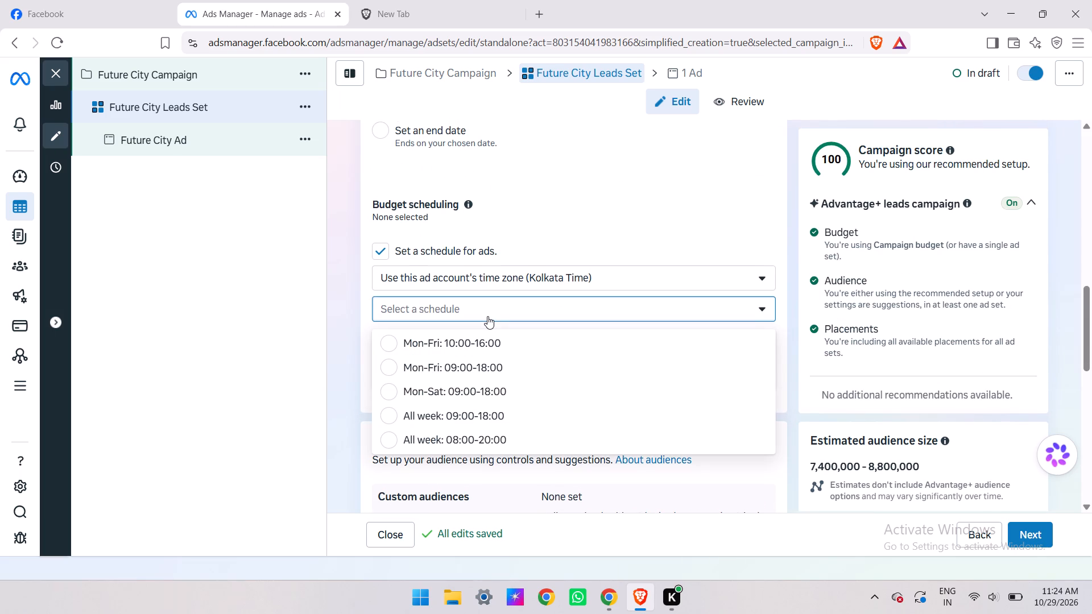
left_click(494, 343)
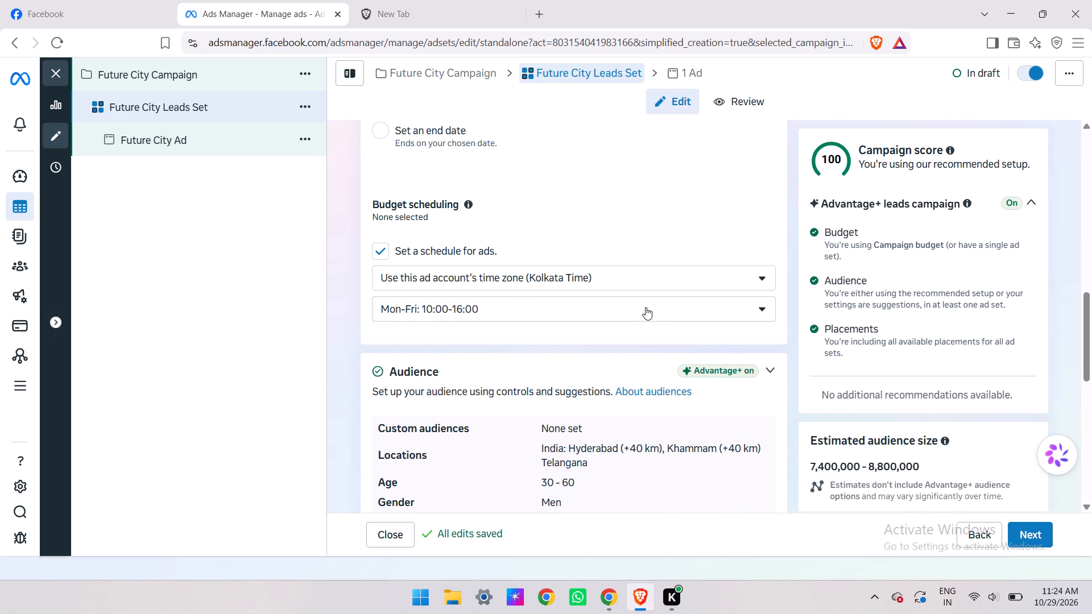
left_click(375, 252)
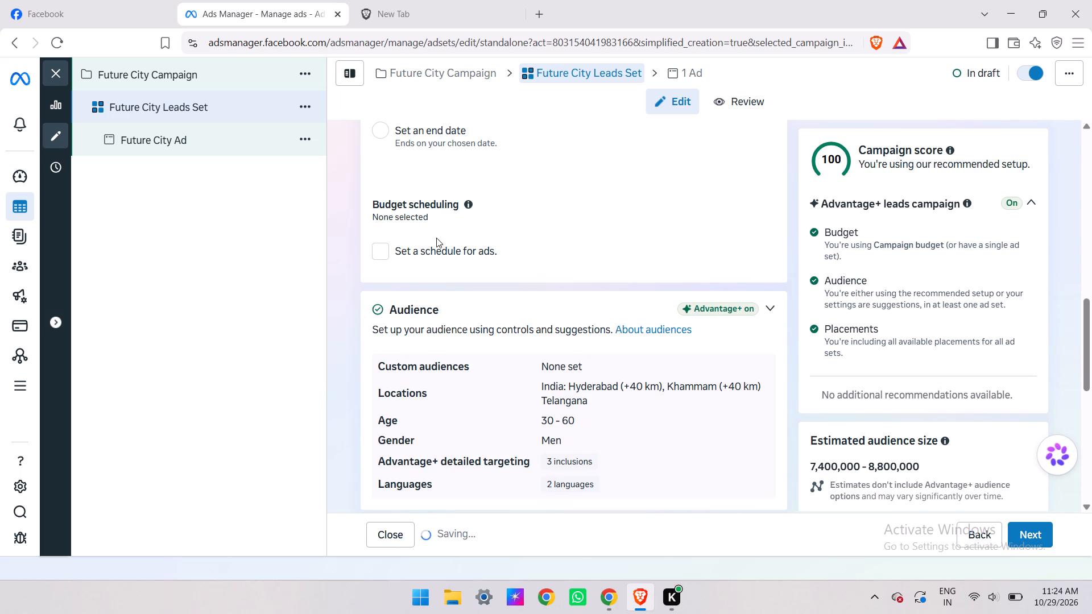
Review the Future City Leads Set's schedule, budget and conversion settings along with the campaign score recommendation.
scroll(464, 234, "up", 2)
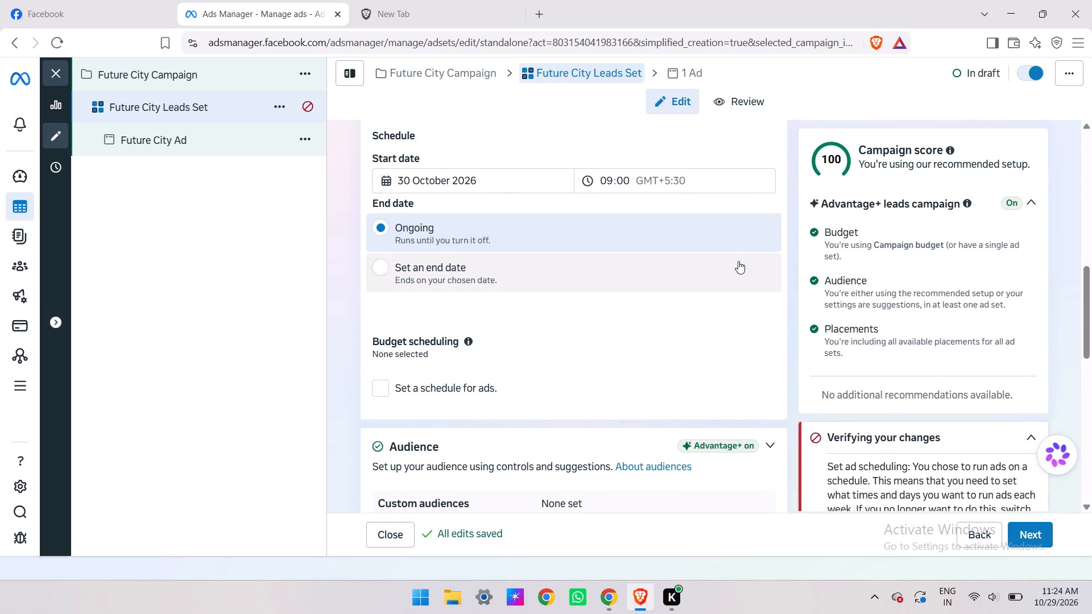
scroll(857, 314, "down", 1)
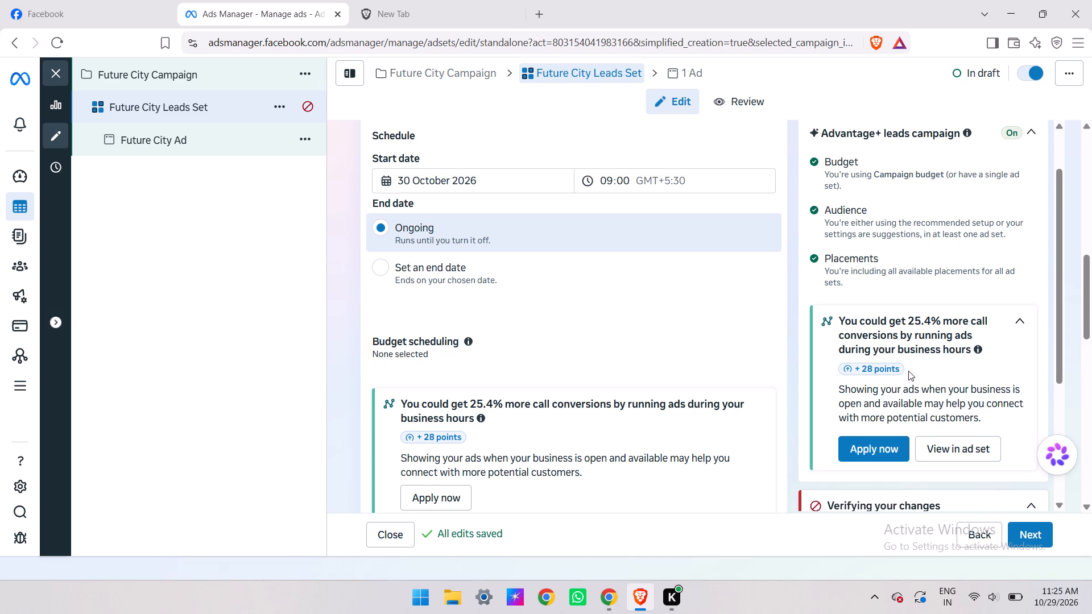
scroll(624, 294, "up", 1)
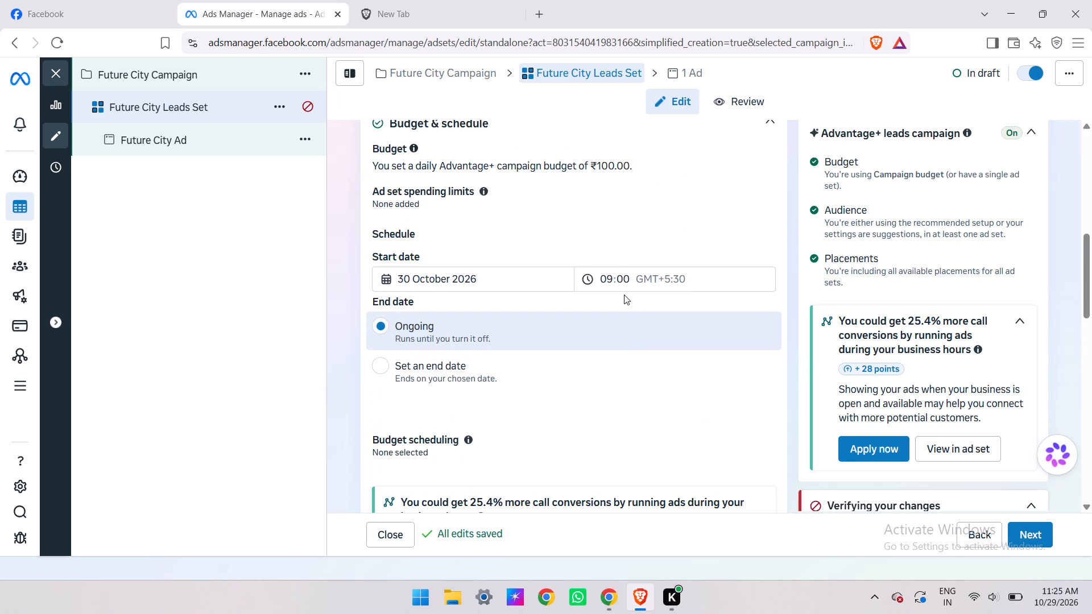
scroll(624, 294, "up", 1)
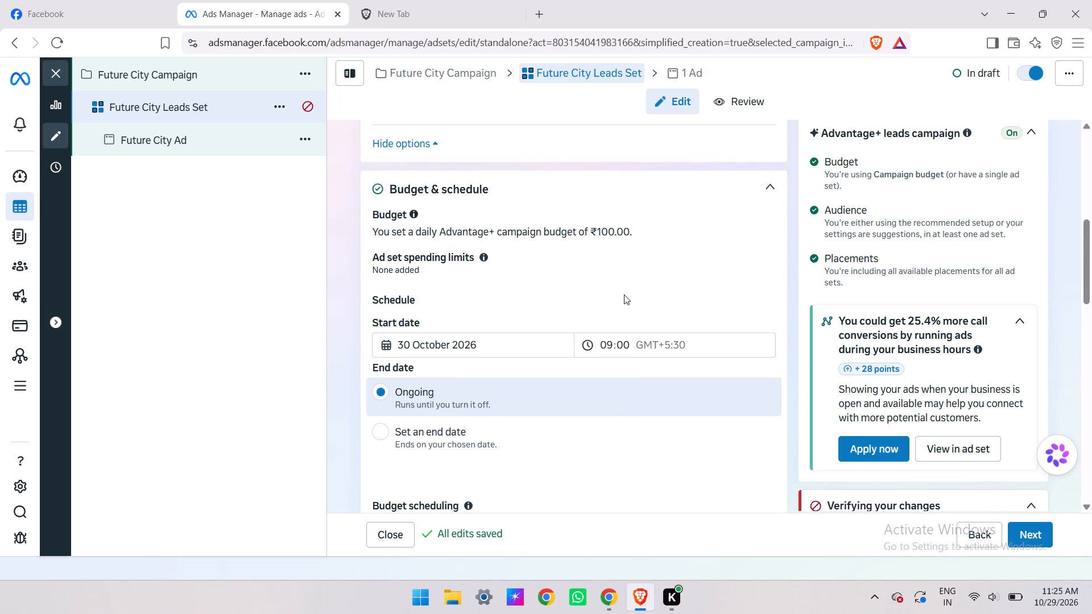
scroll(624, 294, "up", 1)
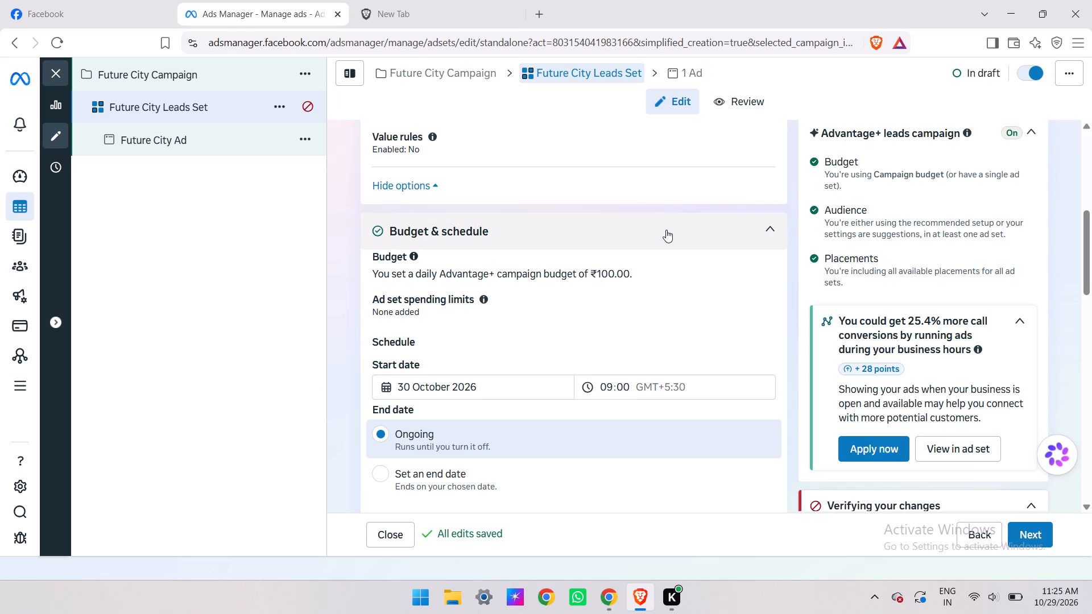
scroll(666, 230, "up", 5)
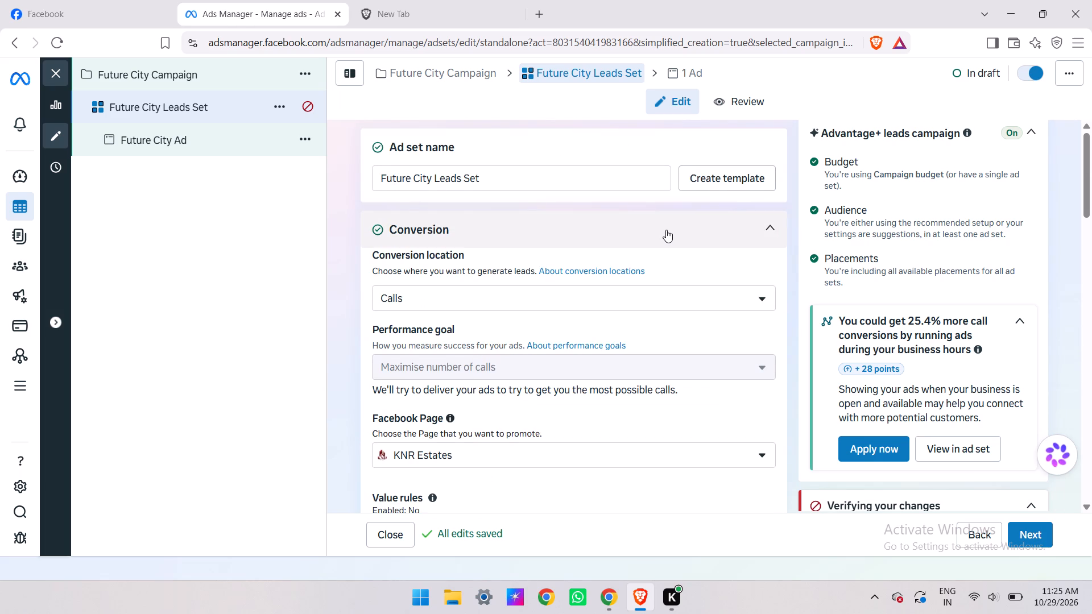
scroll(641, 227, "up", 1)
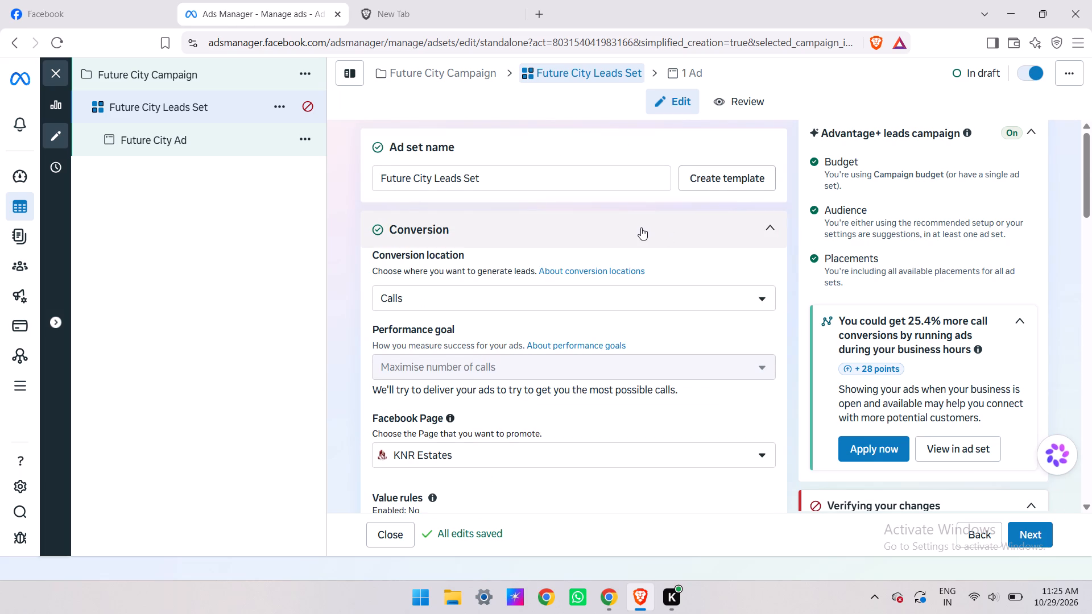
Review the Future City Ad's full setup, from identity, format and destination to ad creative, primary text and tracking.
left_click(195, 134)
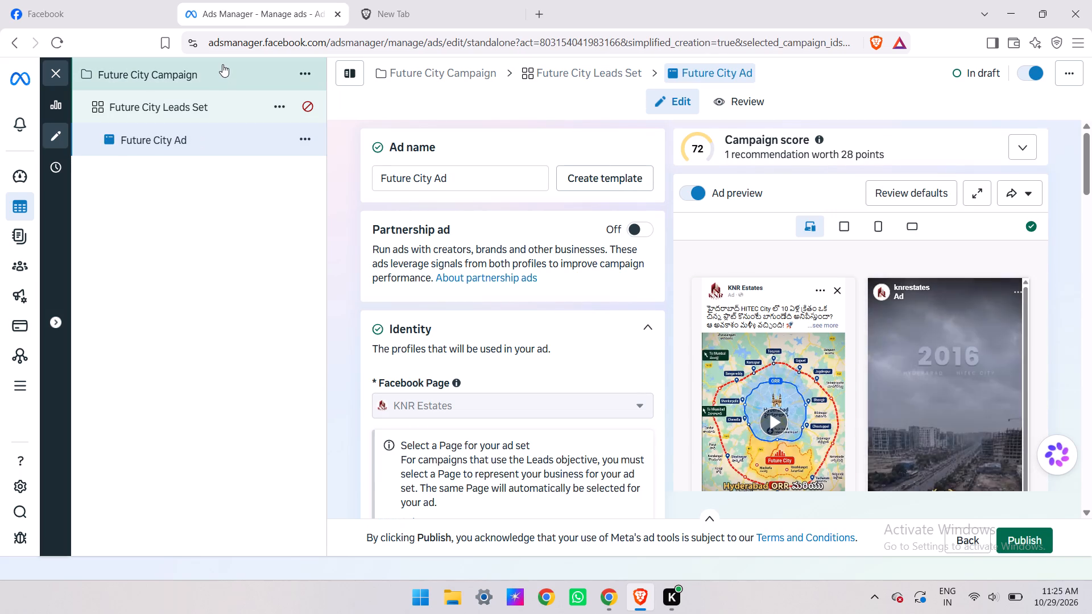
left_click(222, 64)
left_click(271, 111)
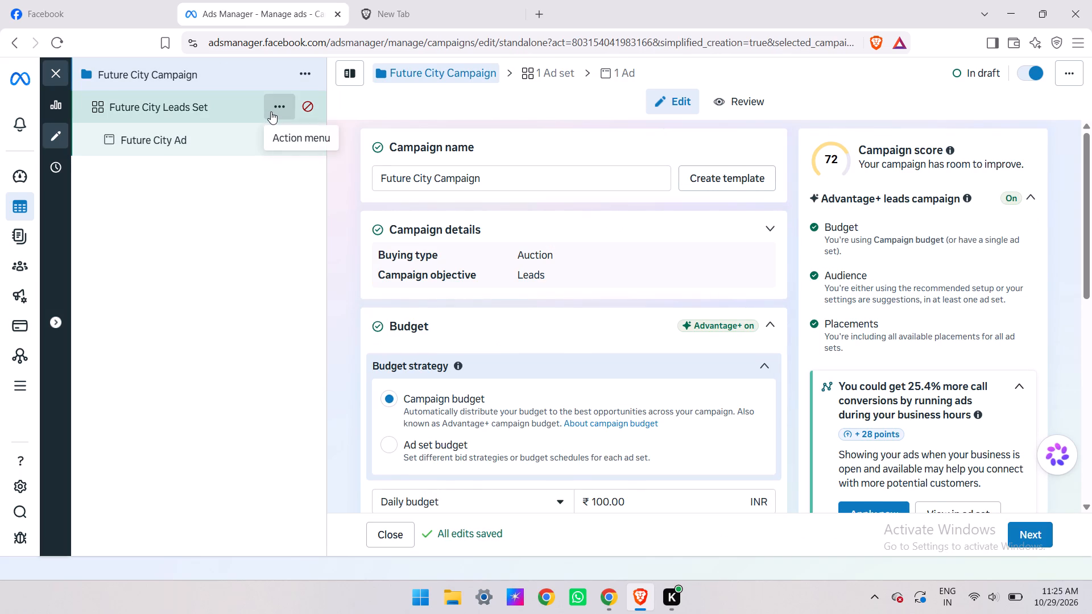
left_click(206, 108)
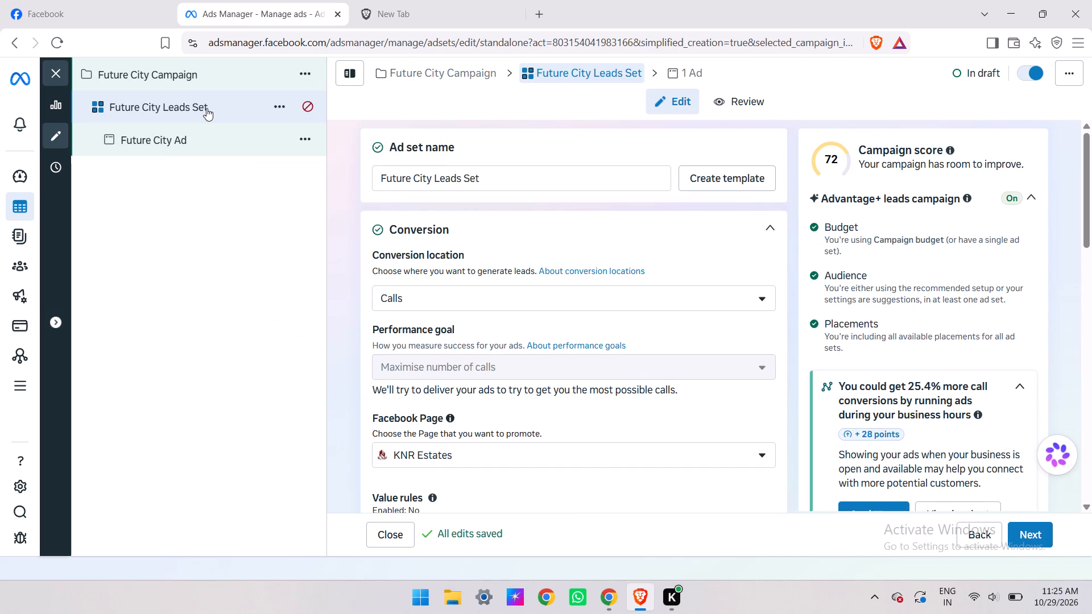
left_click(217, 135)
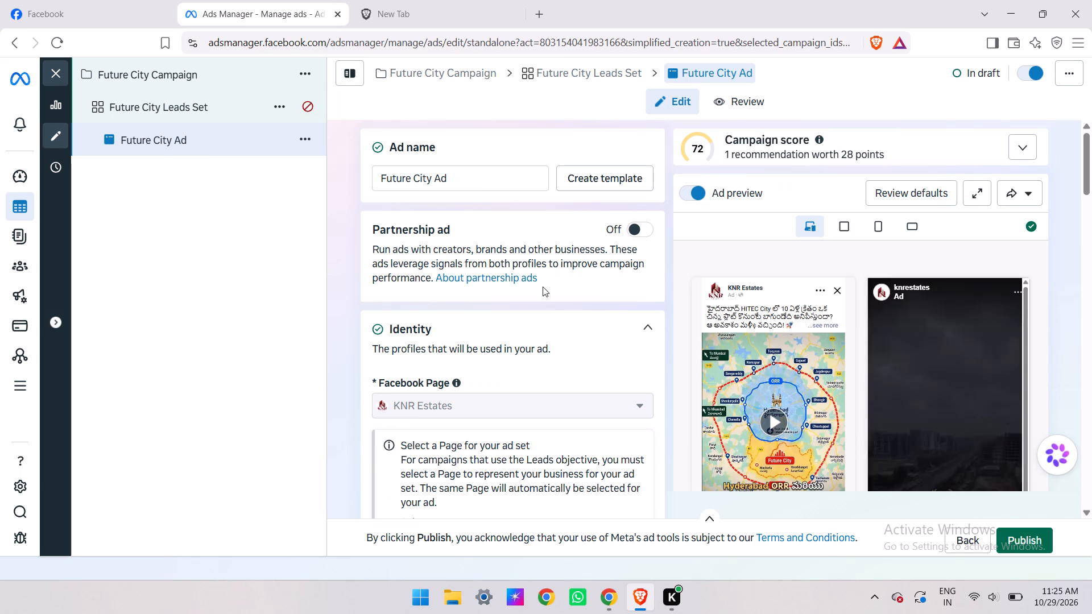
scroll(543, 287, "down", 3)
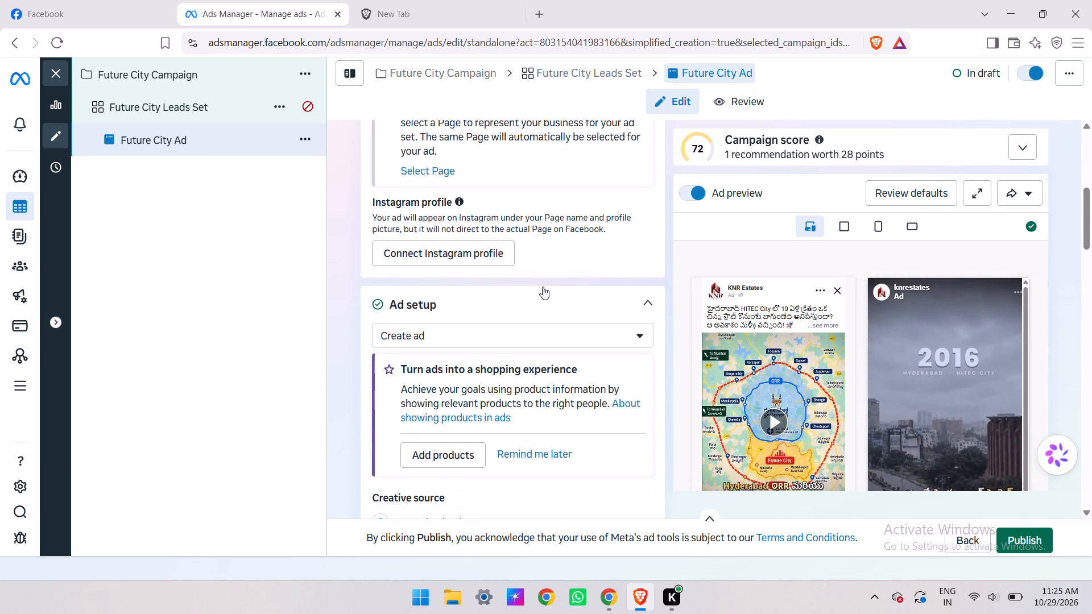
scroll(543, 287, "down", 3)
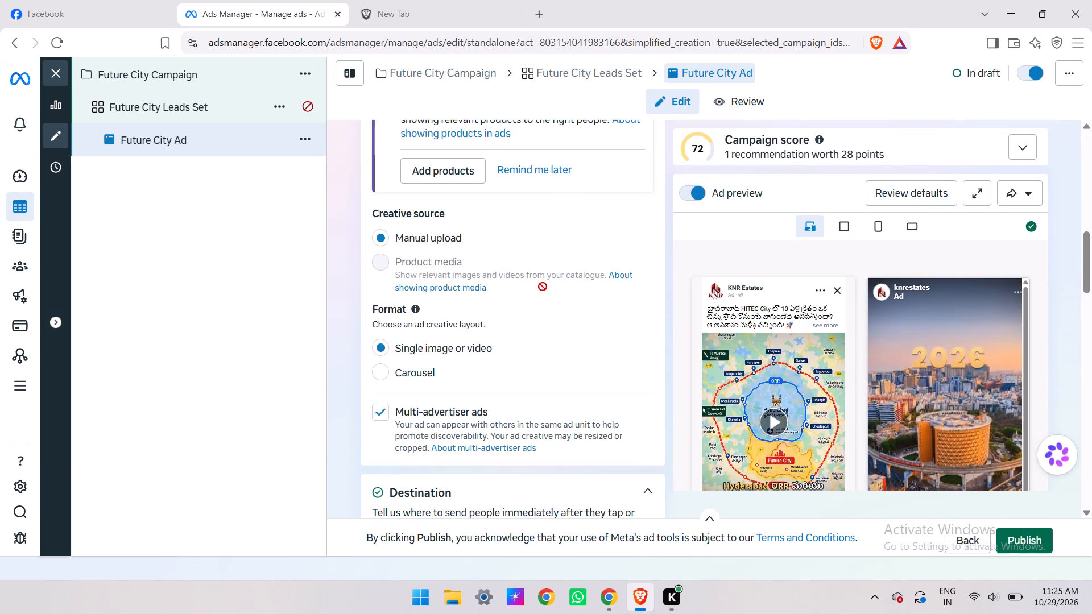
scroll(543, 287, "down", 2)
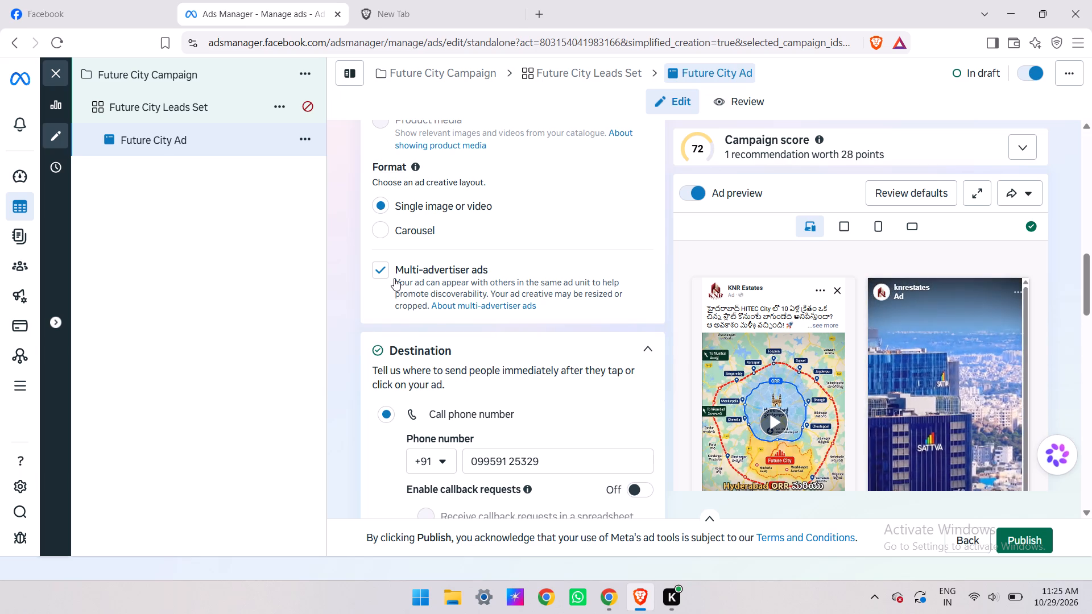
scroll(394, 278, "down", 1)
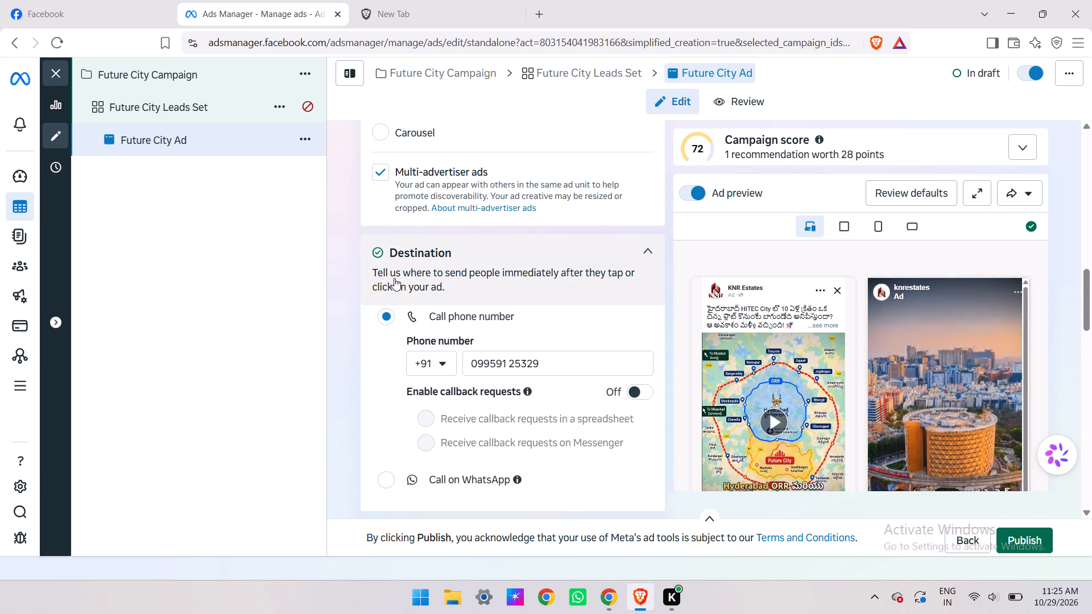
scroll(394, 278, "down", 2)
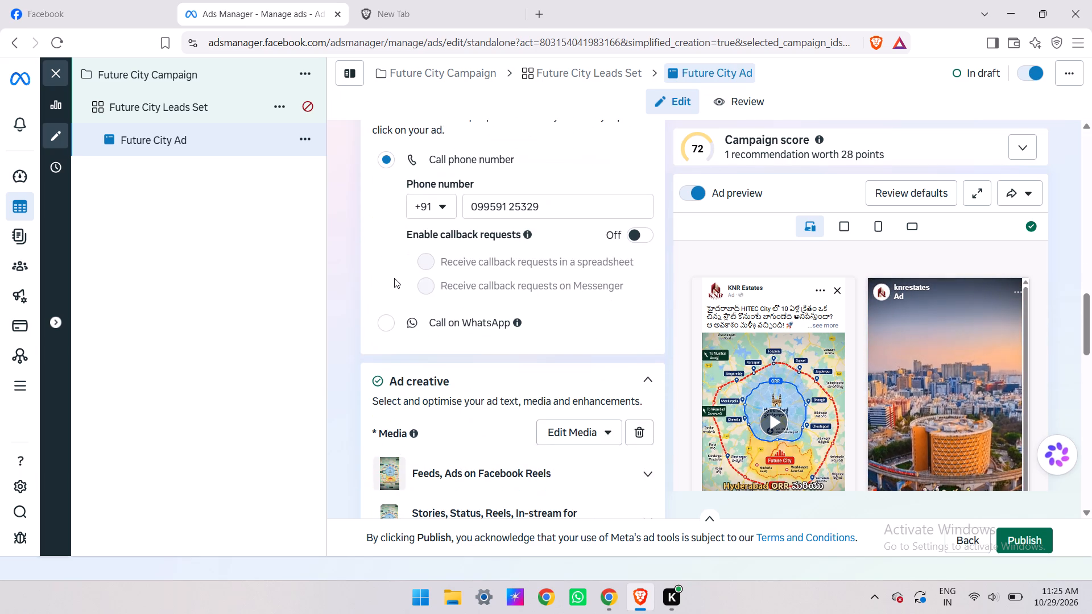
scroll(394, 278, "down", 4)
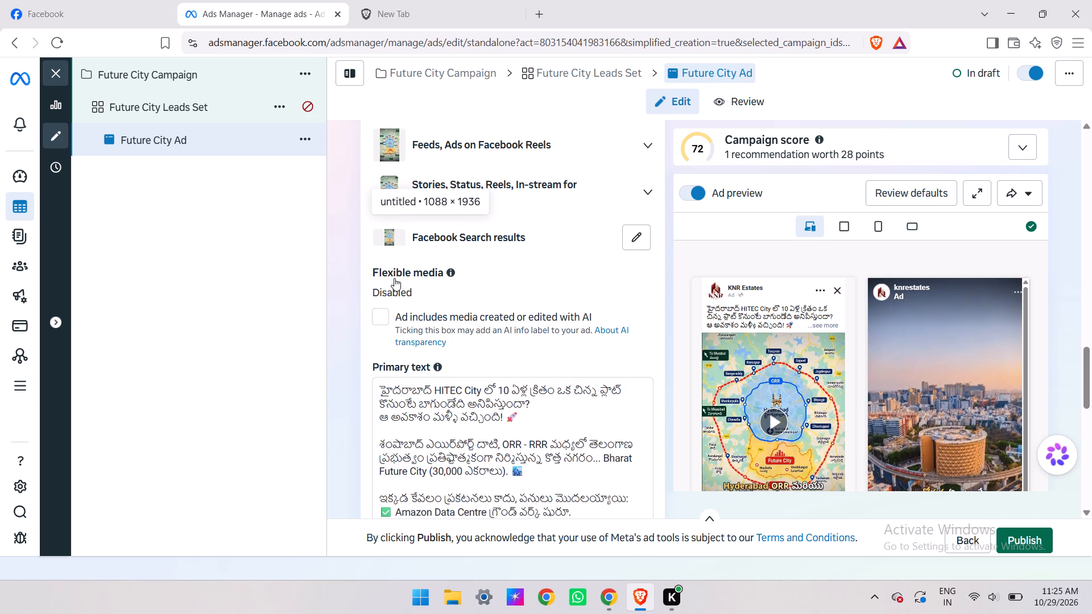
scroll(394, 278, "down", 3)
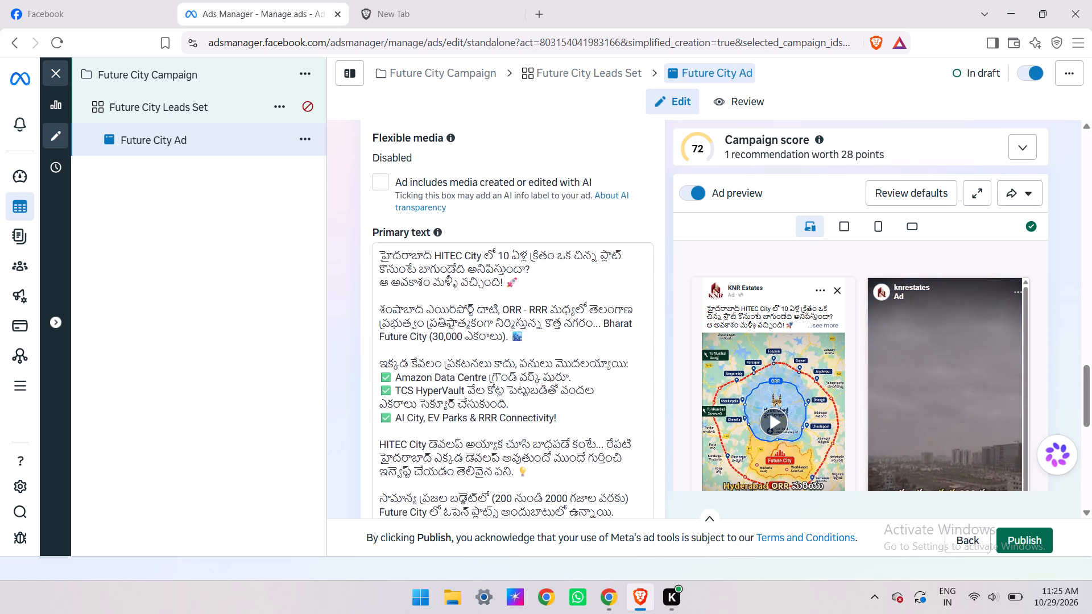
scroll(394, 278, "down", 4)
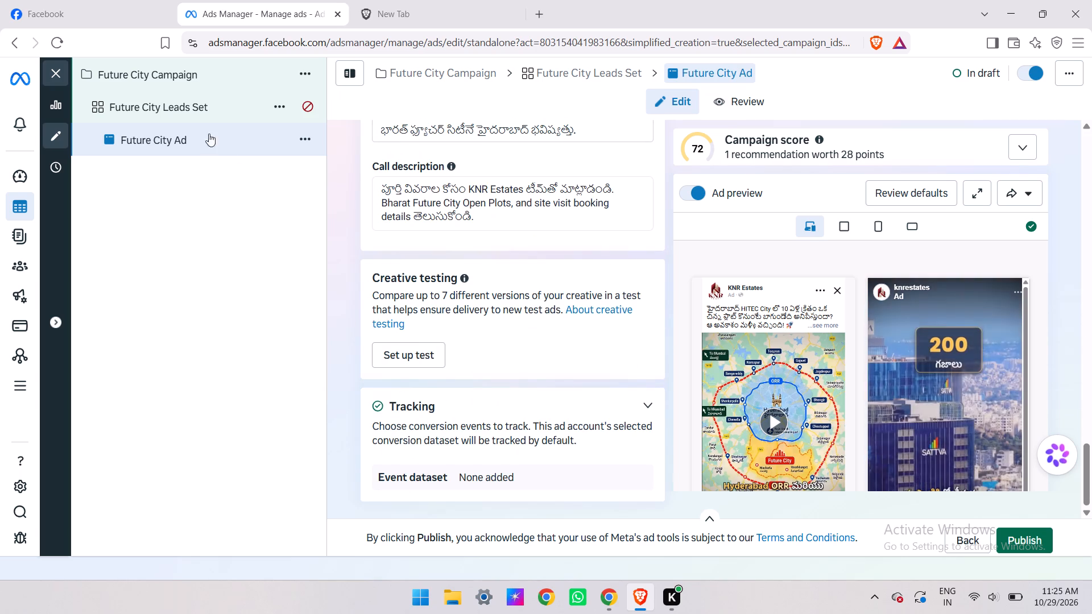
Examine the Future City Leads Set from conversion and schedule through audience, policy requirements, placements and brand safety.
left_click(187, 106)
scroll(522, 234, "down", 1)
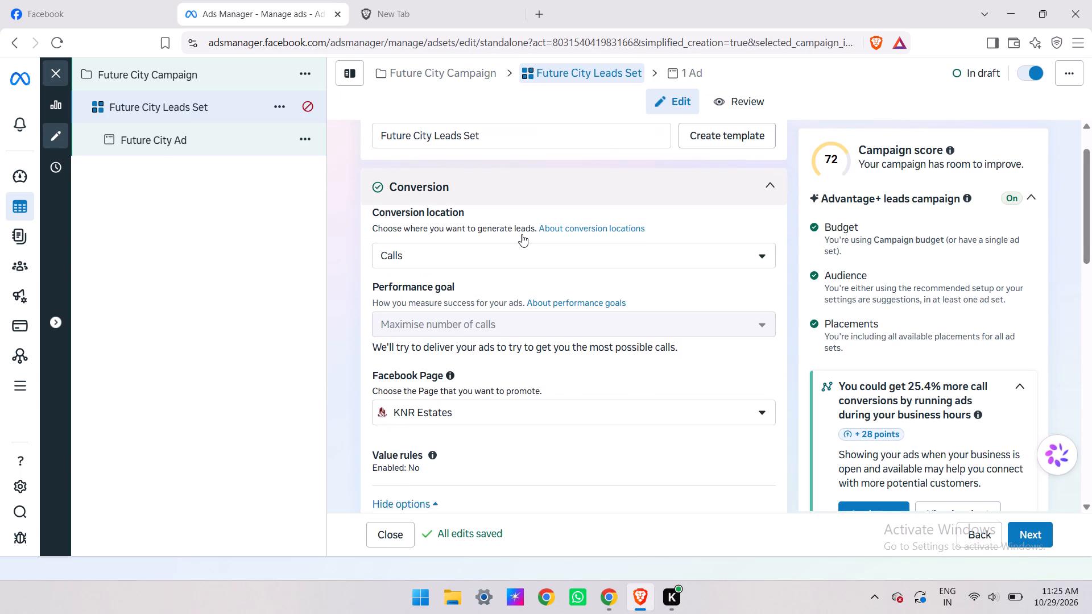
scroll(522, 234, "down", 3)
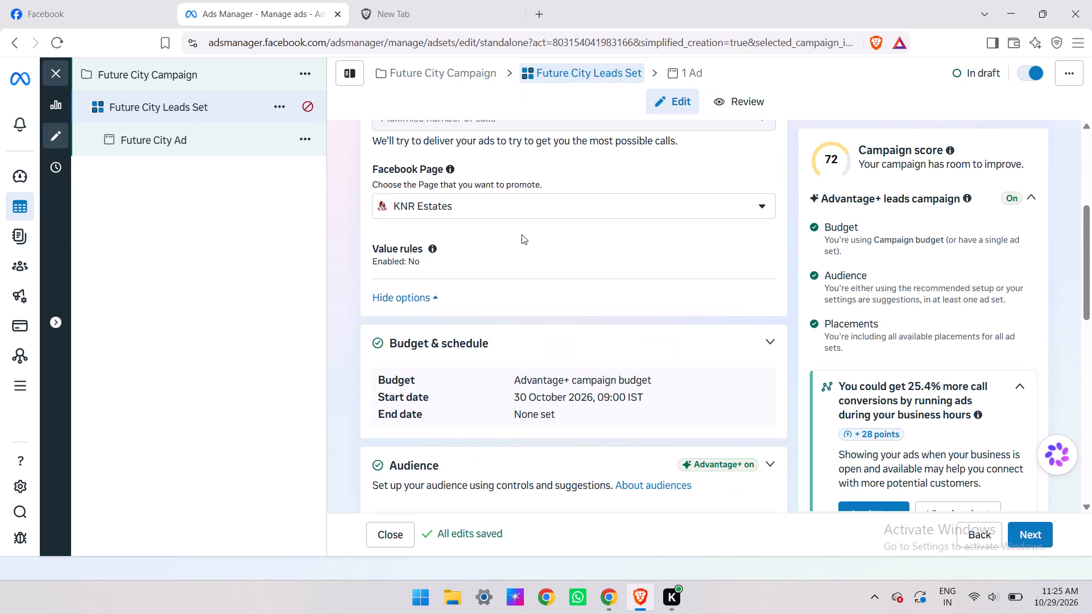
scroll(518, 254, "down", 1)
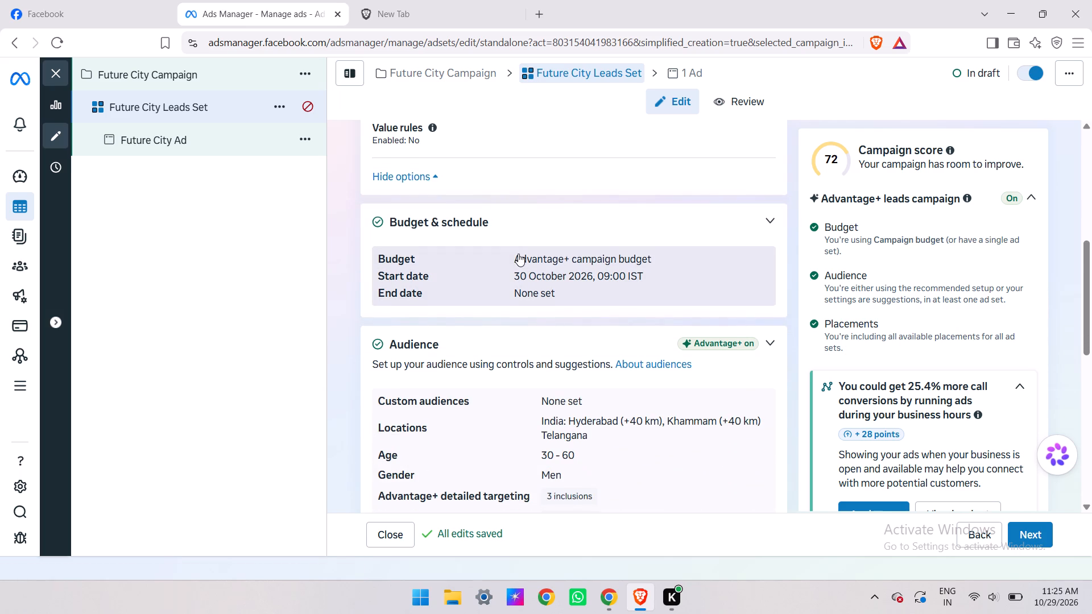
scroll(518, 254, "down", 2)
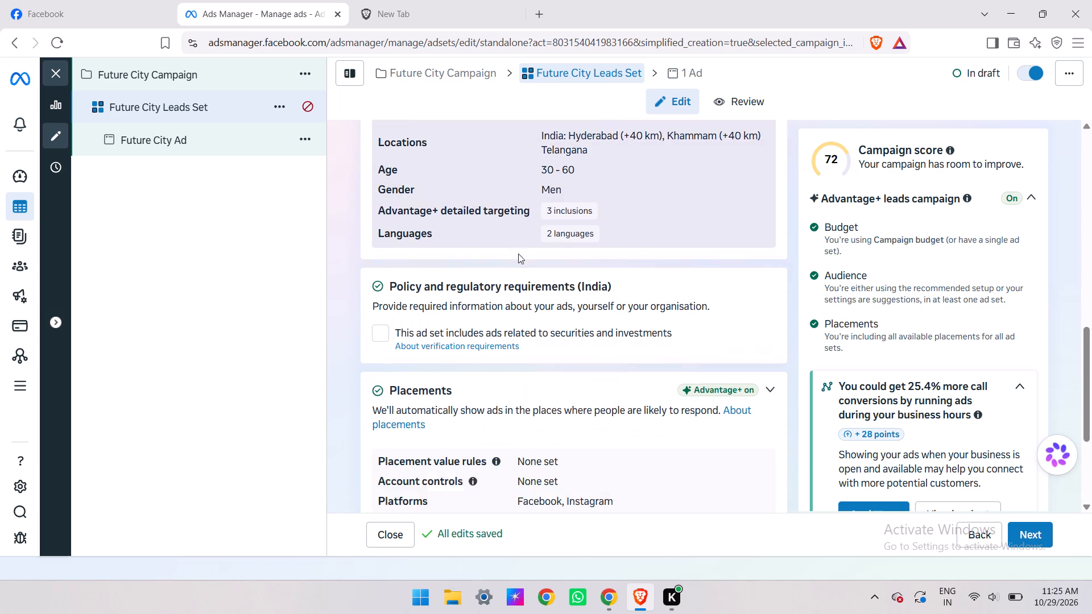
scroll(518, 254, "down", 3)
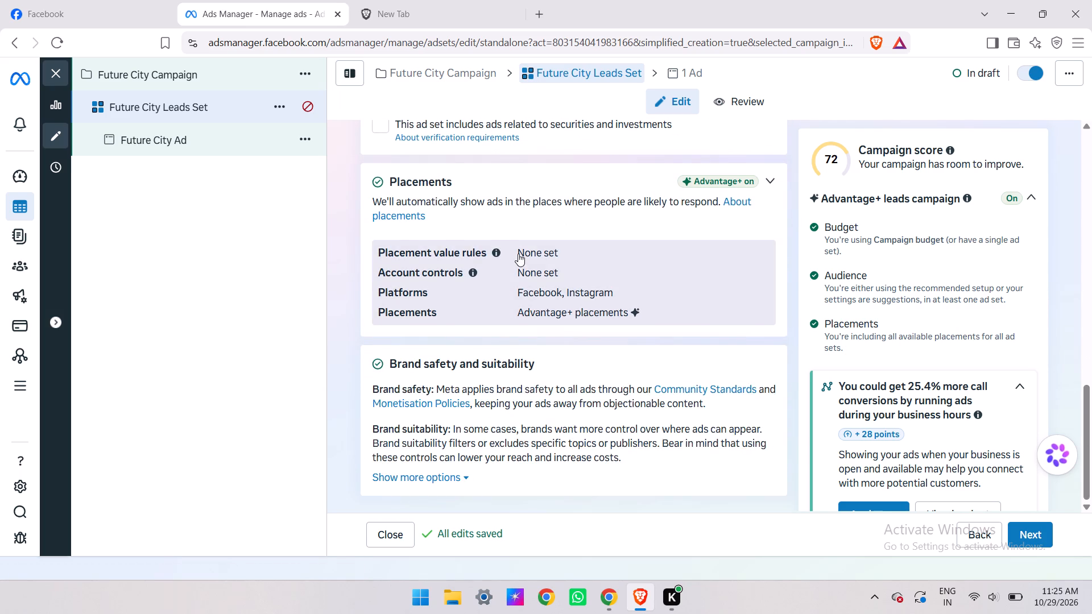
Review the Future City Campaign's budget, budget scheduling and ad scheduling settings for the source of the Leads Set's error.
scroll(518, 254, "up", 6)
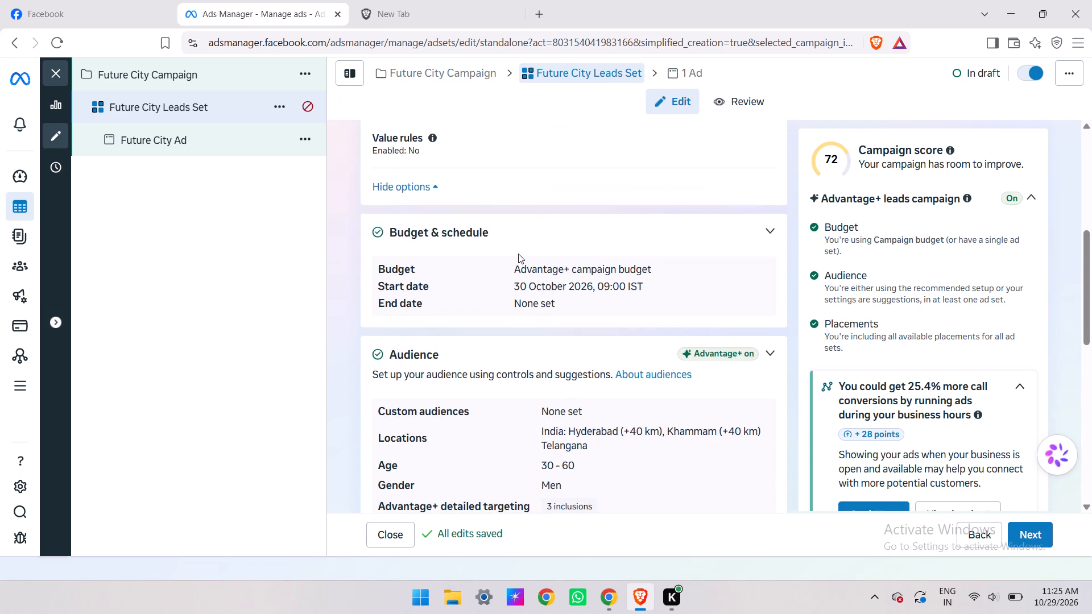
scroll(518, 254, "up", 1)
left_click(204, 82)
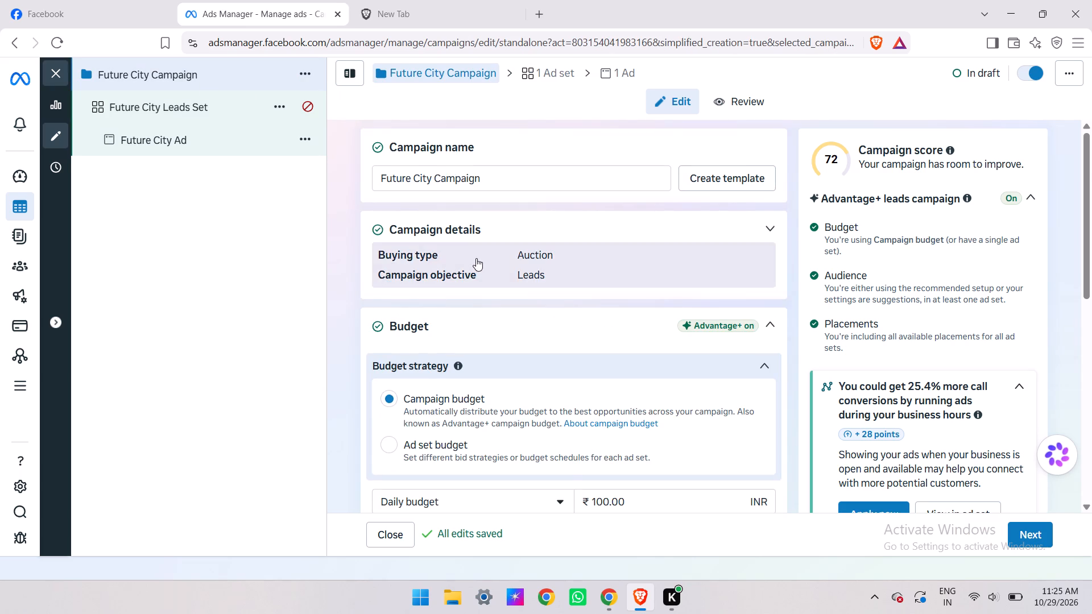
scroll(476, 258, "down", 5)
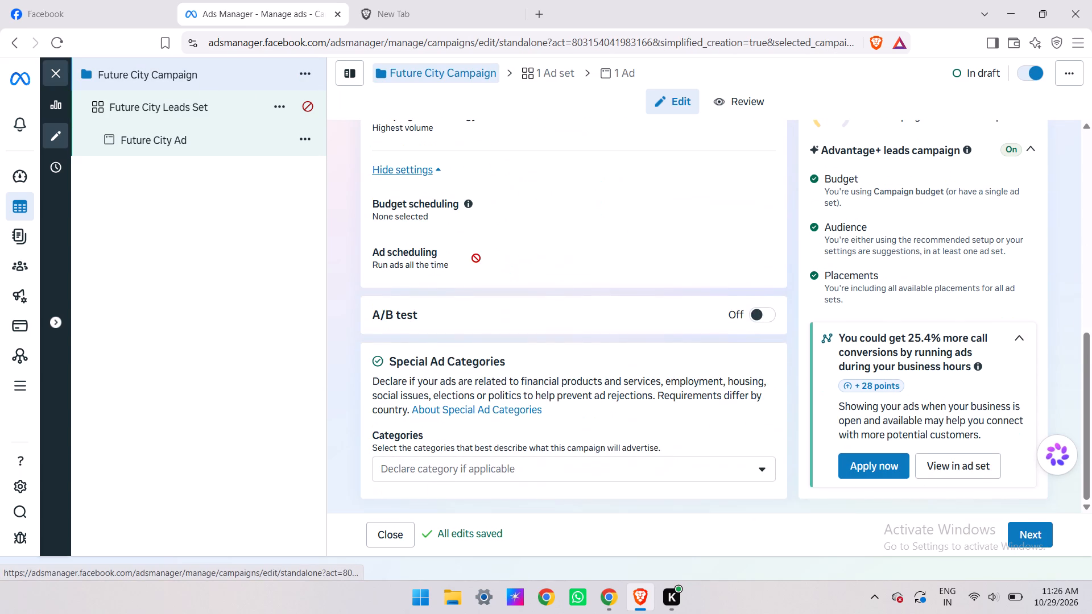
scroll(476, 258, "down", 1)
scroll(476, 258, "up", 5)
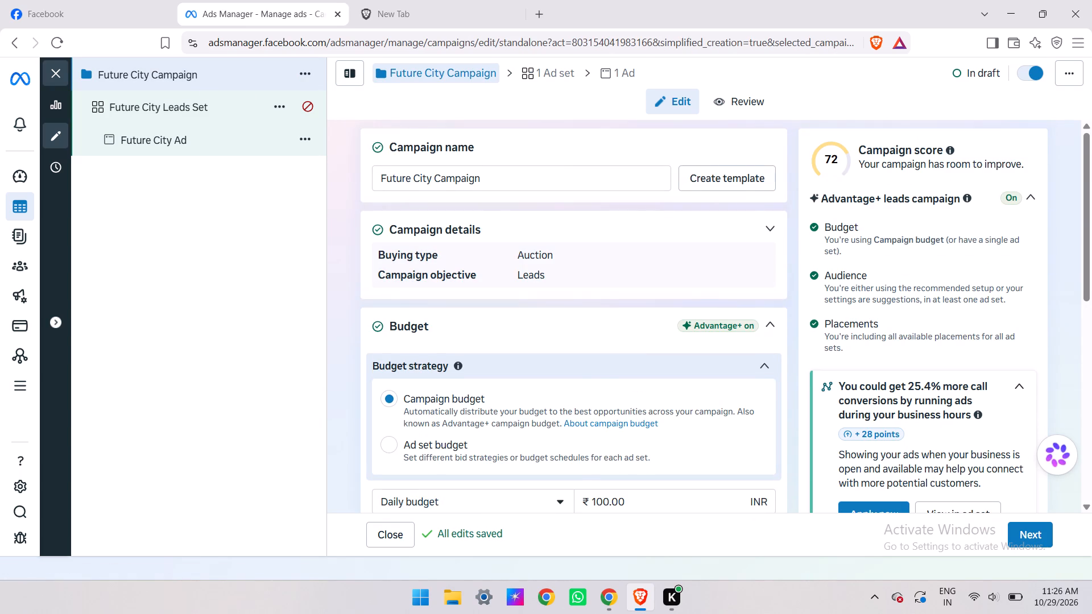
scroll(850, 332, "down", 2)
scroll(1027, 373, "down", 1)
scroll(955, 393, "down", 1)
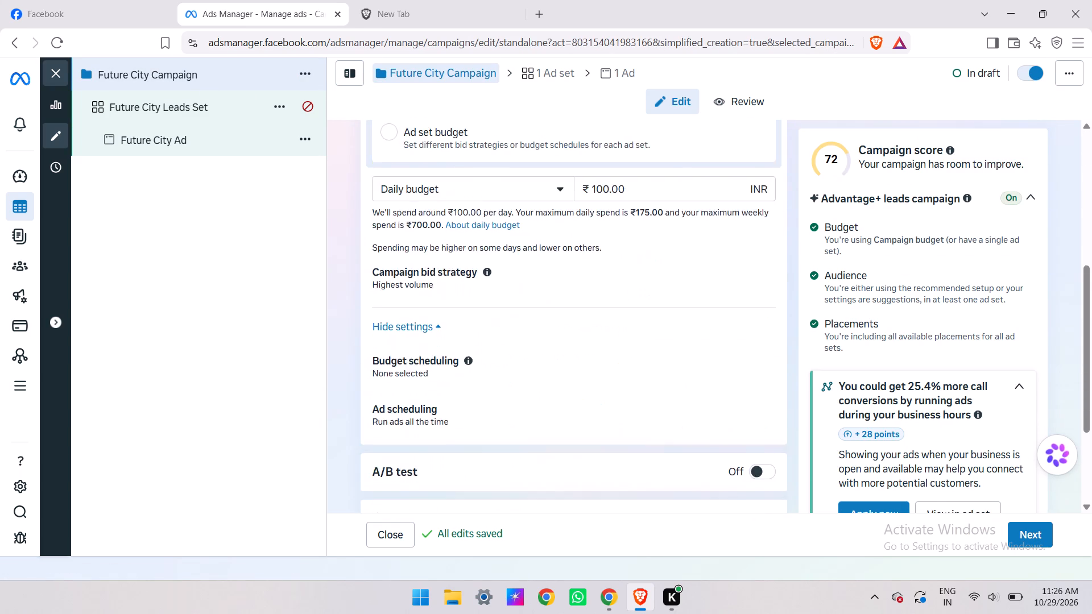
scroll(955, 393, "down", 1)
scroll(1024, 380, "down", 2)
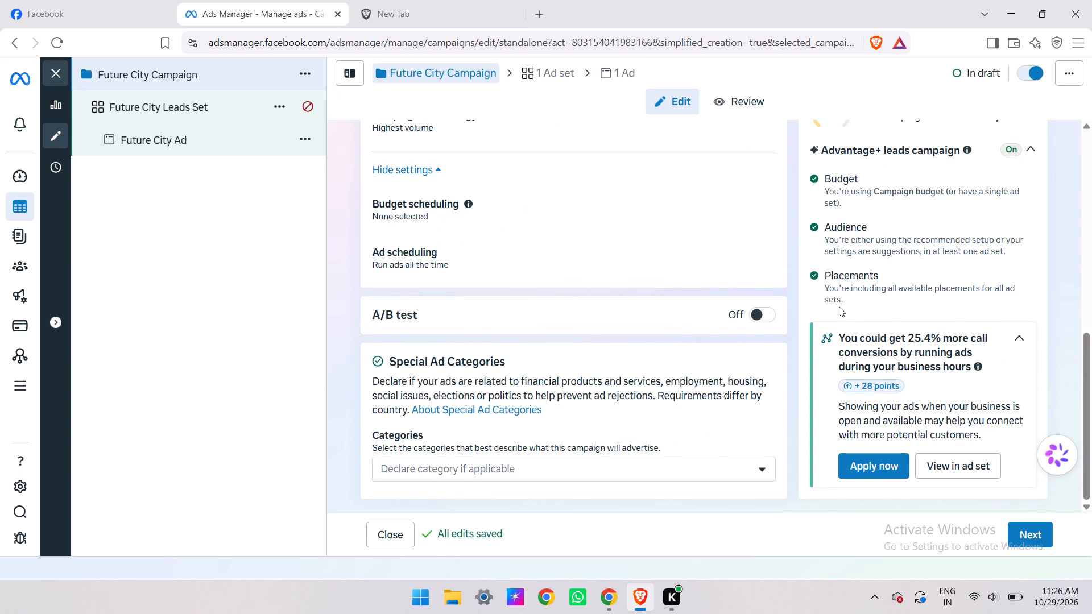
left_click_drag(993, 440, 796, 180)
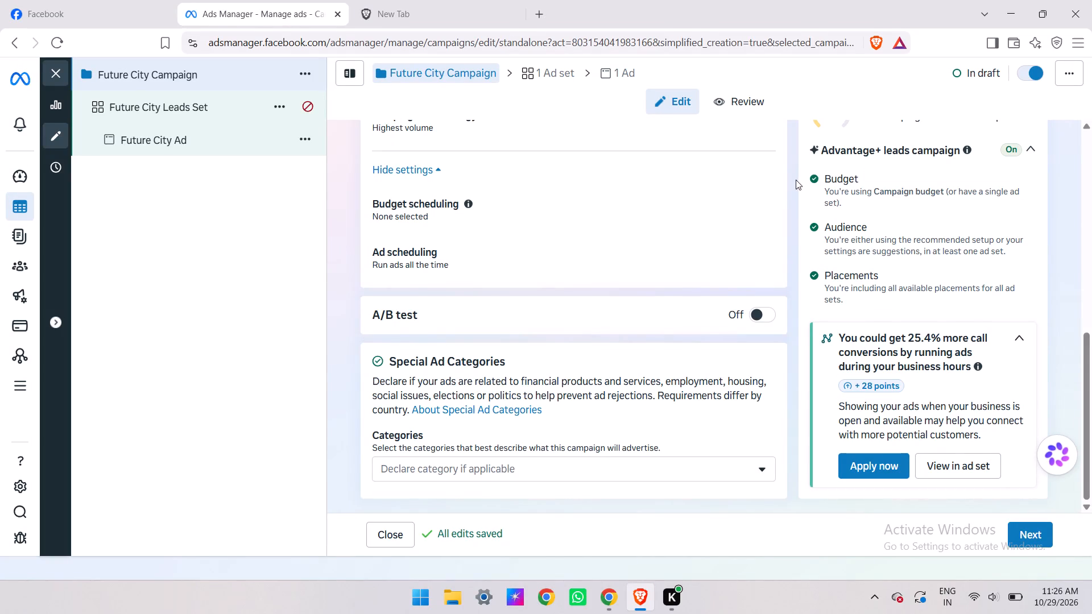
left_click_drag(796, 180, 826, 102)
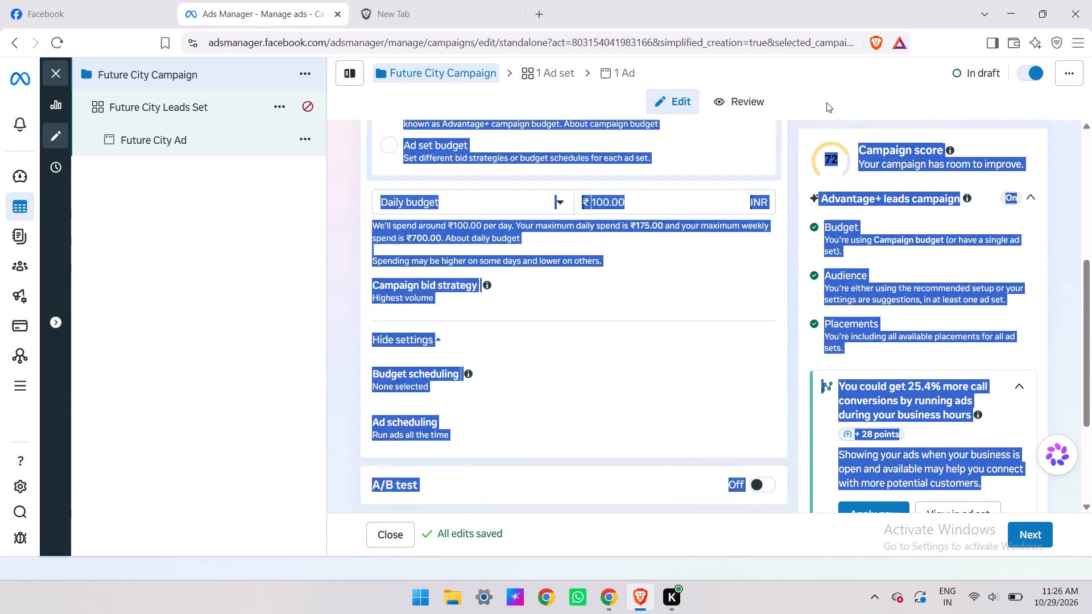
left_click_drag(826, 102, 825, 142)
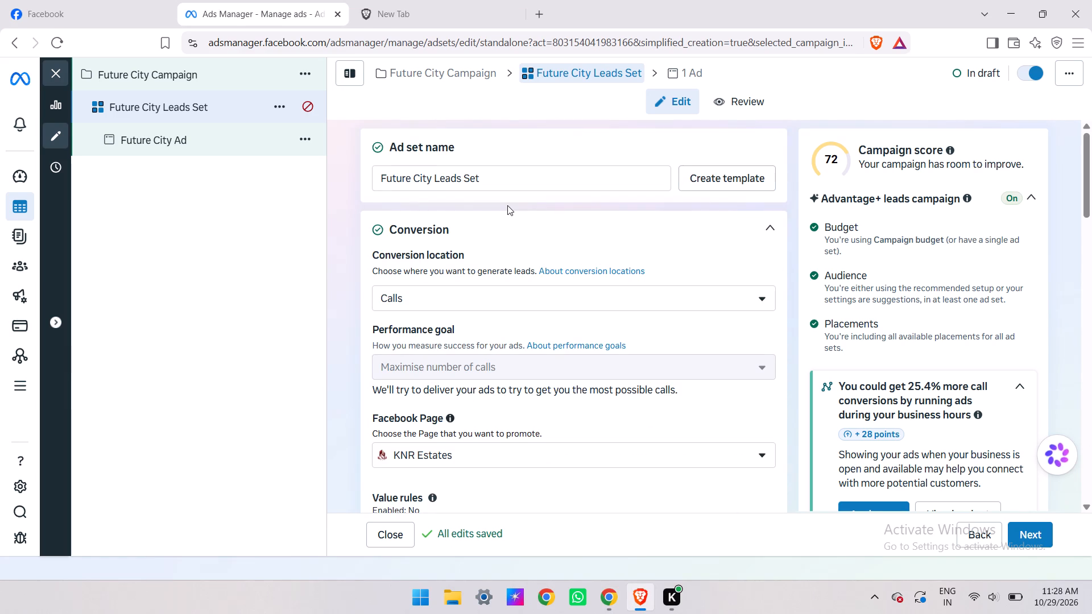
Continue to the Future City Ad and review its creative, destination, call description and tracking settings.
left_click(1036, 545)
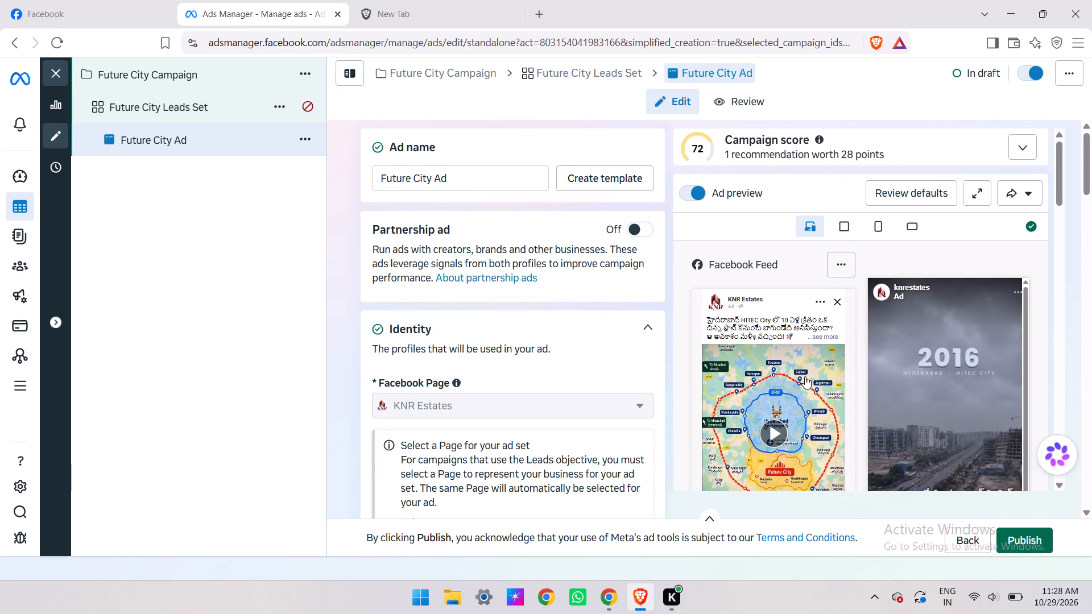
scroll(561, 297, "down", 6)
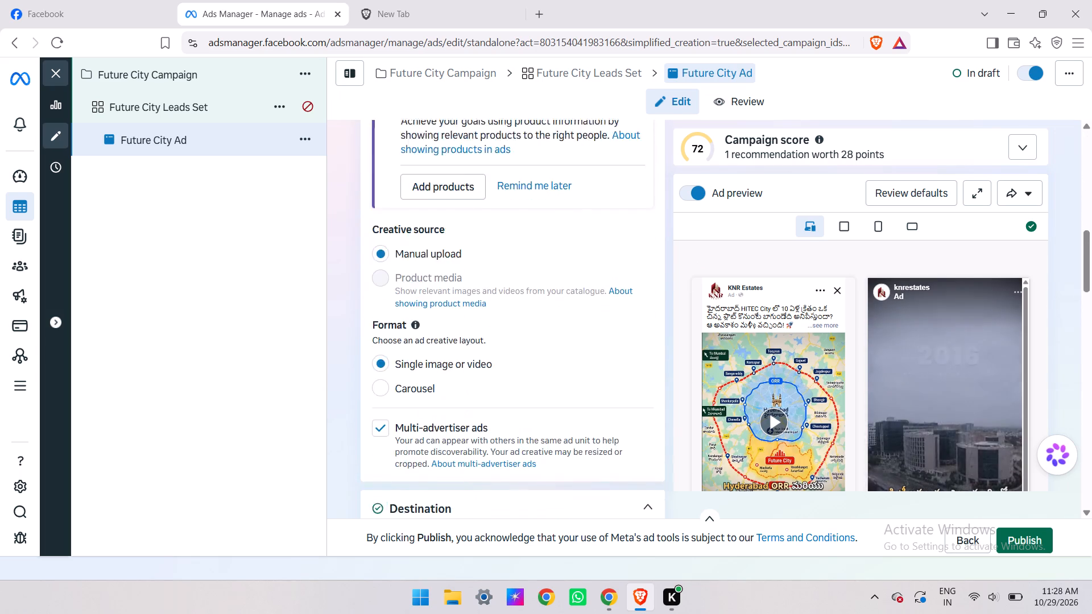
scroll(561, 297, "down", 3)
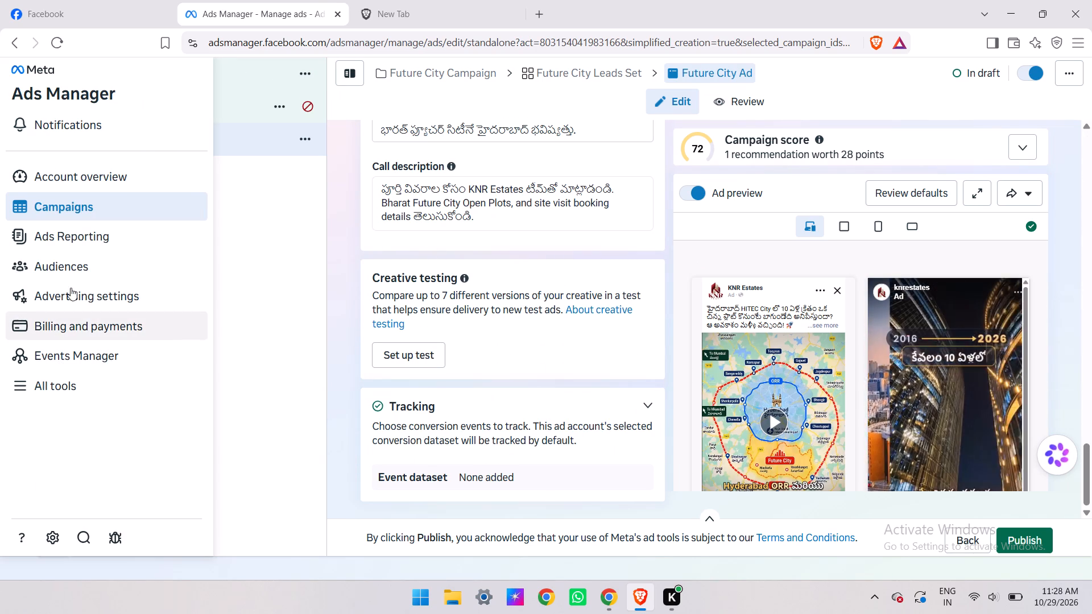
Leave the ad editor for Billing and payments and start adding UPI as payment method, keeping India, Indian Rupee and the Kolkata time zone.
left_click(119, 315)
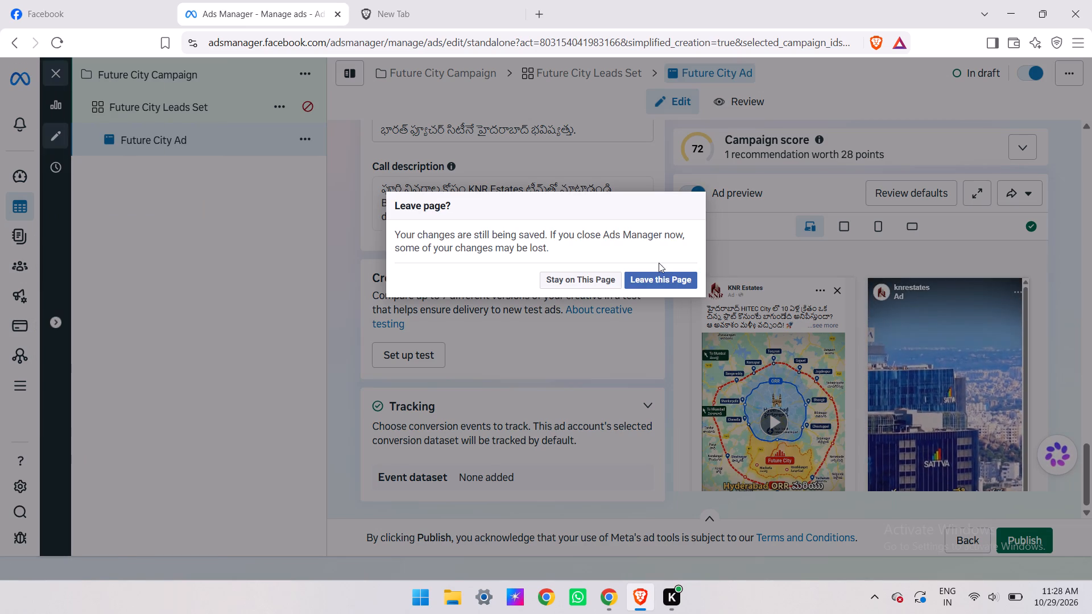
left_click(659, 278)
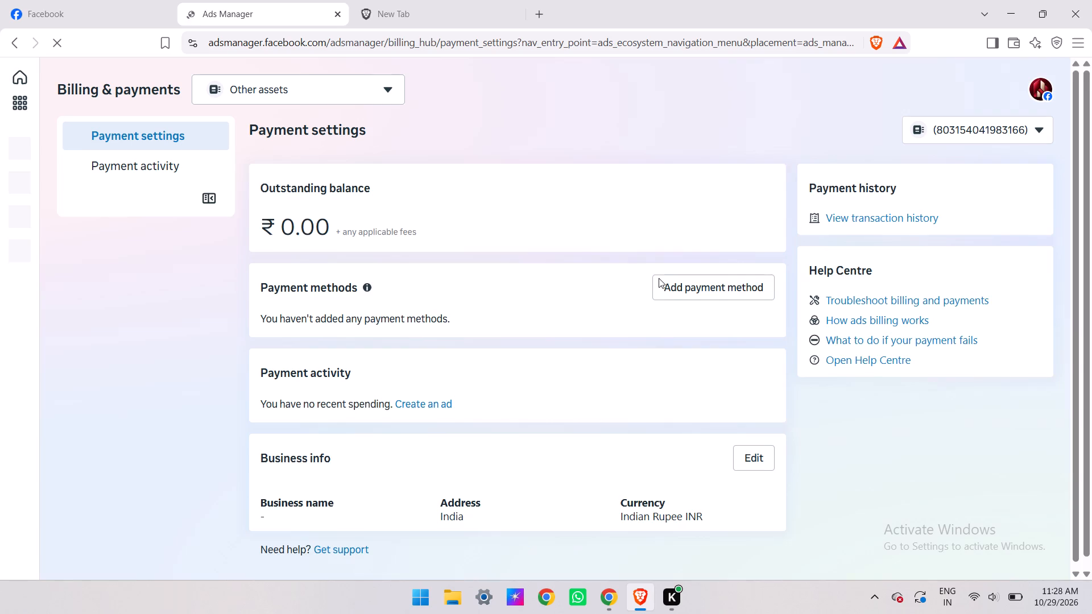
left_click(719, 368)
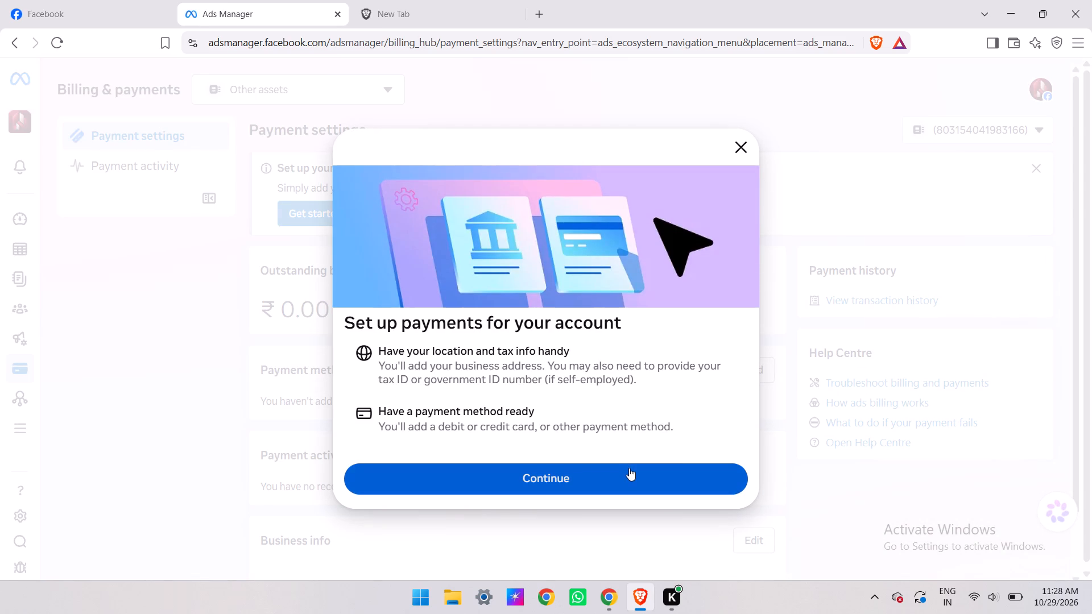
left_click(629, 468)
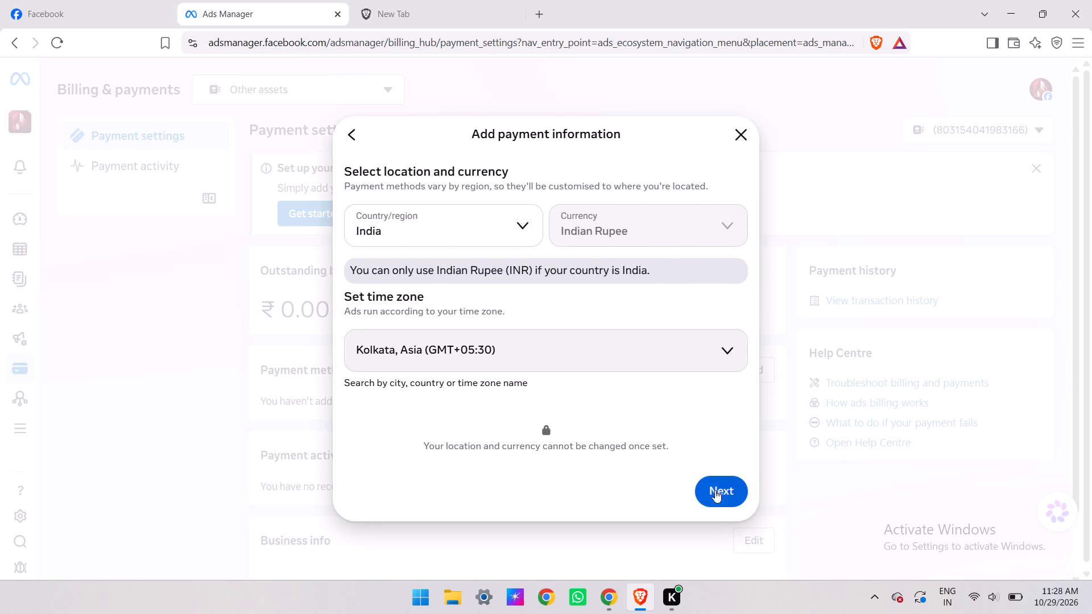
left_click(715, 495)
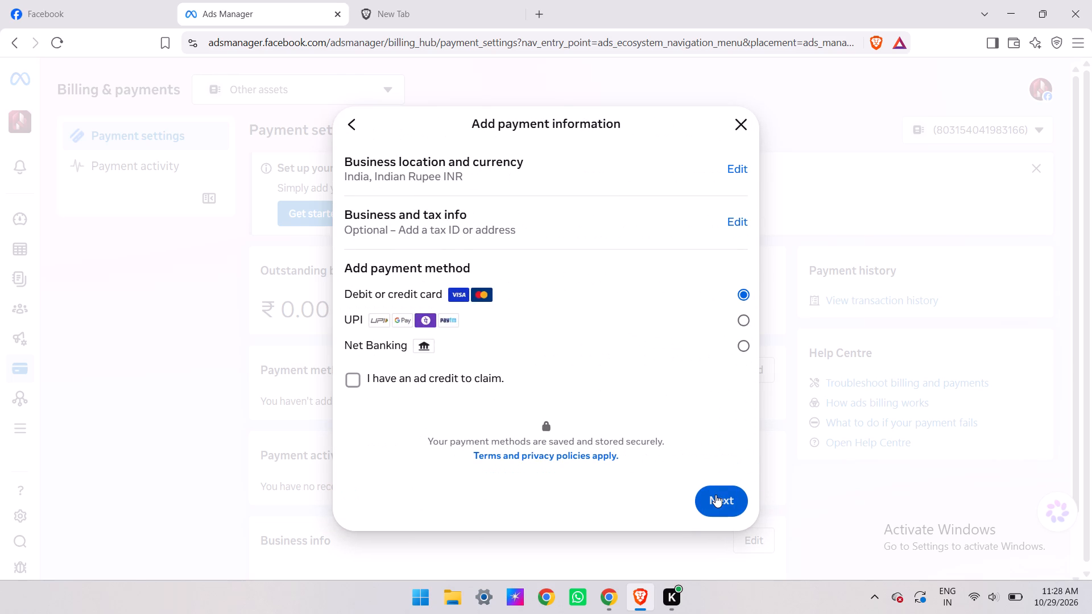
double_click(440, 315)
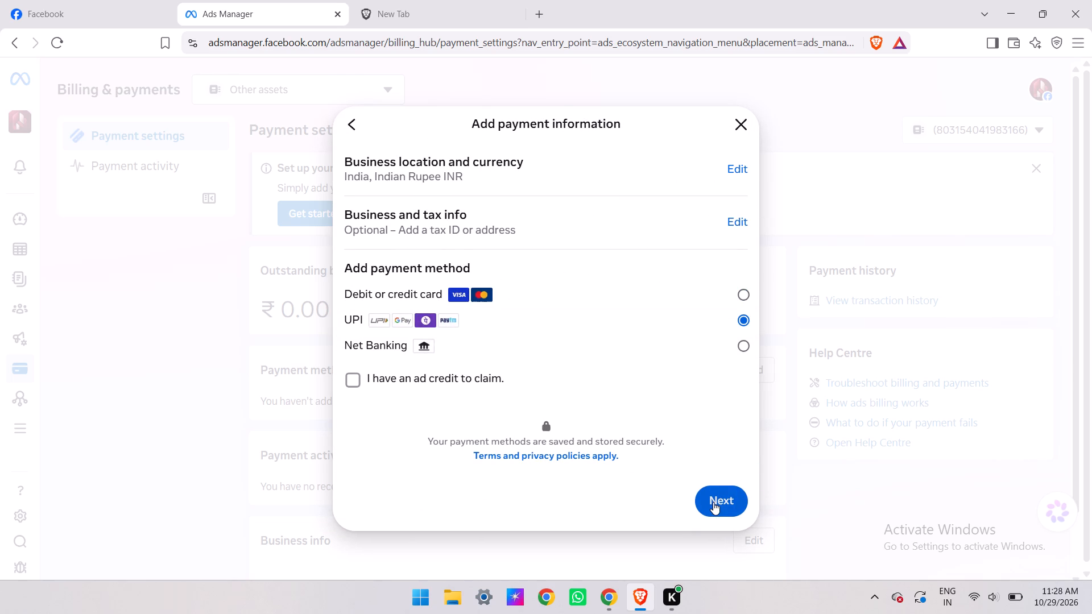
left_click(713, 502)
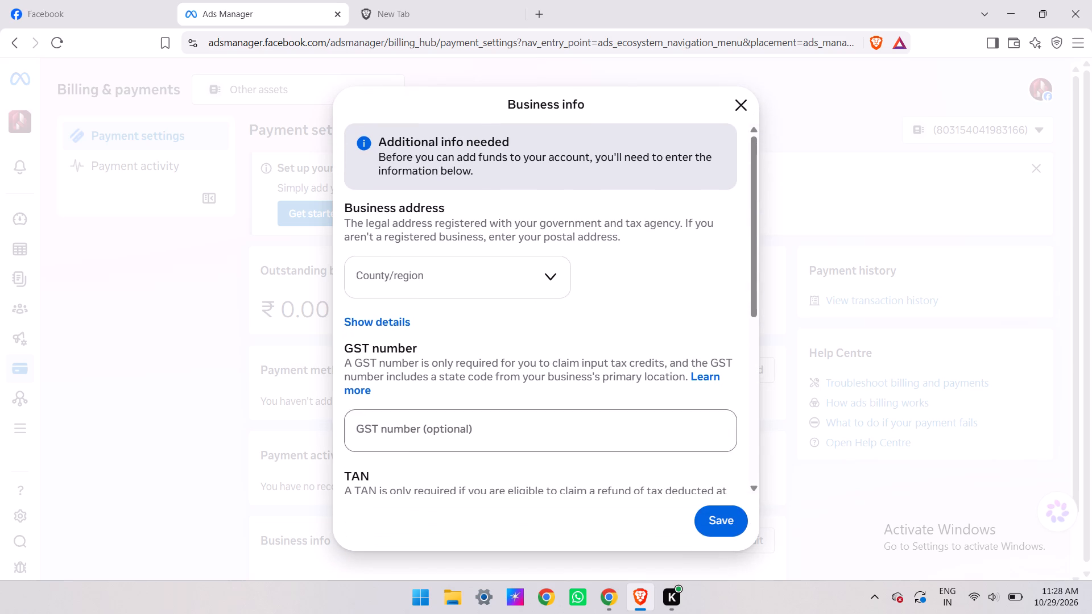
Set the business address region to Telangana, confirm that the information provided is complete and accurate, and save the business info.
left_click(552, 271)
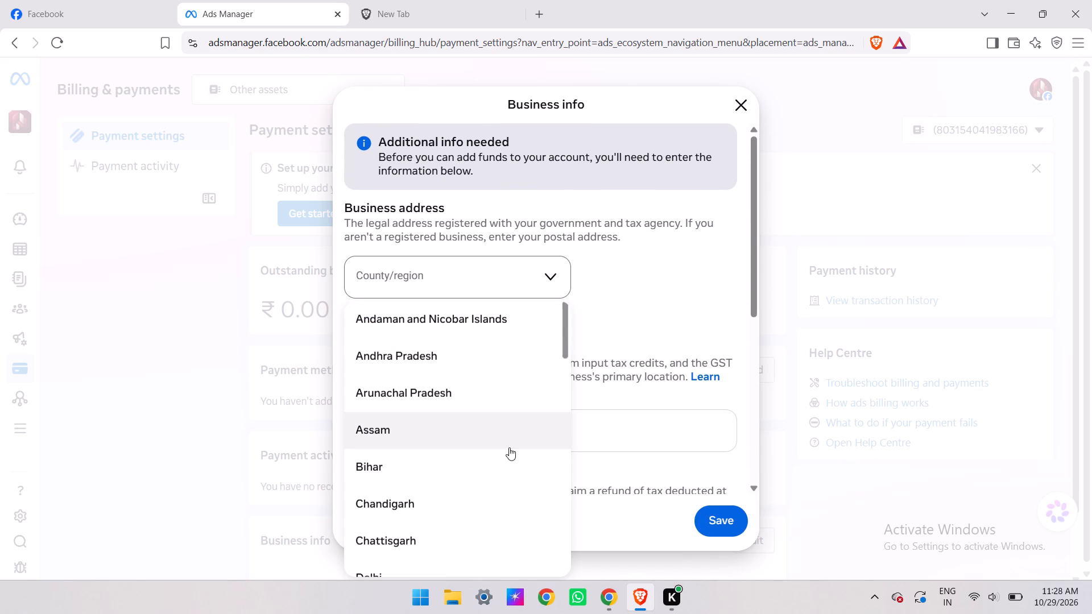
scroll(508, 338, "down", 3)
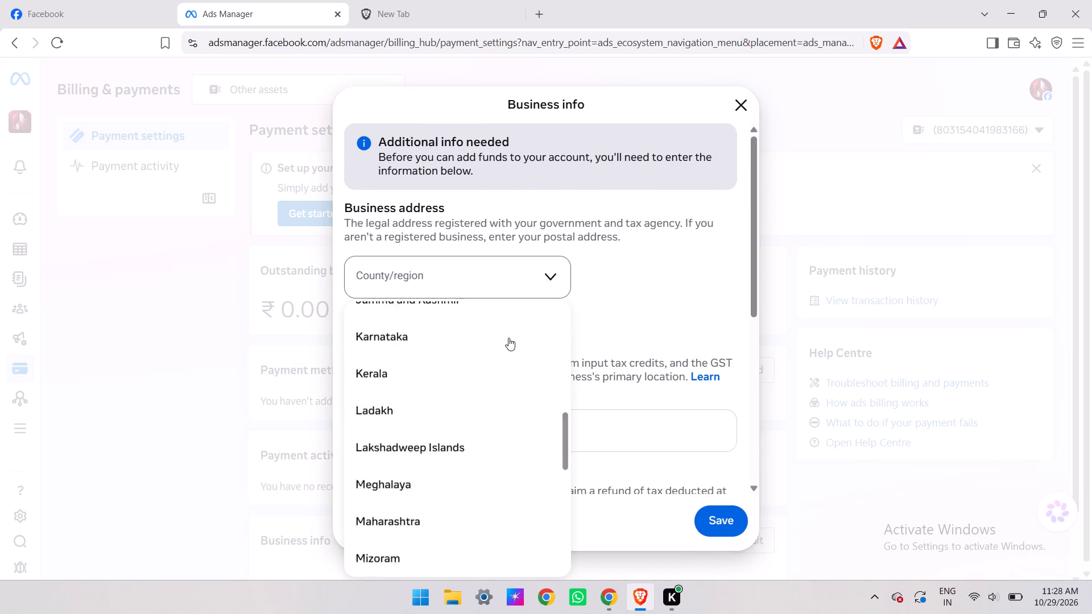
scroll(508, 338, "down", 4)
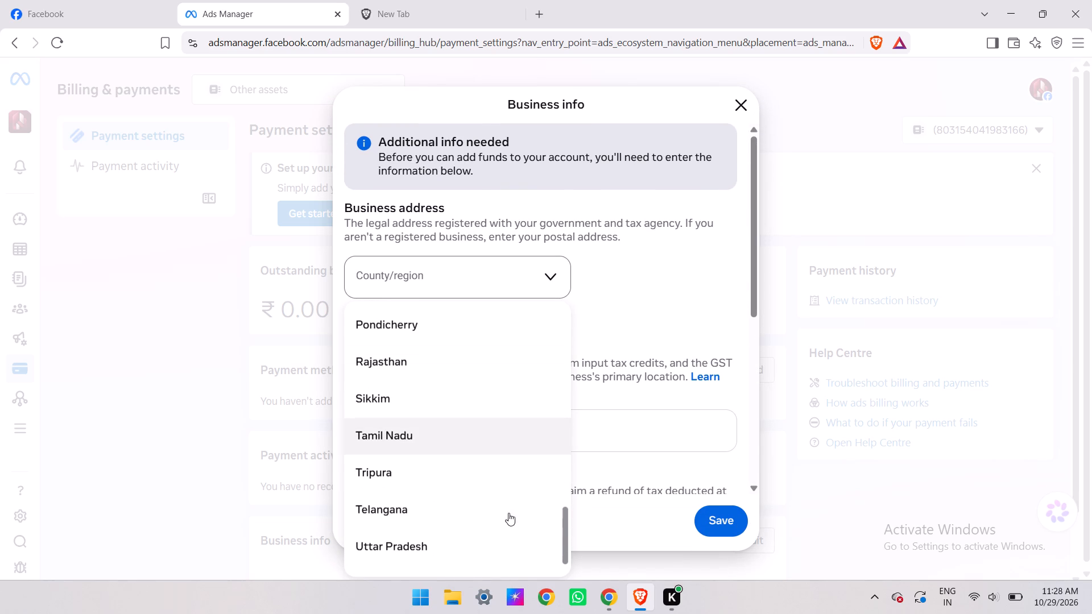
left_click(508, 522)
scroll(531, 416, "down", 2)
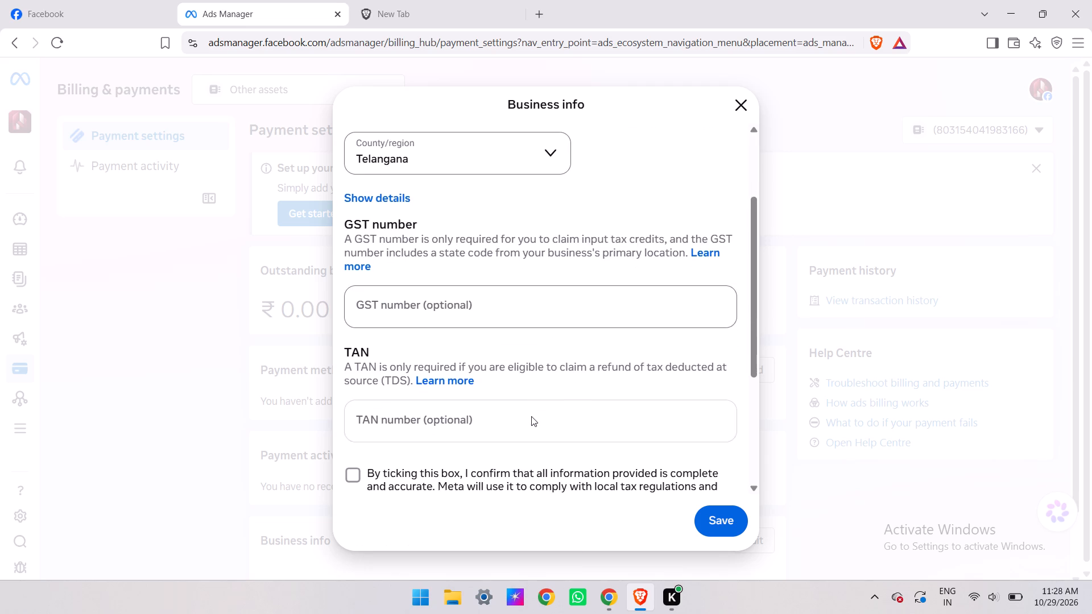
scroll(531, 416, "down", 1)
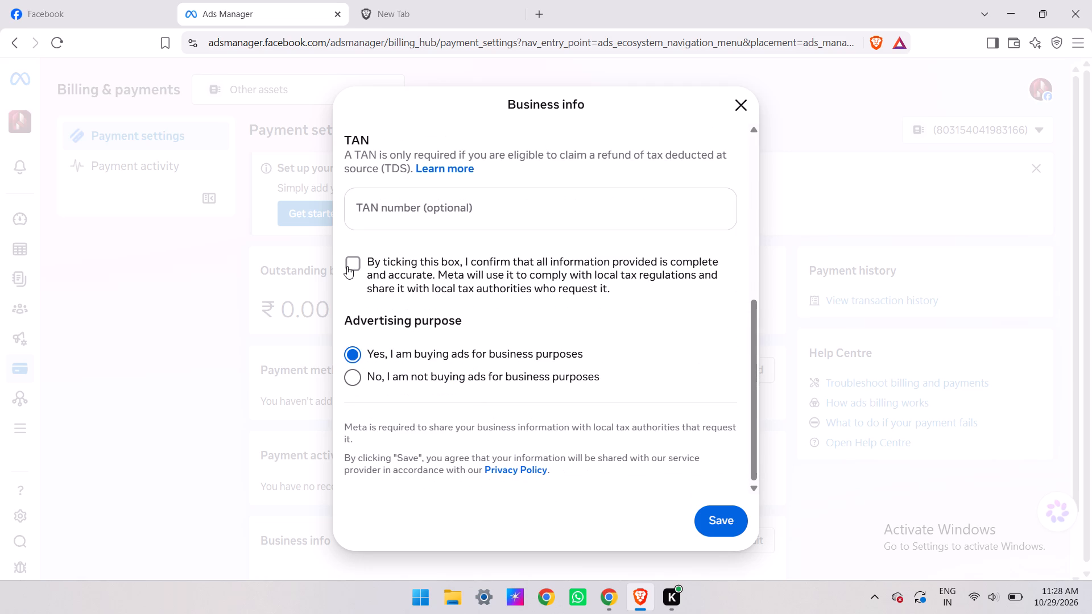
left_click(347, 266)
left_click(701, 526)
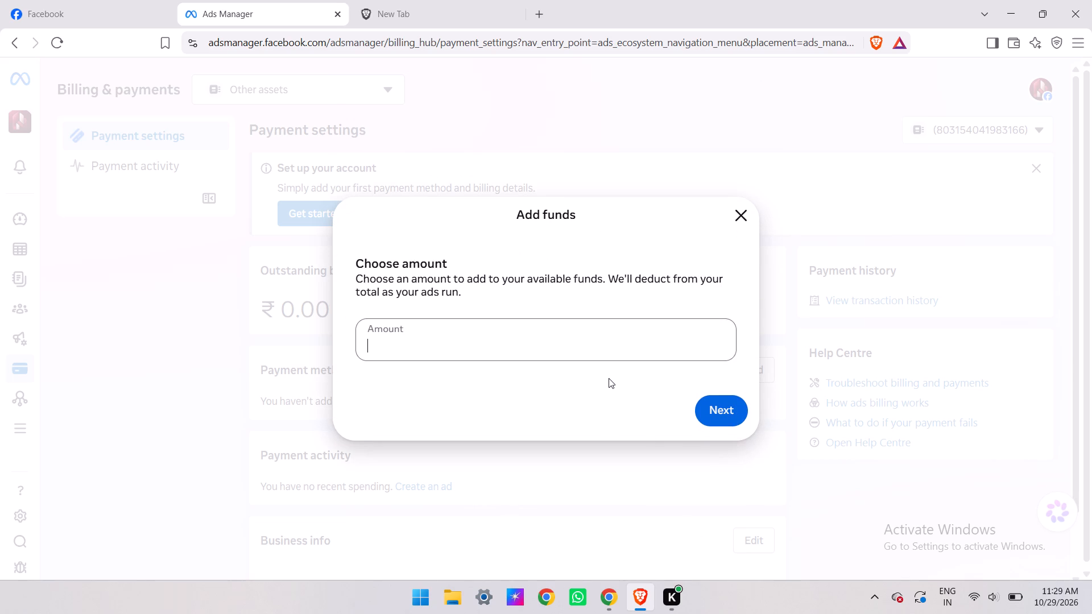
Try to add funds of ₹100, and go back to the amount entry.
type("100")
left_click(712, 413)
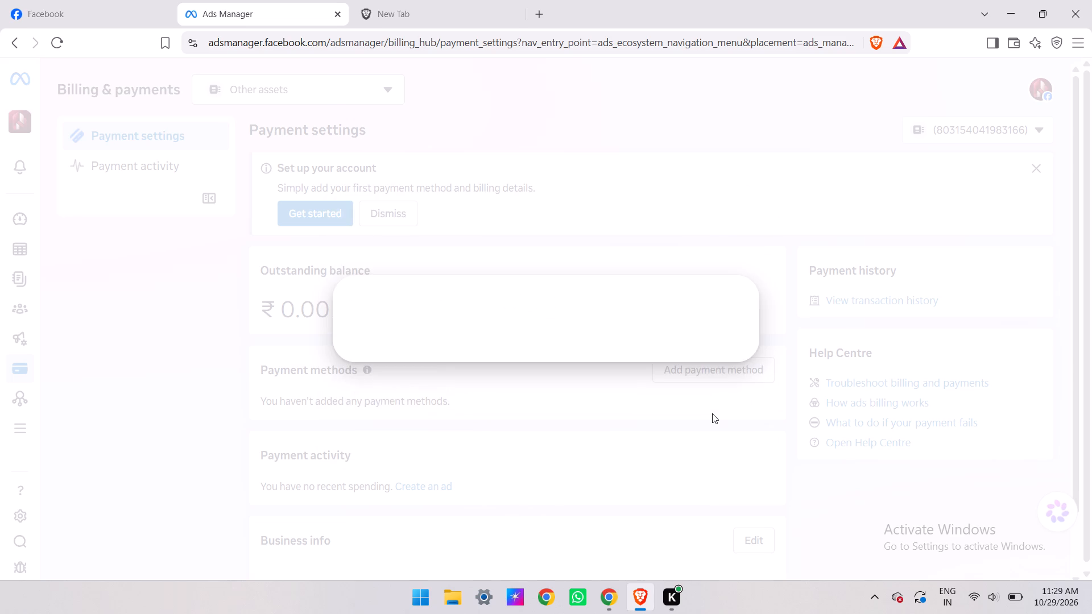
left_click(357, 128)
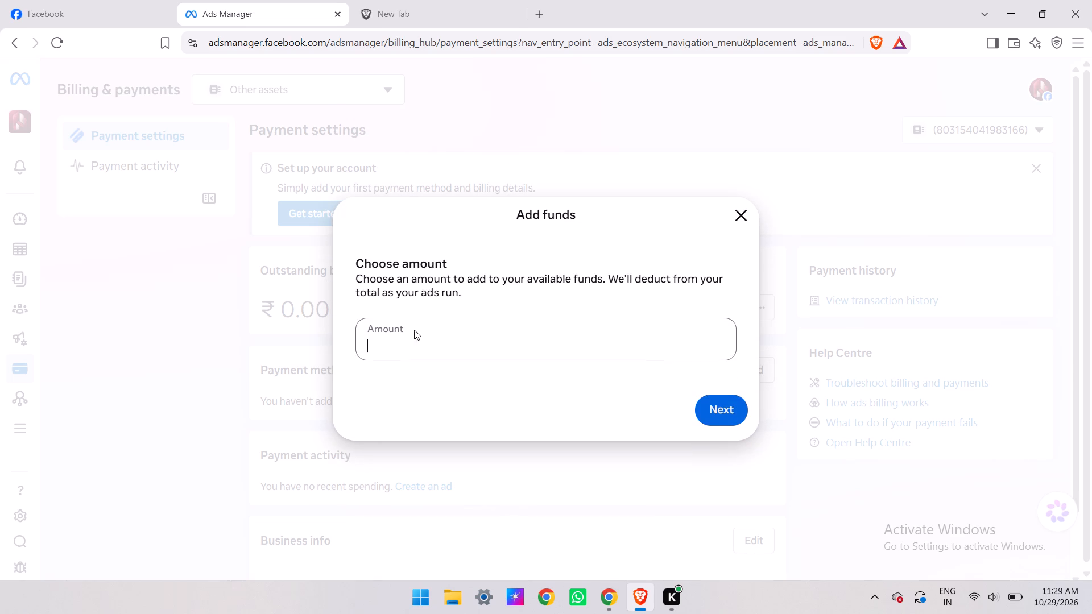
Set the amount of funds to add to ₹150 and continue with the payment.
type("150")
left_click(712, 406)
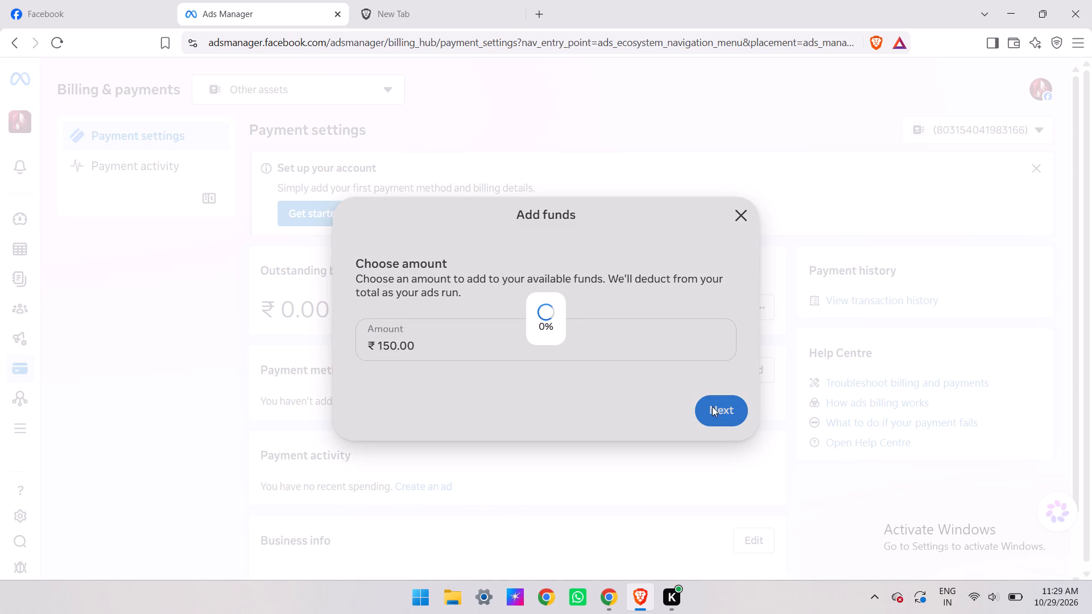
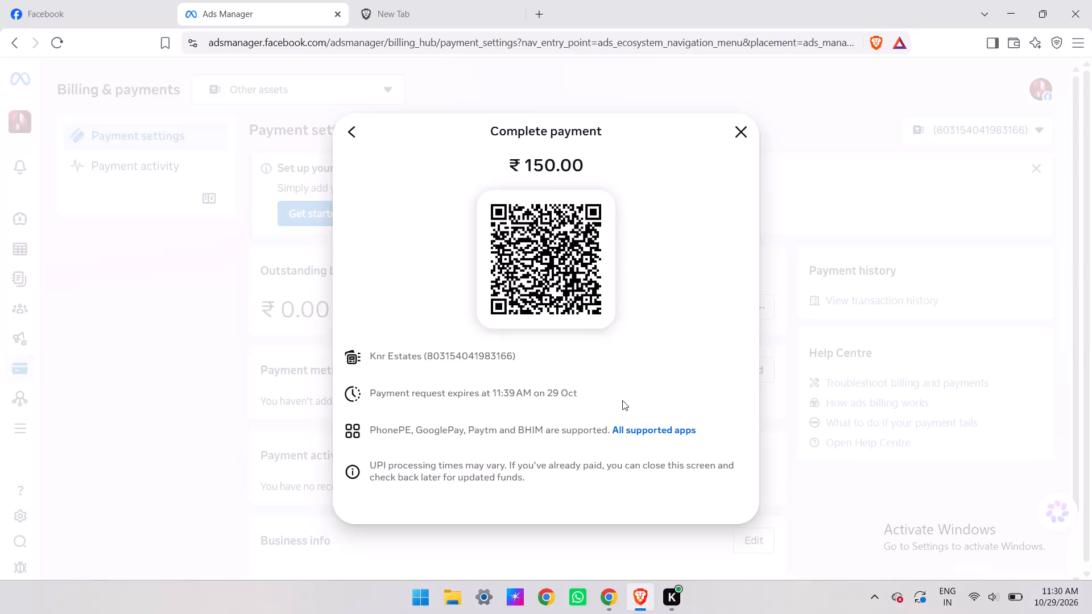
Close the ₹150 UPI payment screen and reload the payment settings page.
scroll(622, 400, "down", 1)
scroll(622, 400, "up", 1)
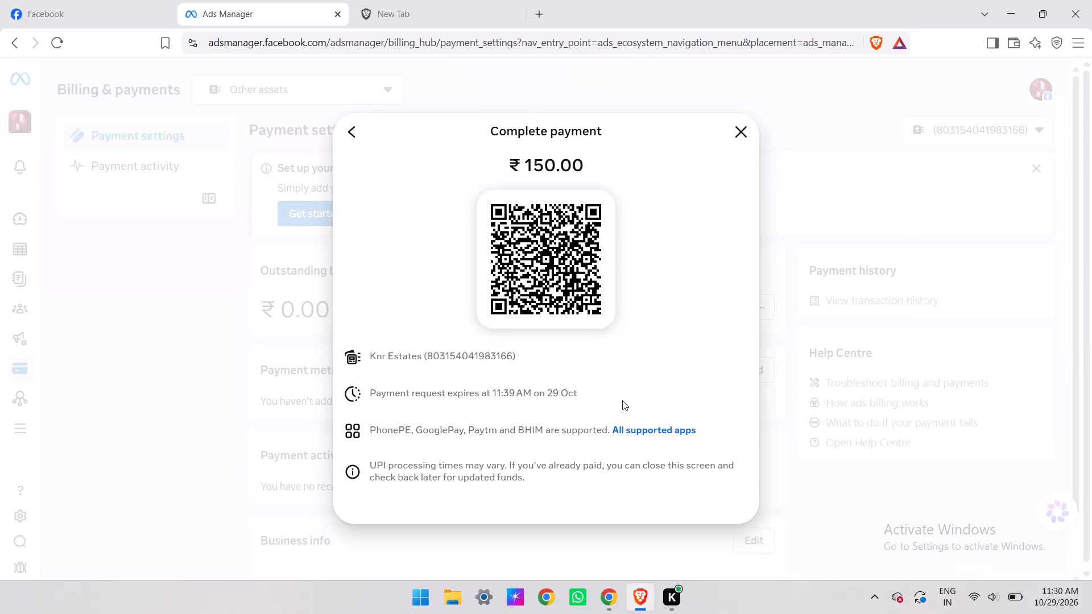
double_click(622, 400)
left_click(739, 128)
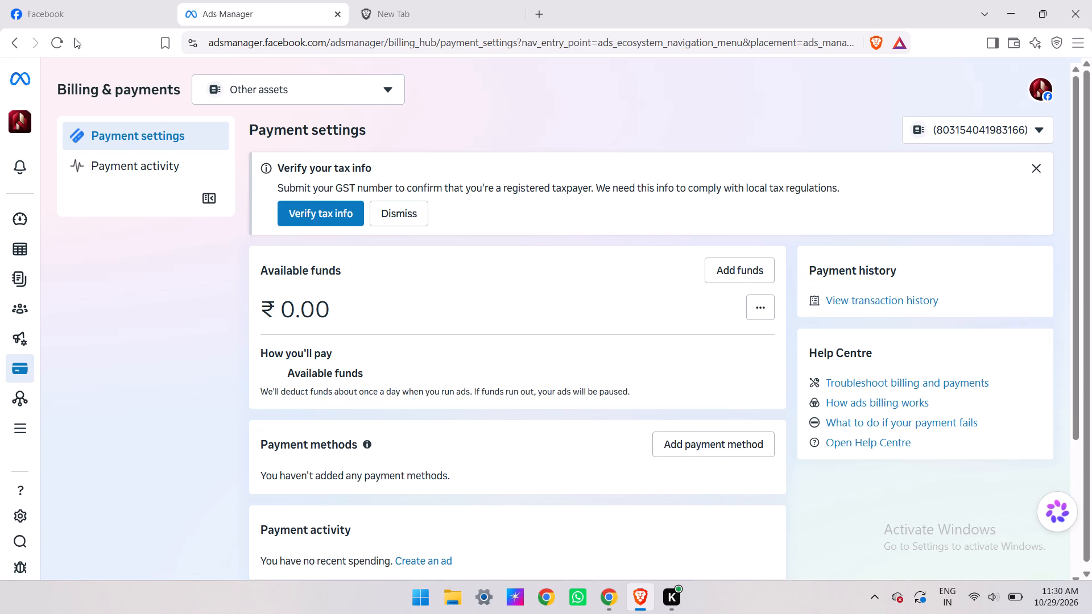
left_click(75, 38)
left_click(63, 40)
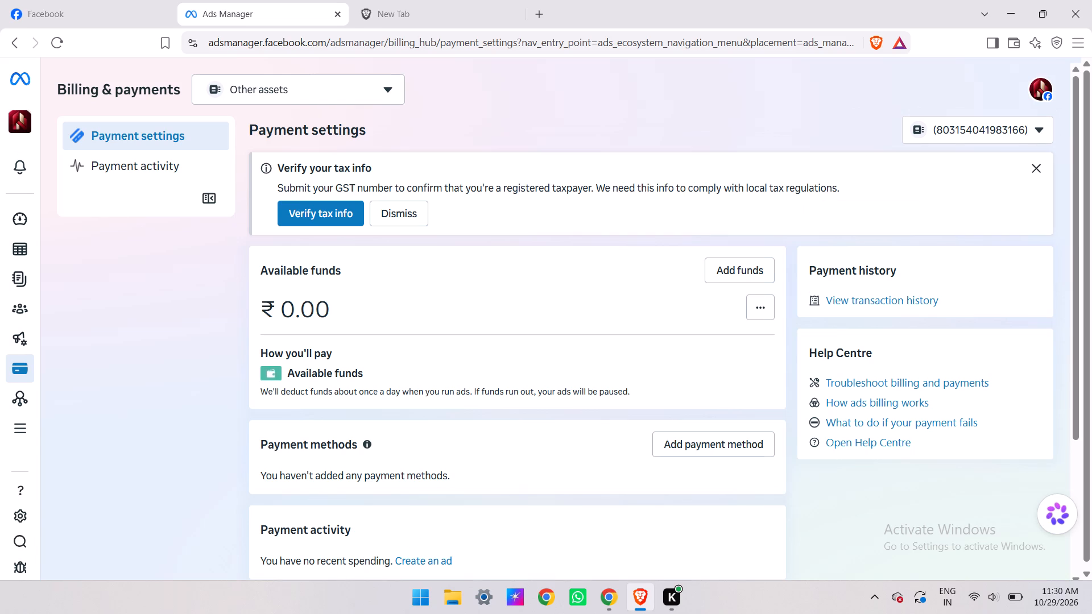
Open the transaction list from the available funds options and check the listed payment.
scroll(390, 392, "down", 1)
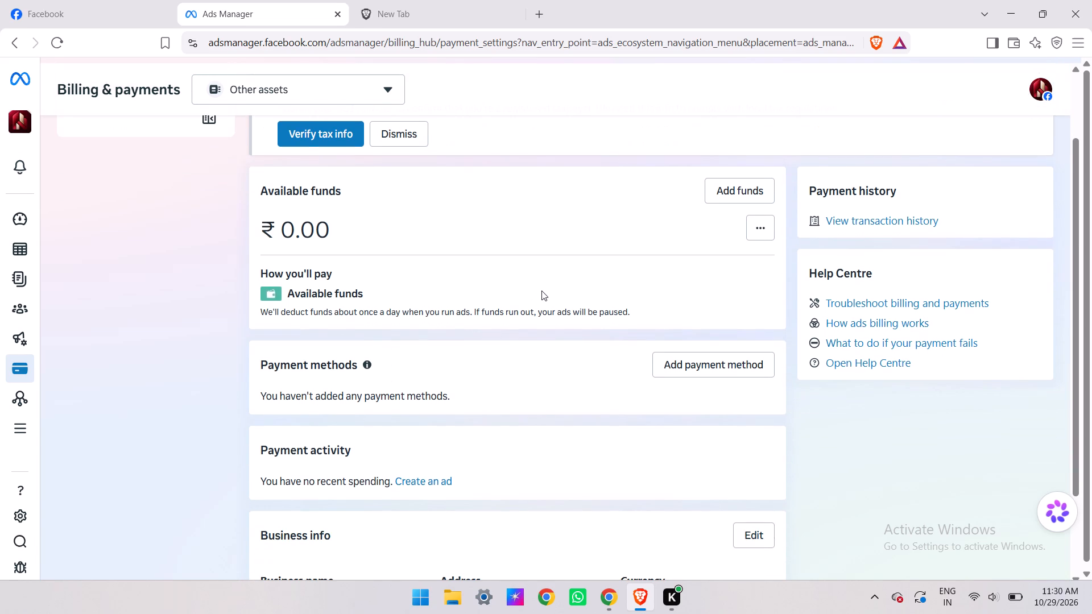
left_click(750, 225)
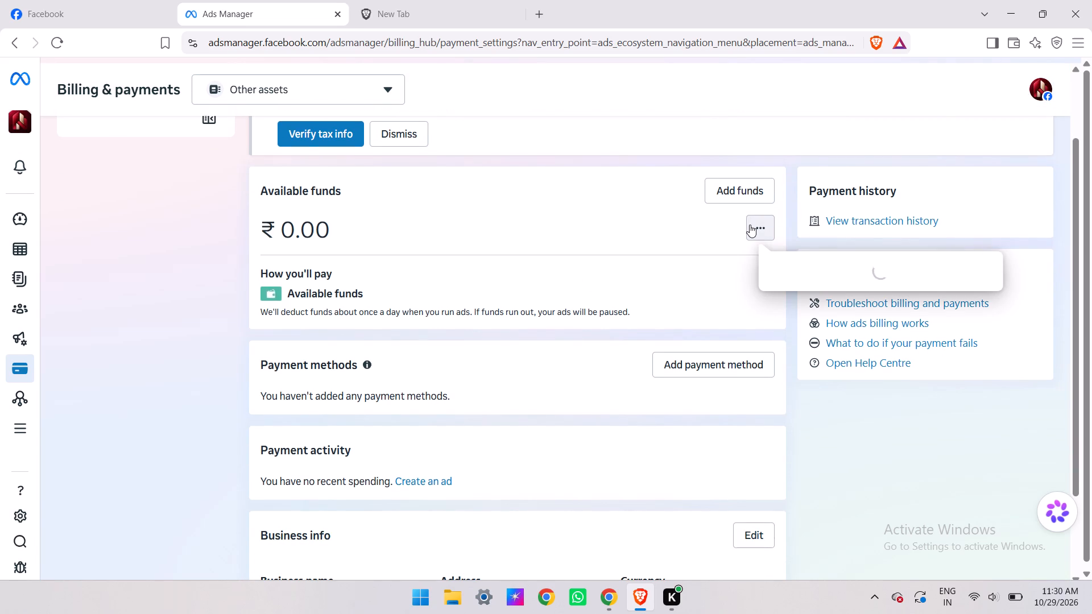
left_click(775, 258)
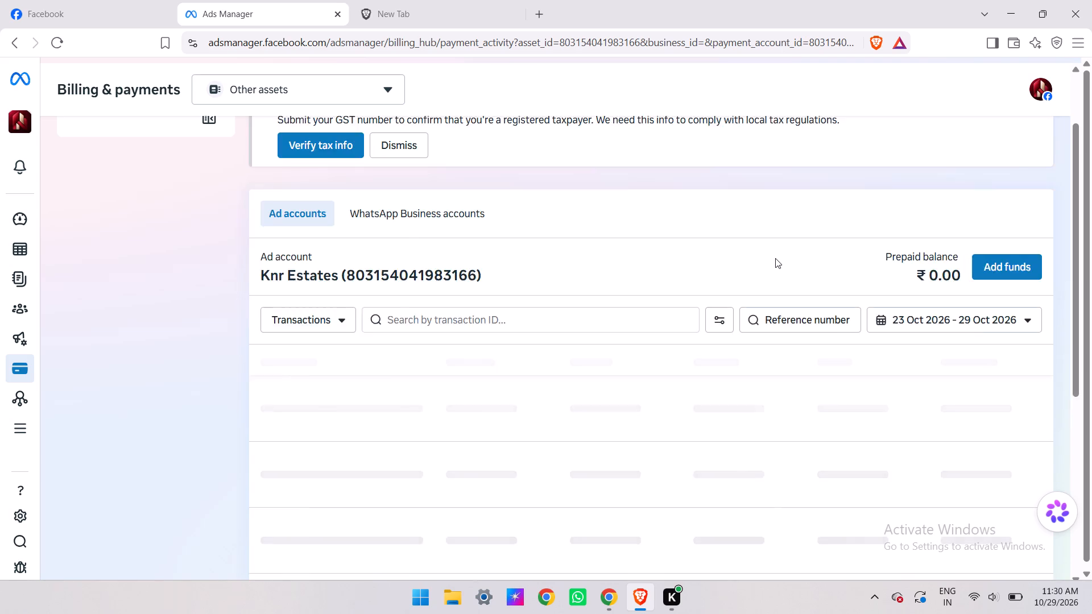
scroll(775, 258, "down", 1)
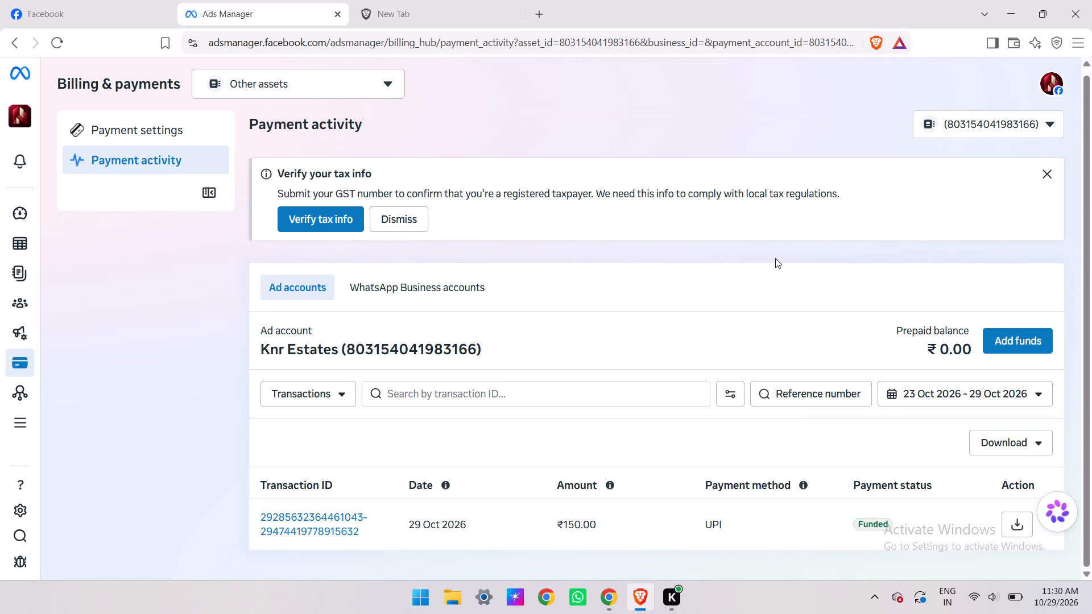
scroll(614, 430, "down", 1)
scroll(614, 430, "up", 1)
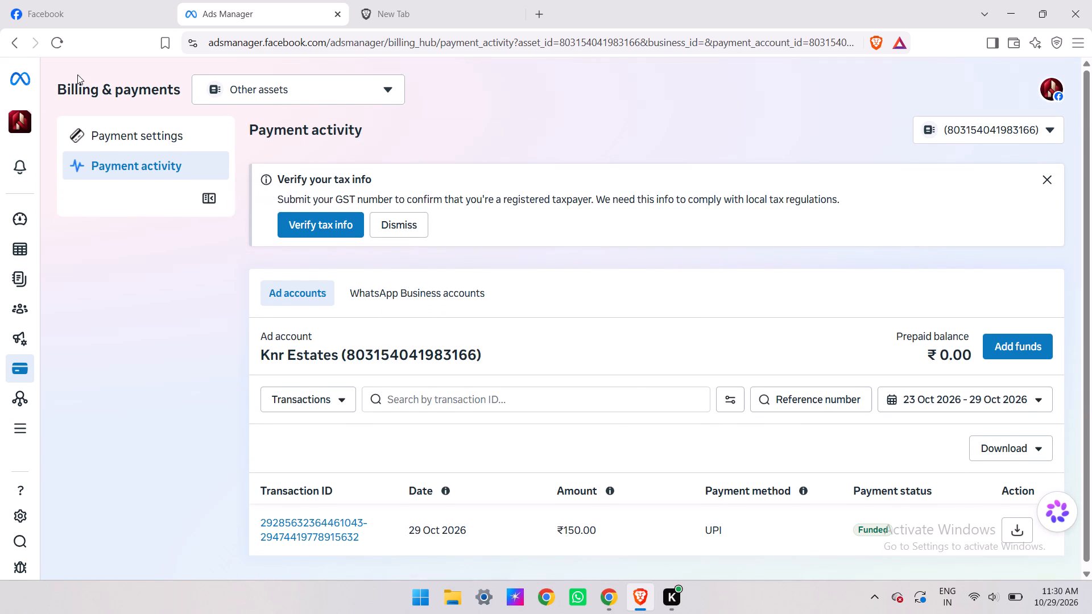
Go back to the payment settings and review the available funds, payment methods, payment activity and business info.
left_click(2, 40)
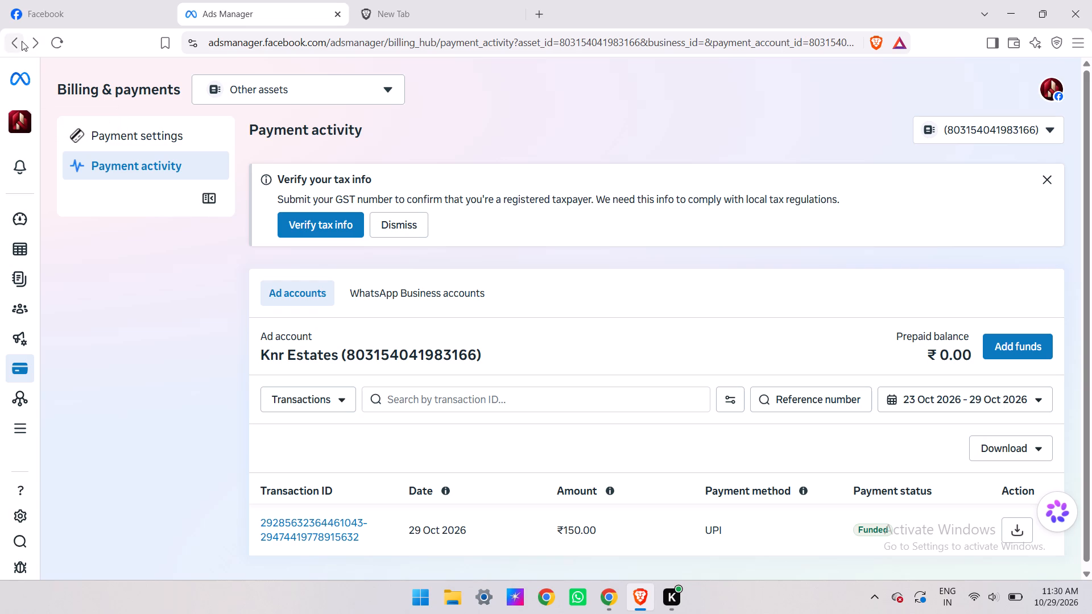
left_click(22, 41)
scroll(248, 282, "down", 1)
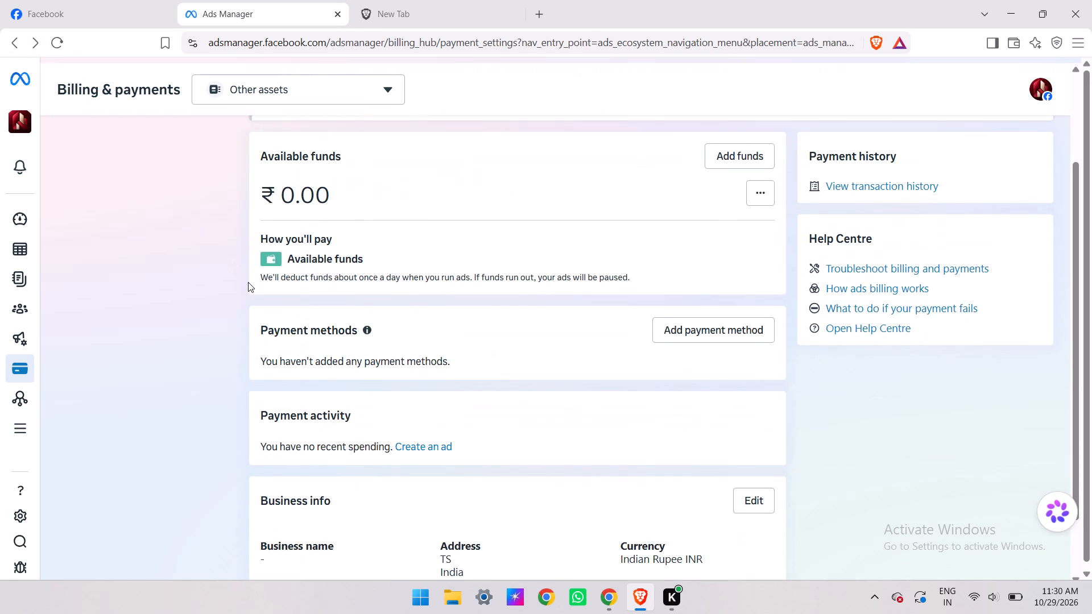
scroll(248, 282, "down", 1)
scroll(421, 370, "down", 1)
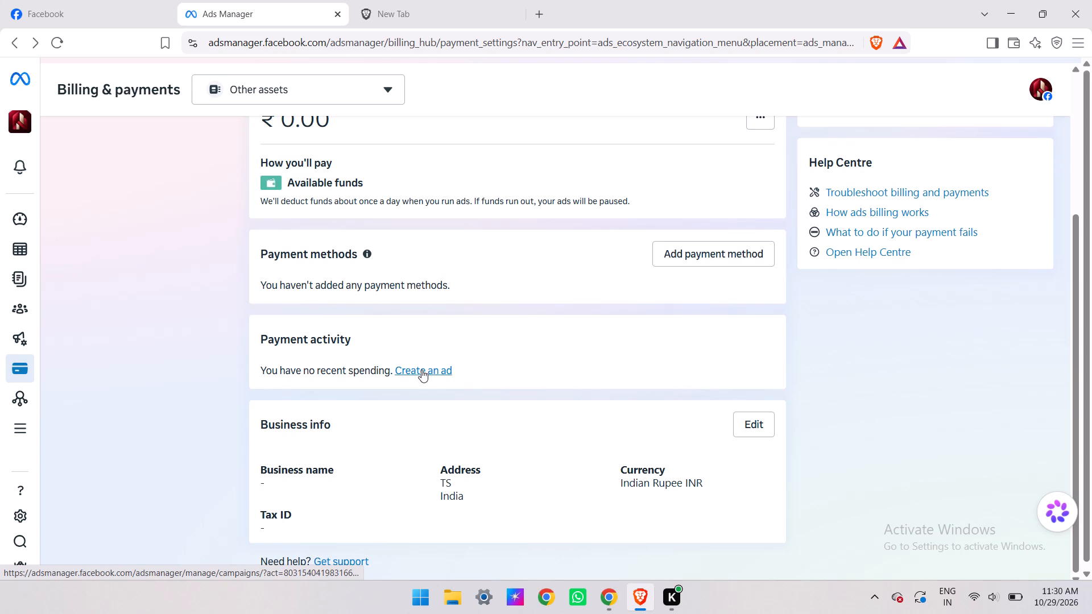
scroll(421, 370, "down", 3)
scroll(421, 370, "up", 4)
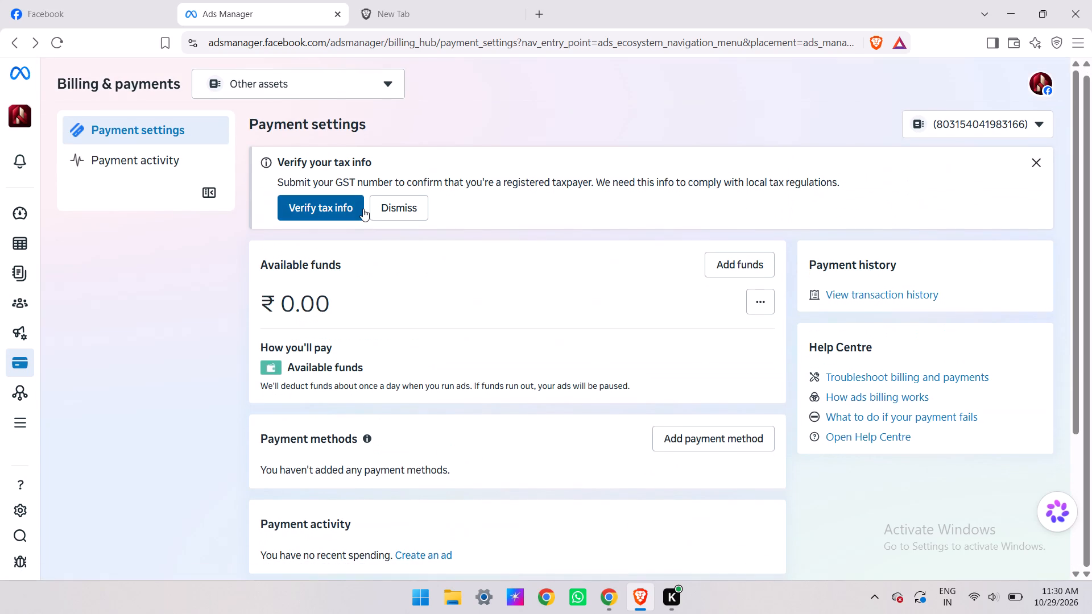
Dismiss the notice about verifying the tax info in the payment settings.
left_click(398, 210)
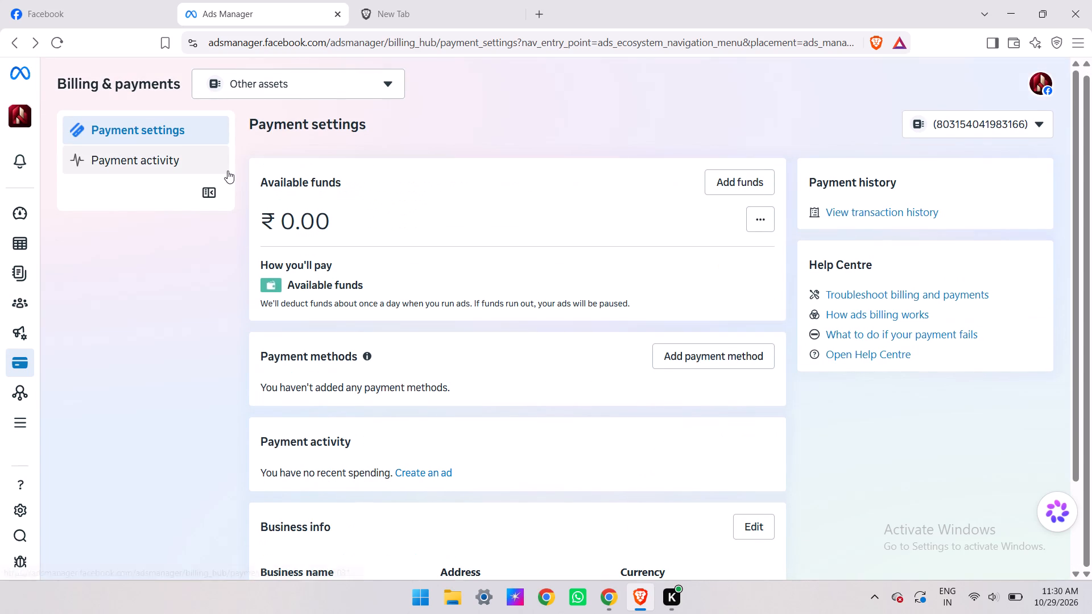
Open the payment activity and check the payment status of the ₹150 UPI transaction.
left_click(185, 165)
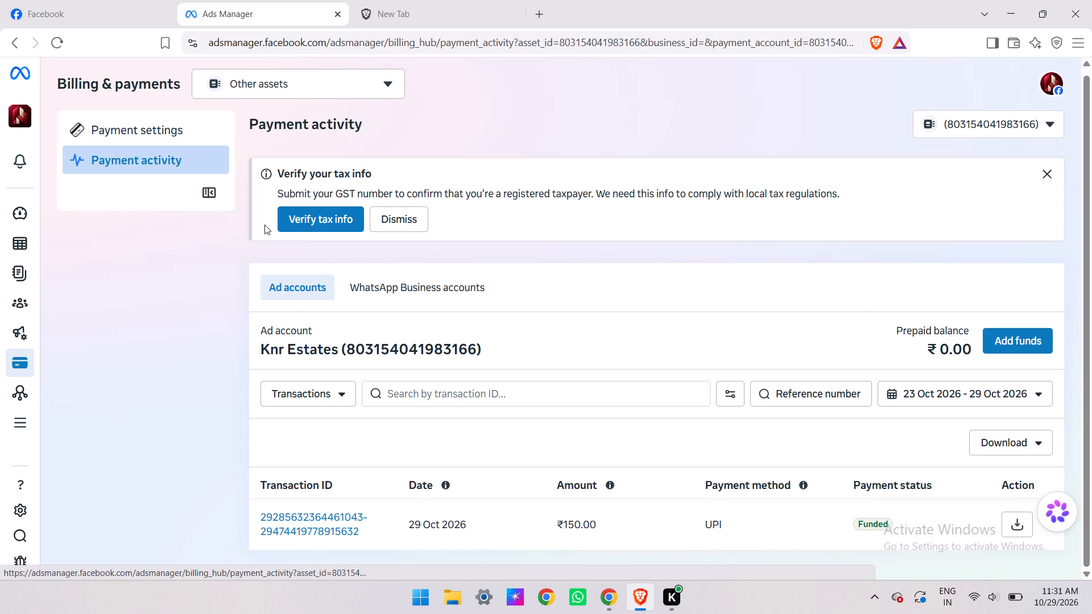
scroll(457, 365, "down", 1)
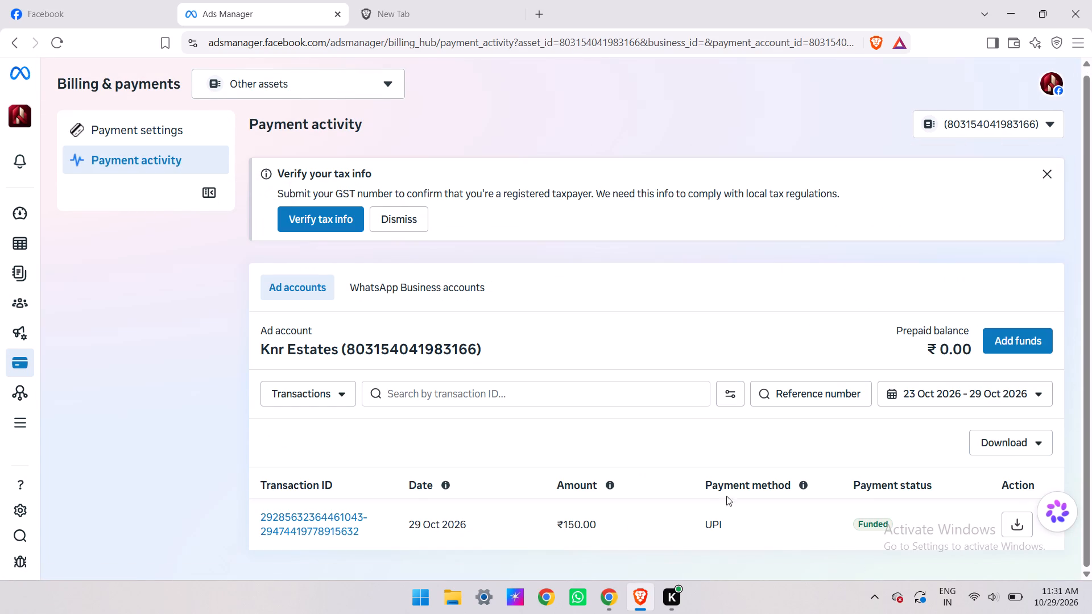
left_click(895, 534)
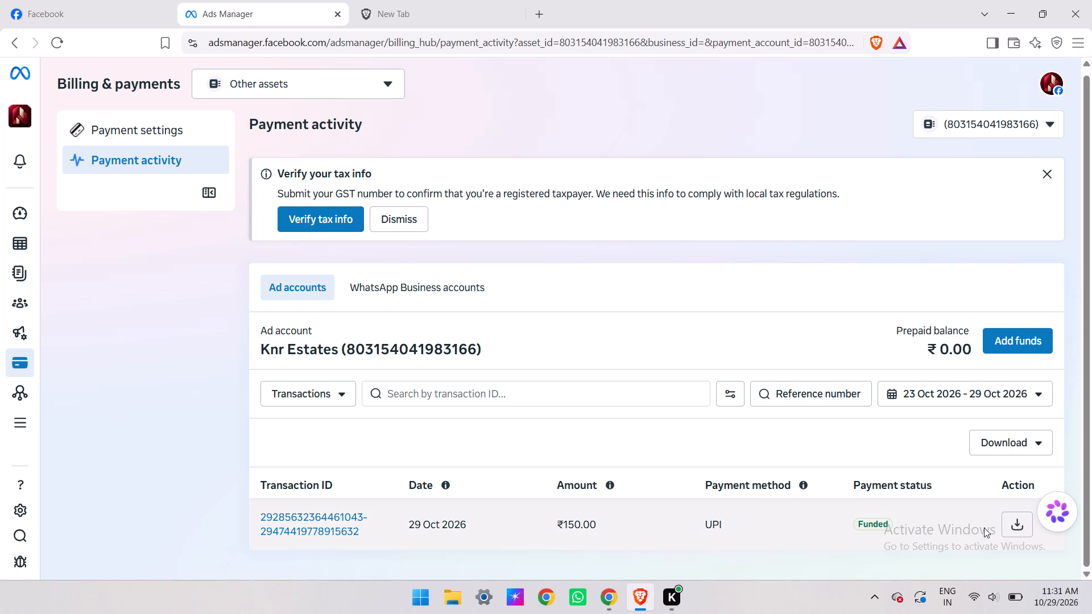
scroll(888, 505, "down", 3)
left_click_drag(890, 532, 828, 513)
left_click(828, 513)
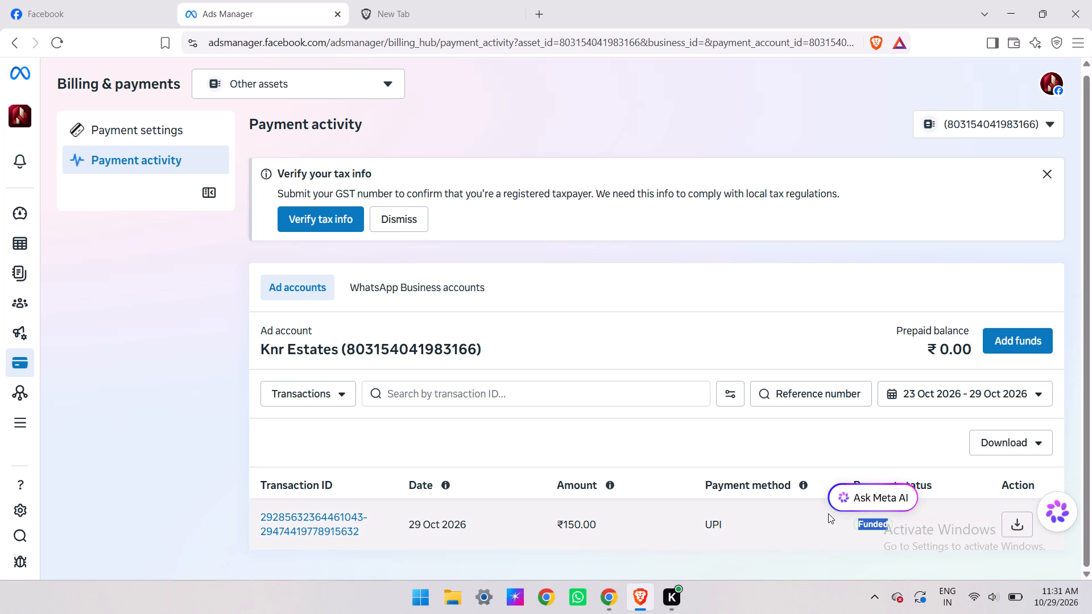
scroll(828, 513, "down", 2)
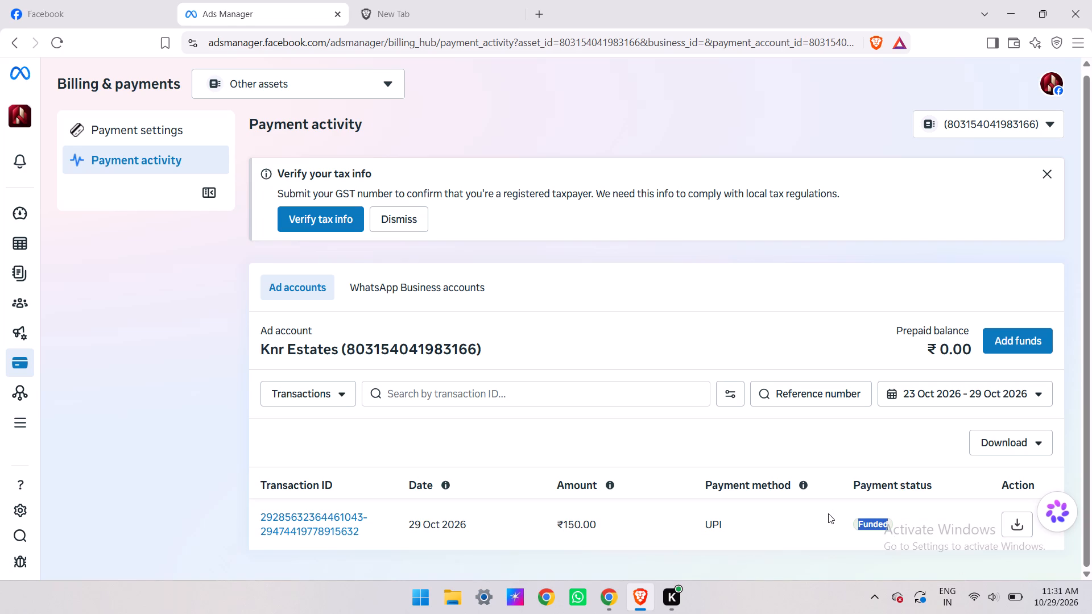
Capture a screenshot of the ₹150 transaction row together with its column headings.
key("shift+super+s")
scroll(423, 424, "left", 1)
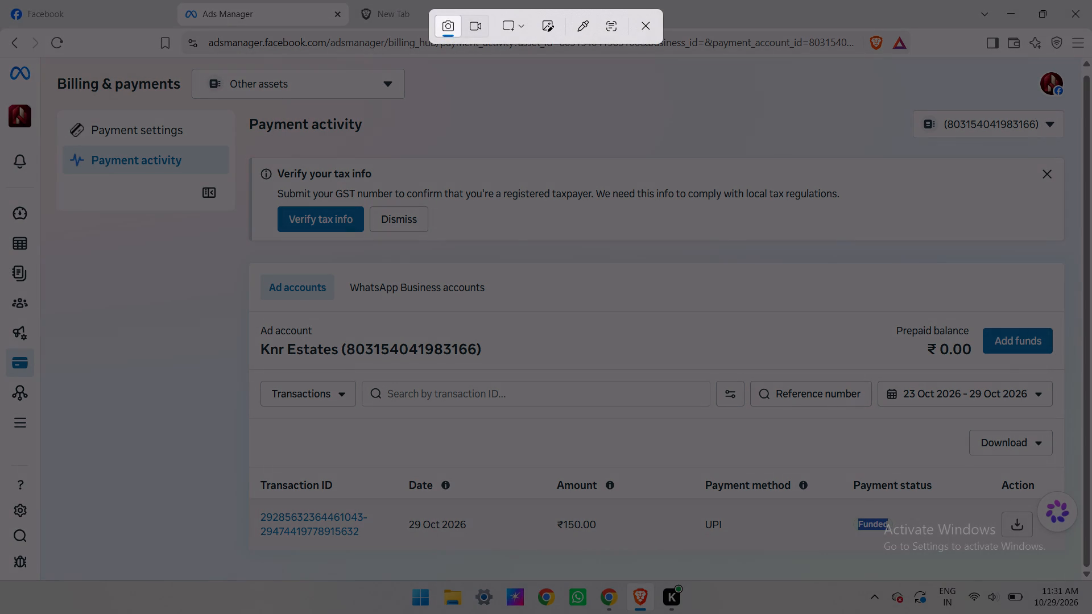
left_click_drag(267, 377, 1091, 532)
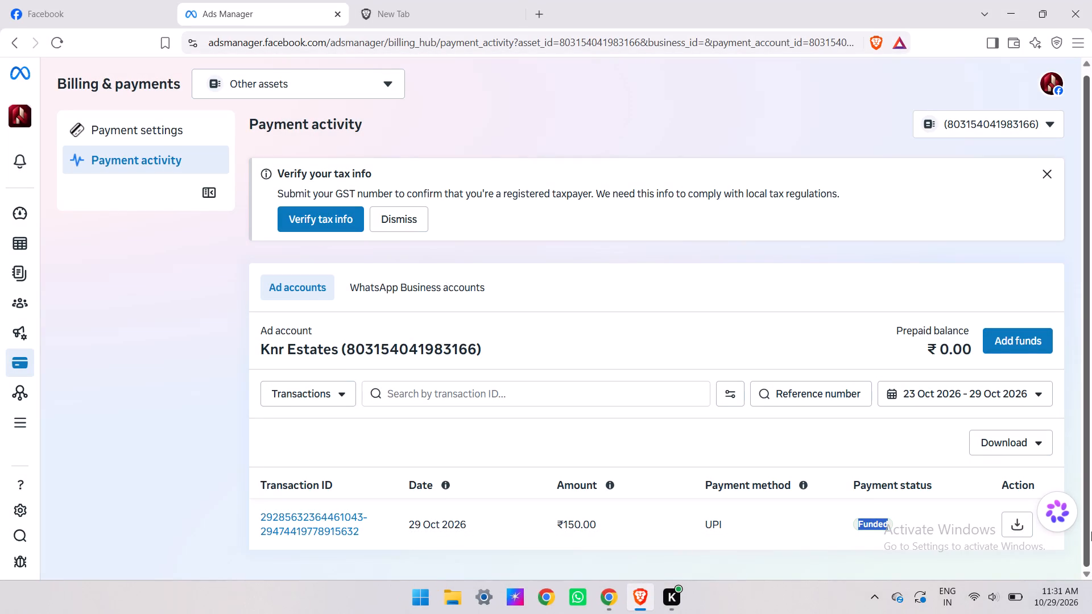
key("shift+super+s")
left_click_drag(218, 438, 1091, 551)
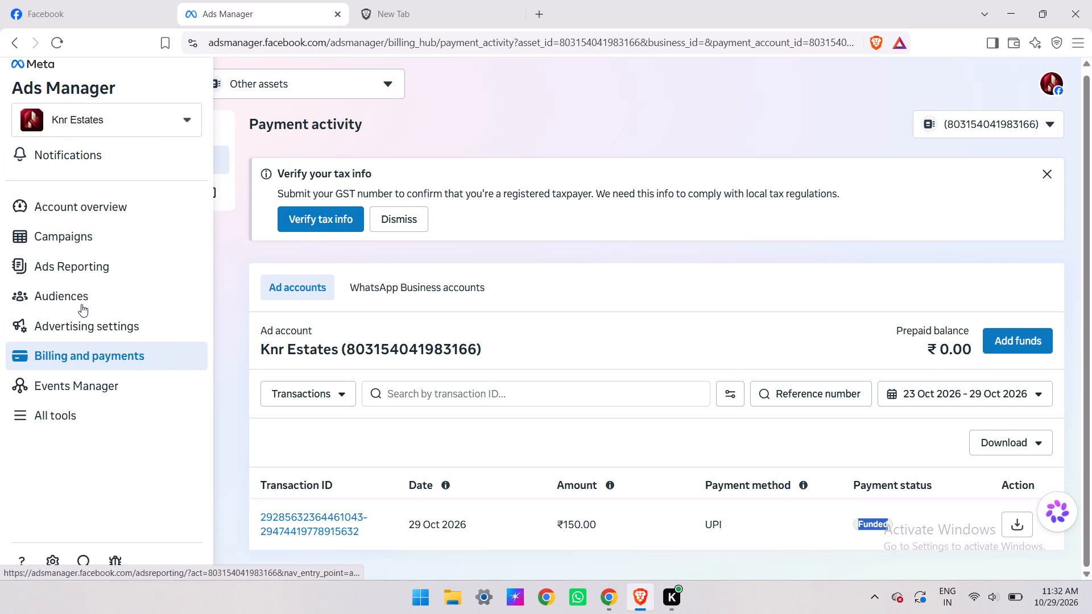
left_click(101, 237)
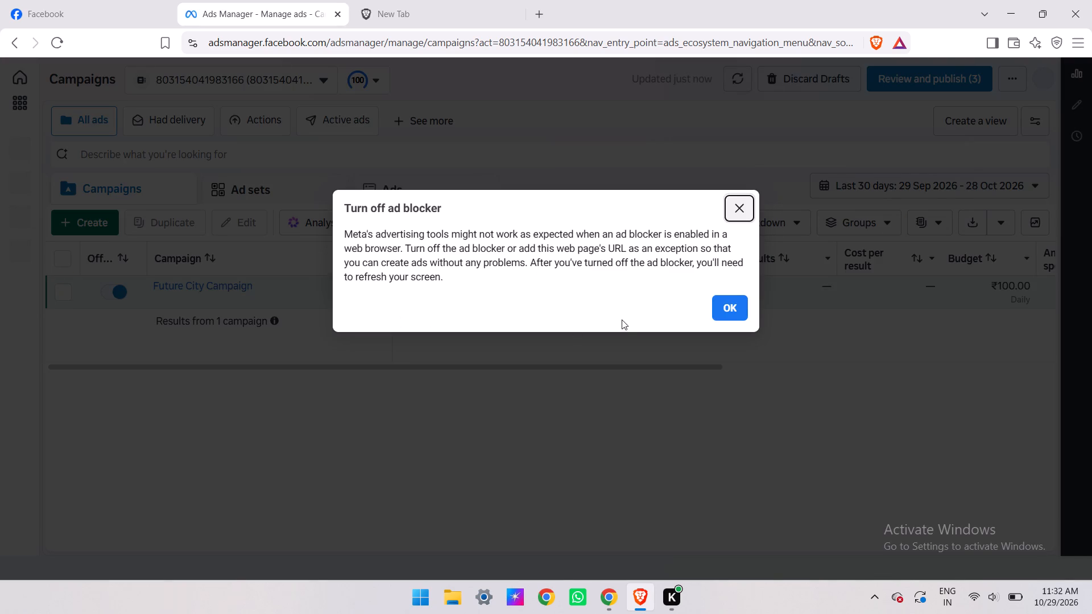
left_click(741, 311)
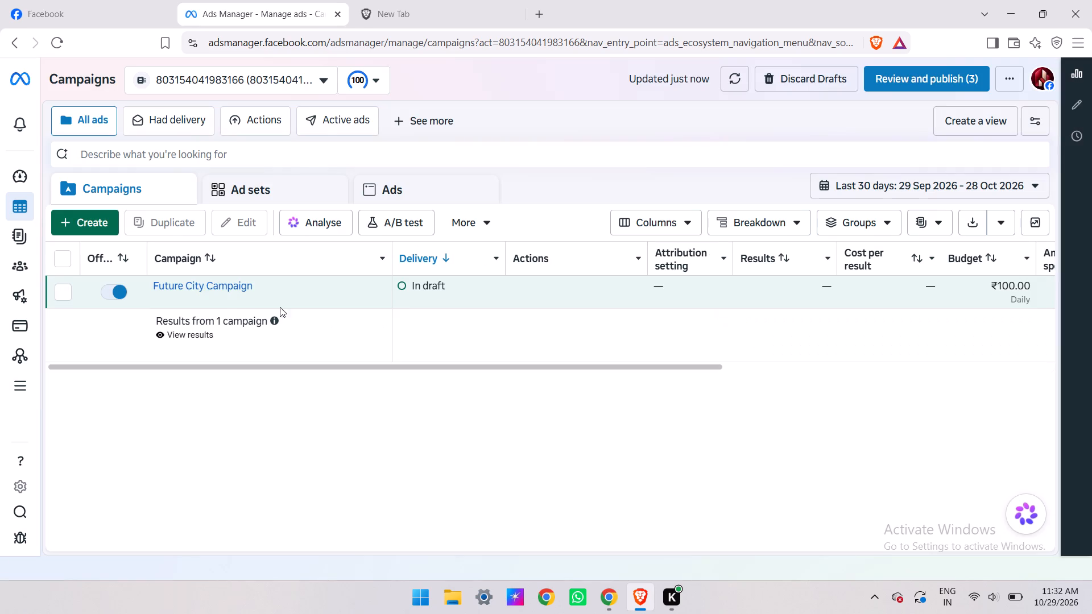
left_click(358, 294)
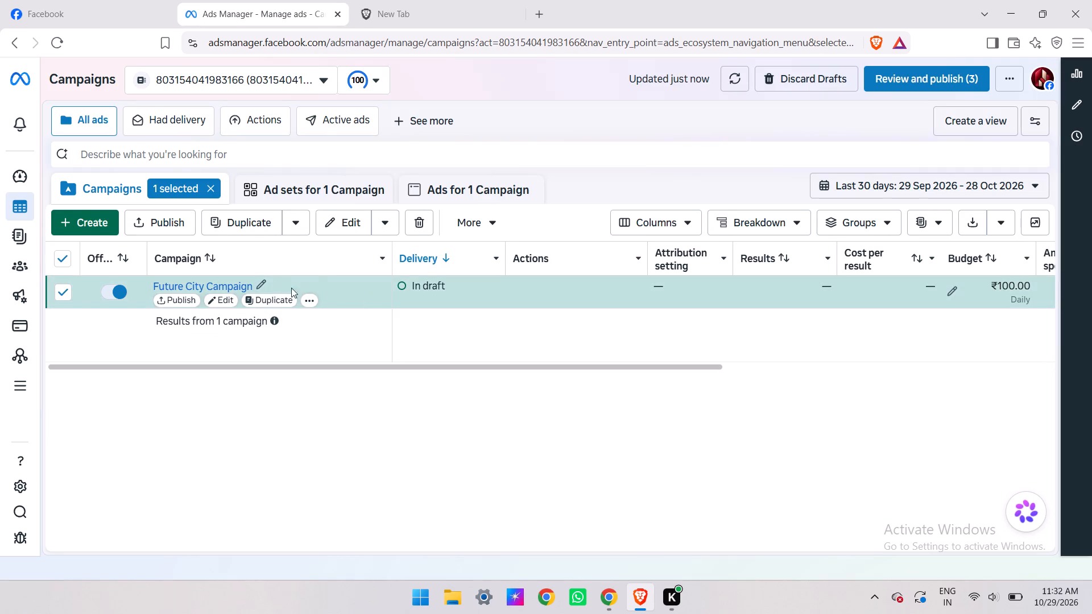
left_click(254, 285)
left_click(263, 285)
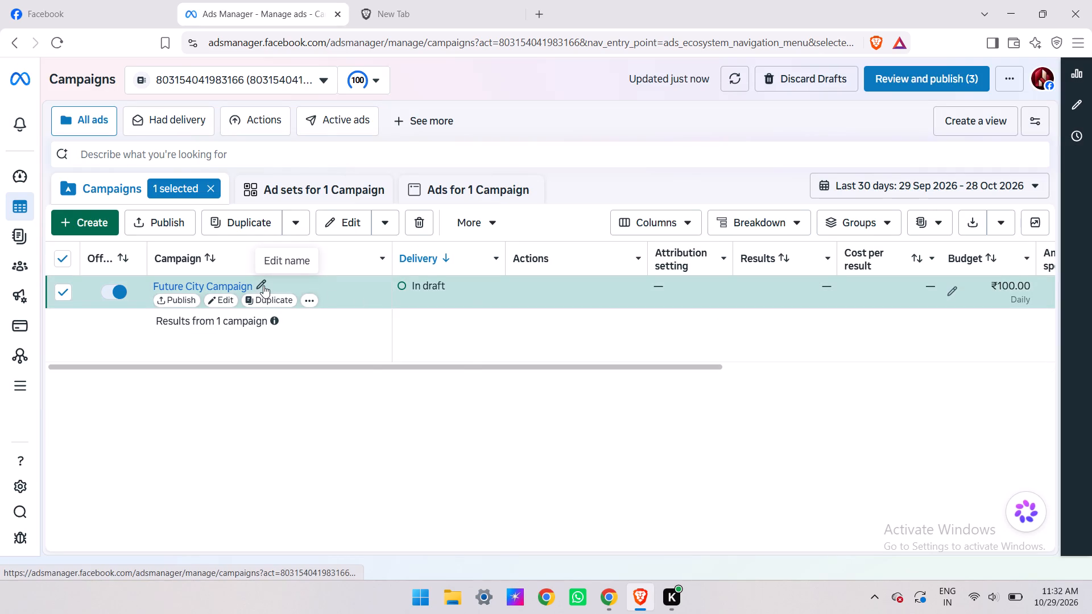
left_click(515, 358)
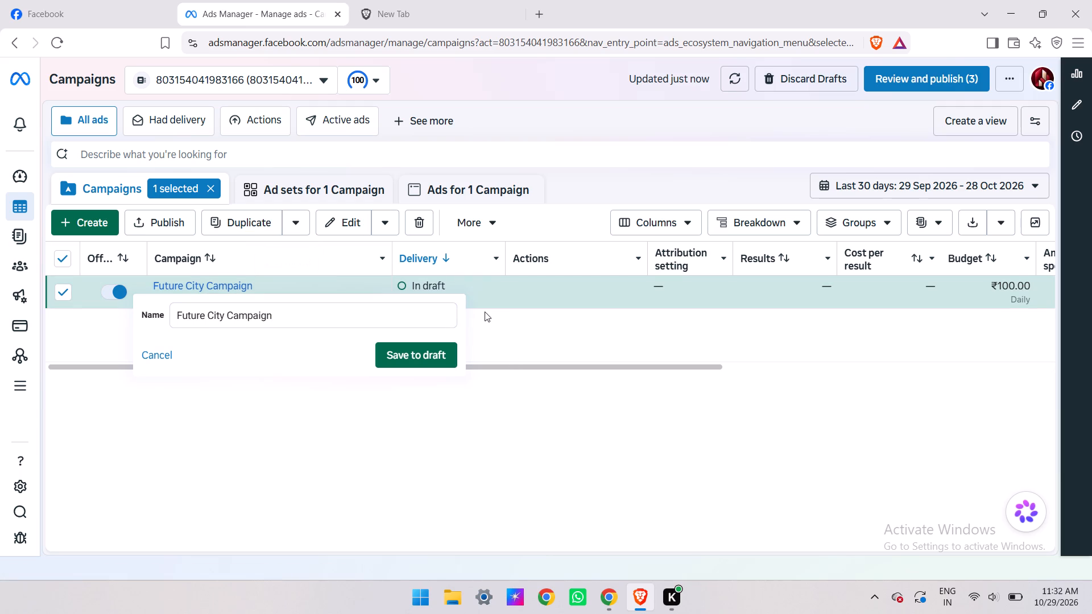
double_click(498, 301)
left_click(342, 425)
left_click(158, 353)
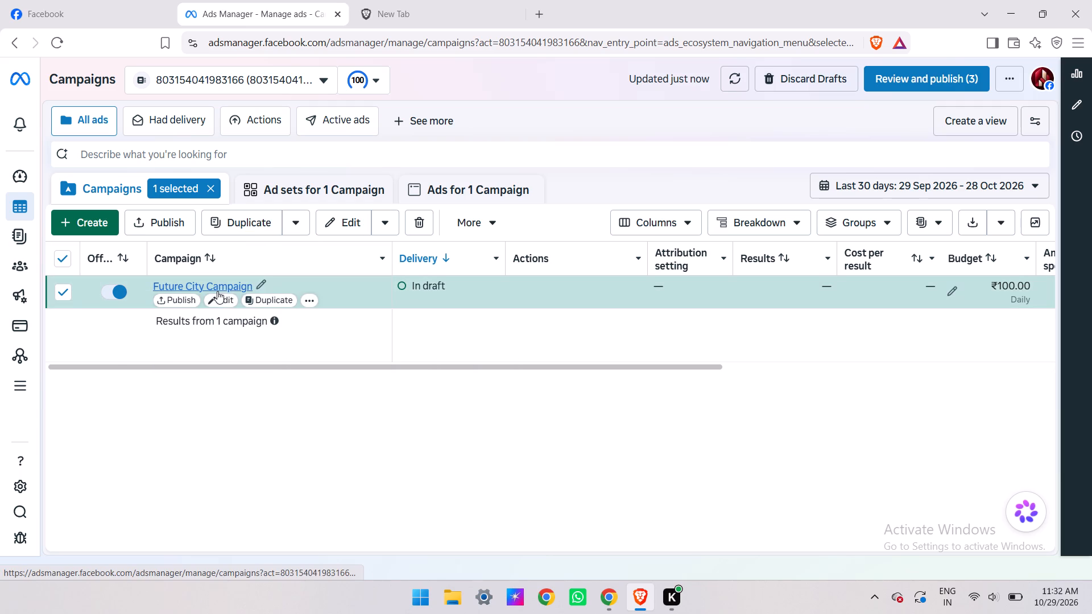
Open the ad sets of Future City Campaign.
left_click(217, 291)
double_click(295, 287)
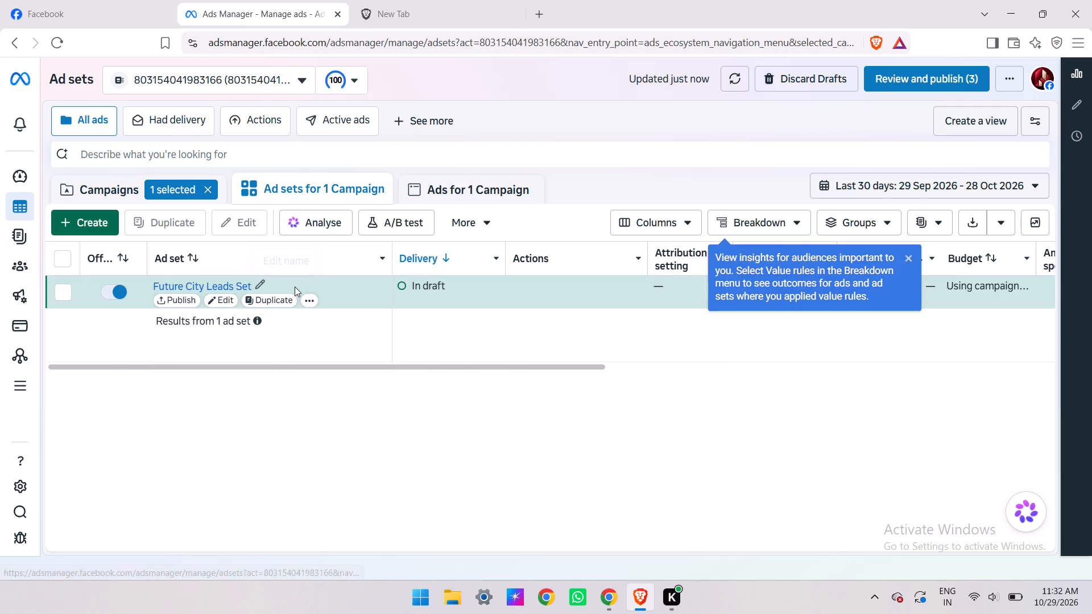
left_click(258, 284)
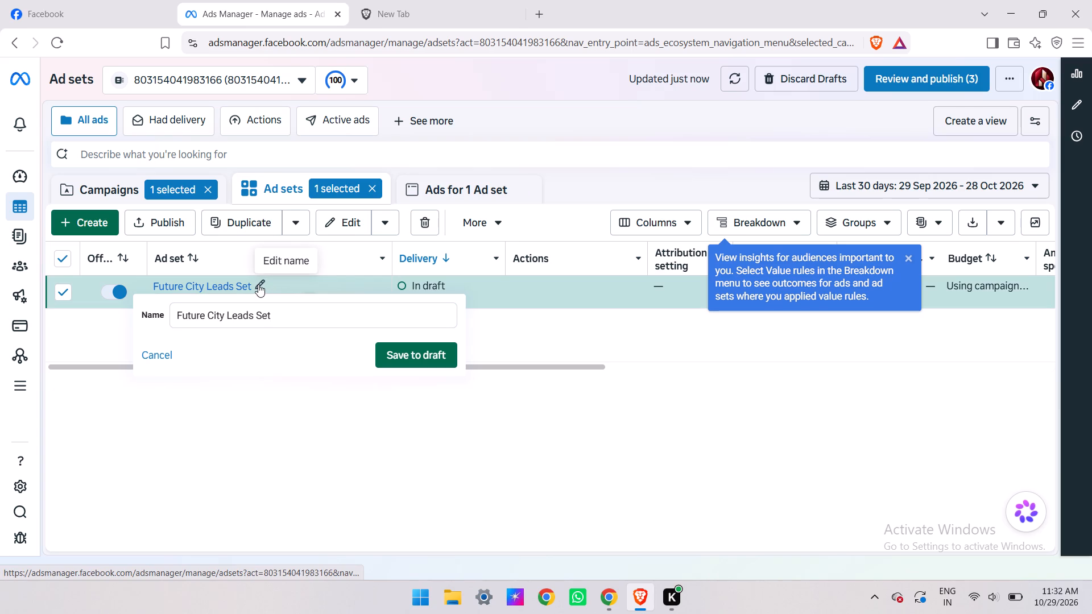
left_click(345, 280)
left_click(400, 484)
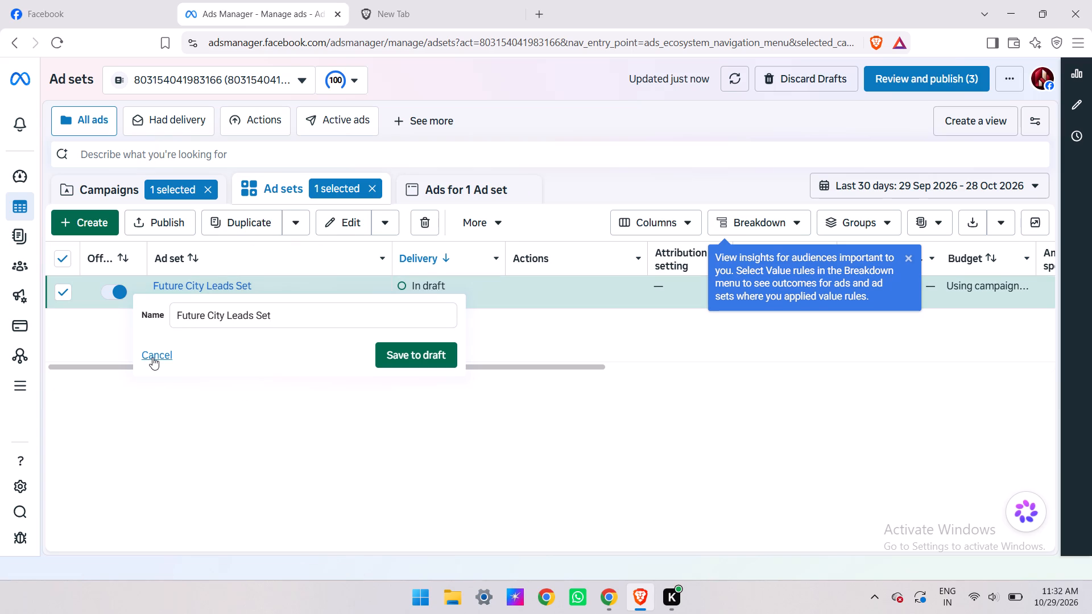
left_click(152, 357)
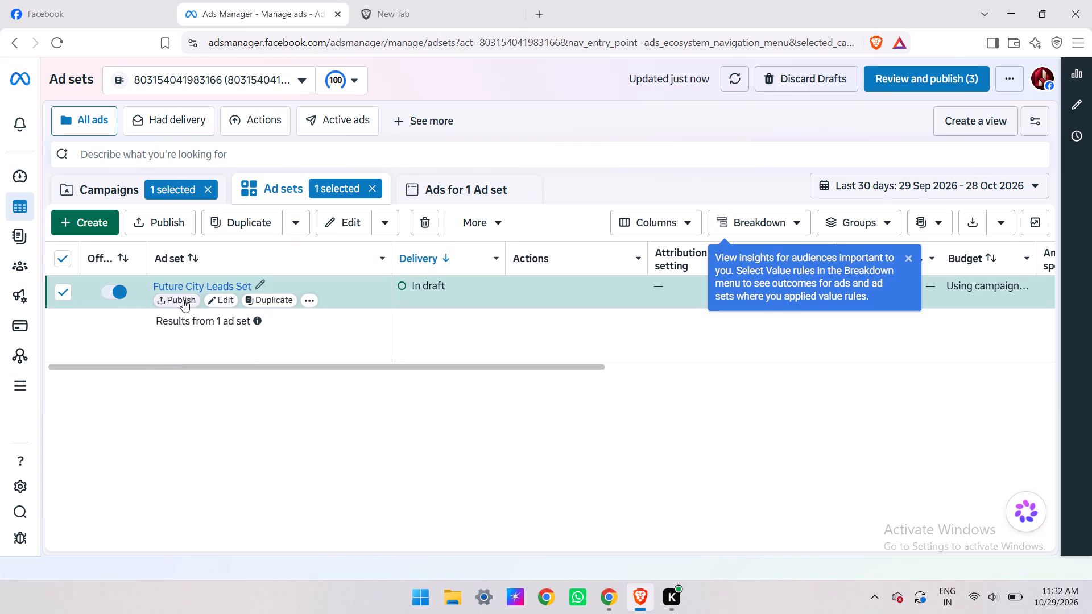
Open Future City Leads Set for editing and set its schedule start date to 29 October 2026.
left_click(225, 301)
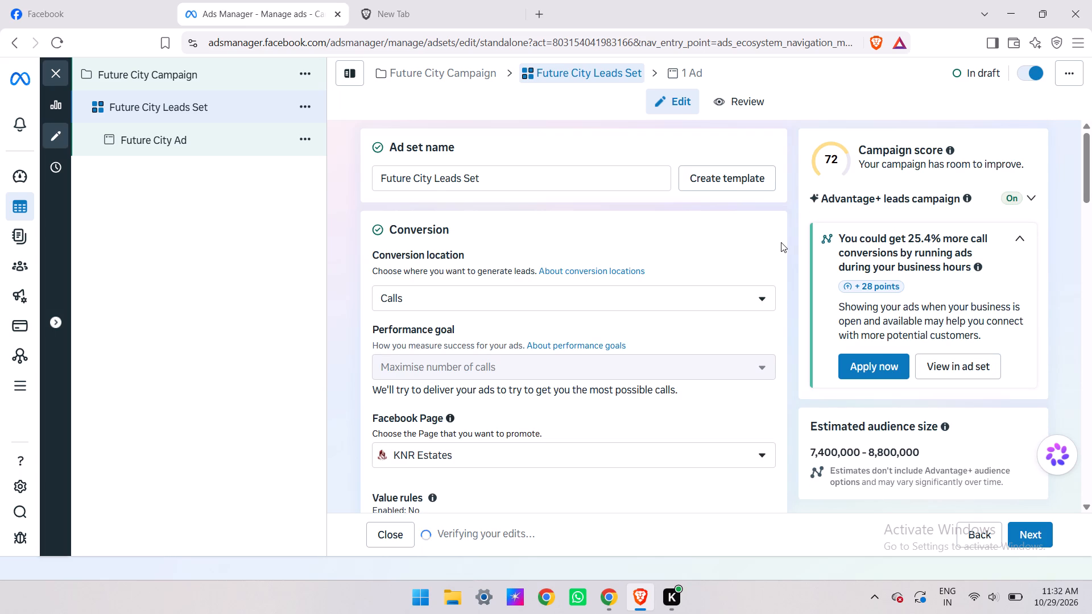
scroll(781, 242, "down", 1)
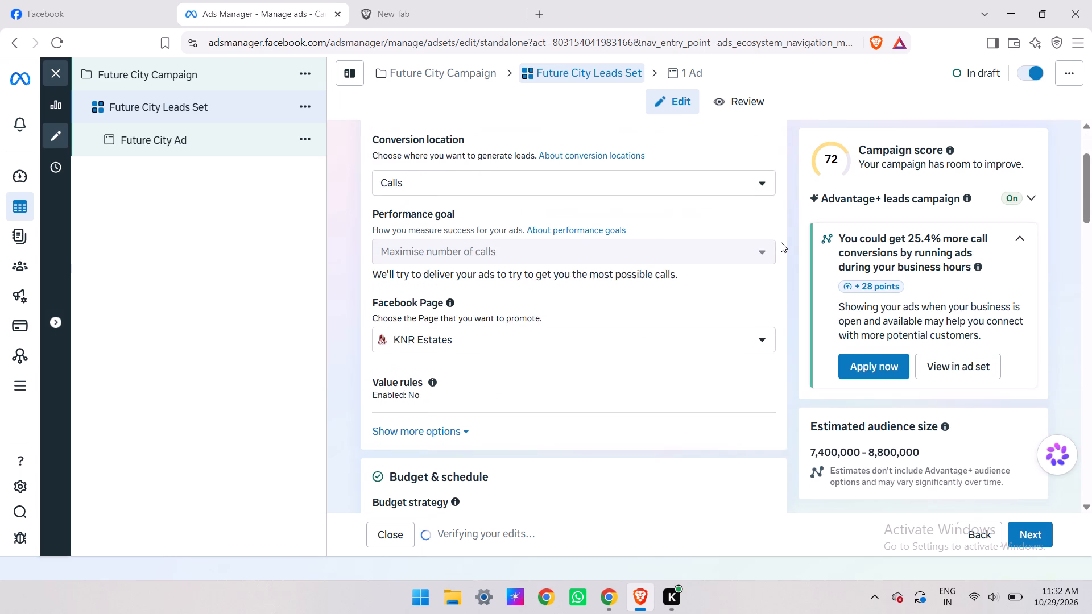
scroll(781, 242, "down", 4)
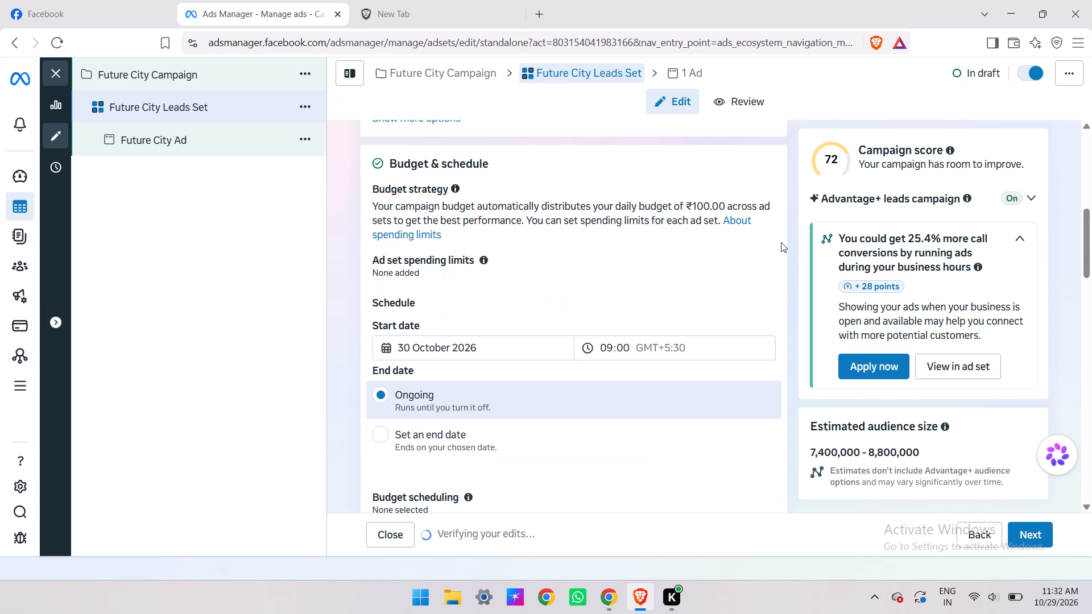
scroll(738, 348, "down", 1)
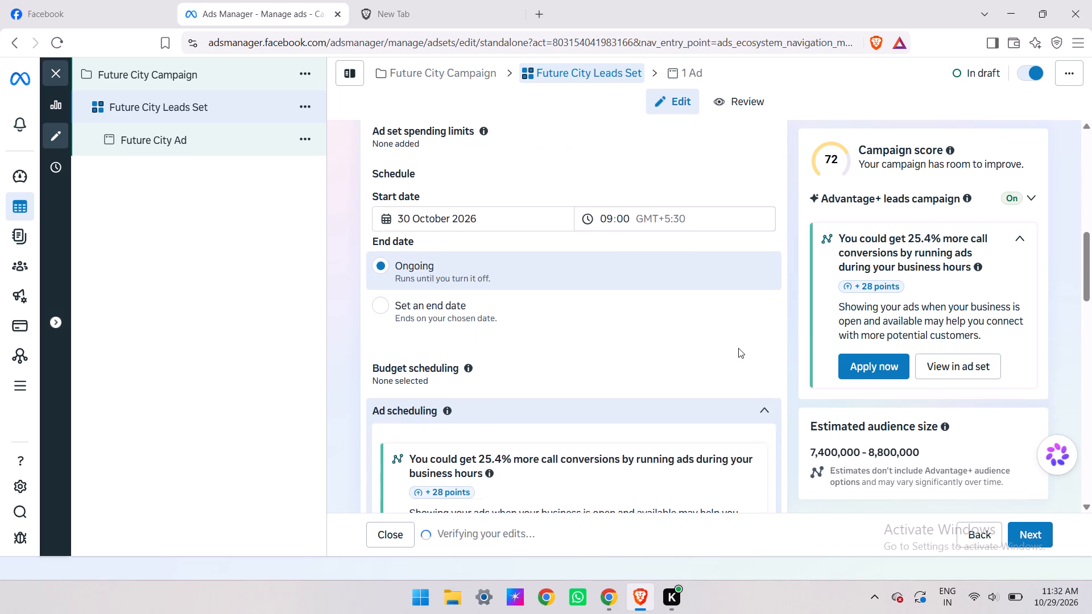
scroll(738, 348, "down", 4)
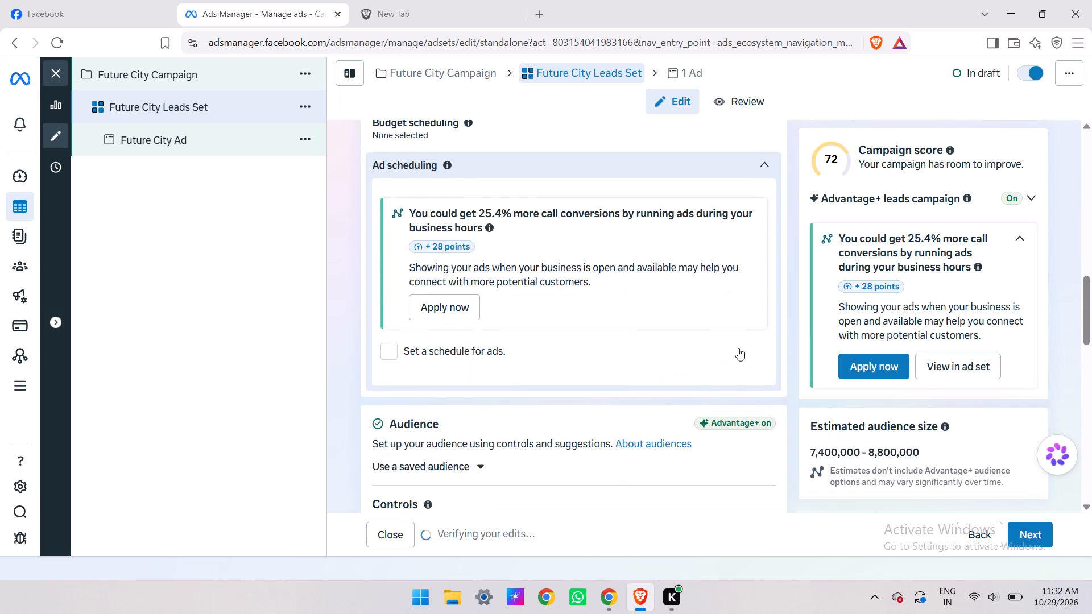
scroll(738, 348, "down", 1)
scroll(738, 348, "up", 4)
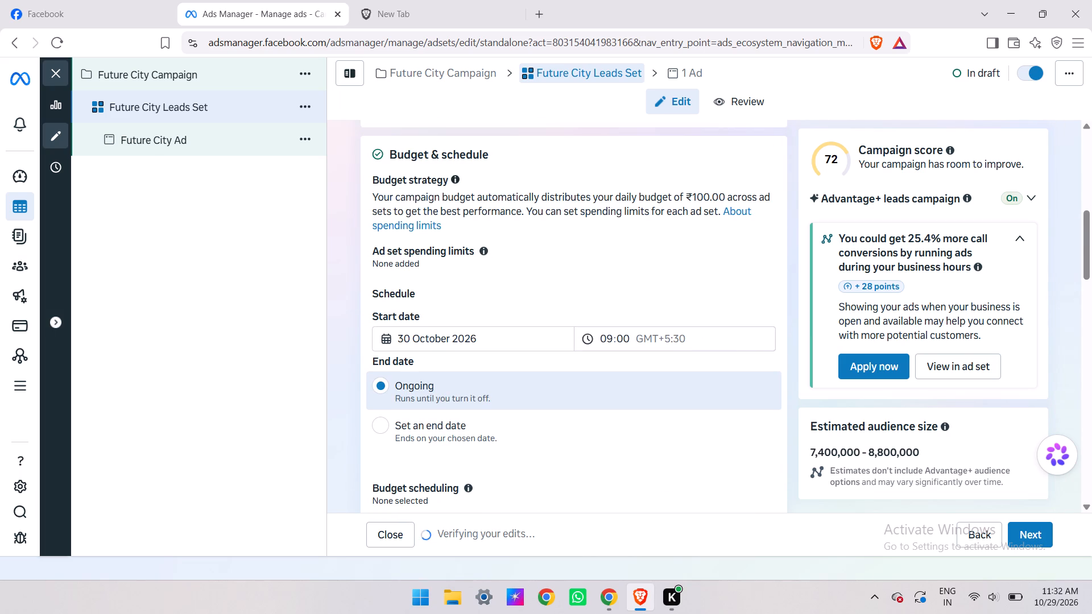
left_click(448, 336)
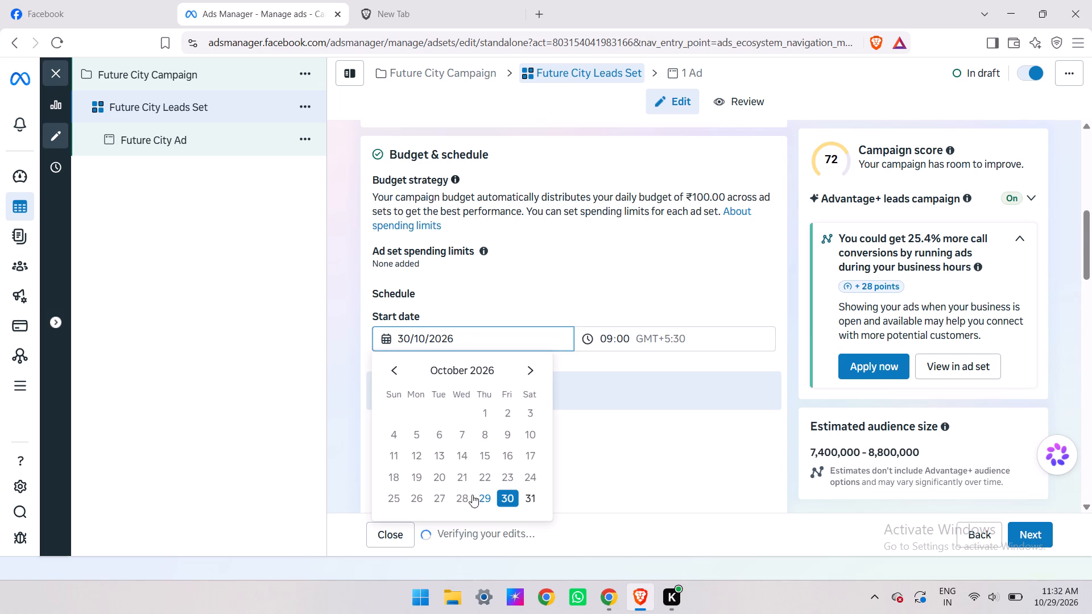
left_click(482, 500)
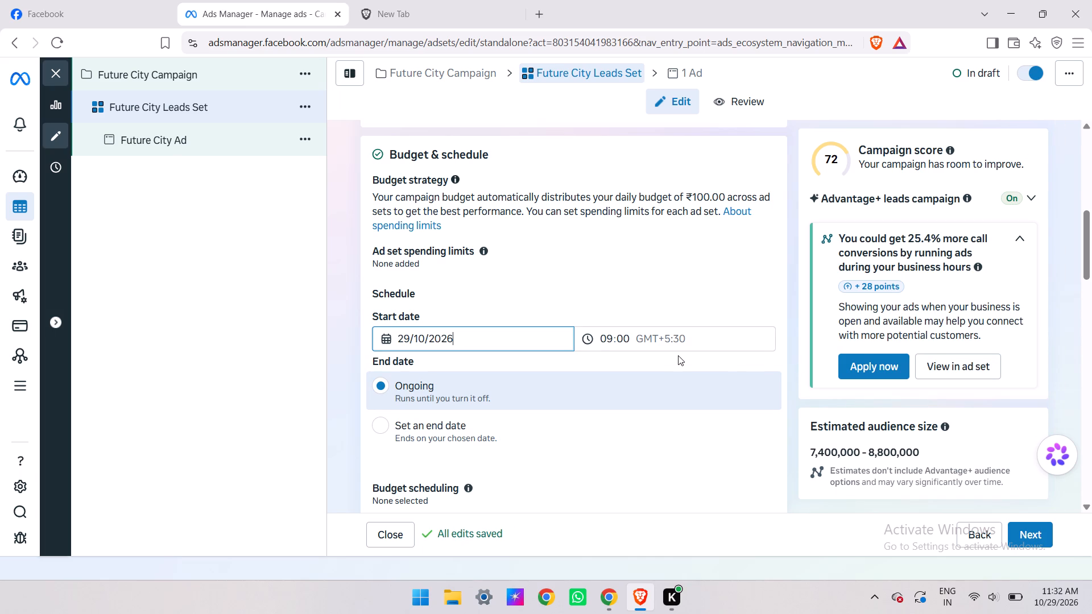
Set the hour of the ad set's start time to 11.
left_click(603, 344)
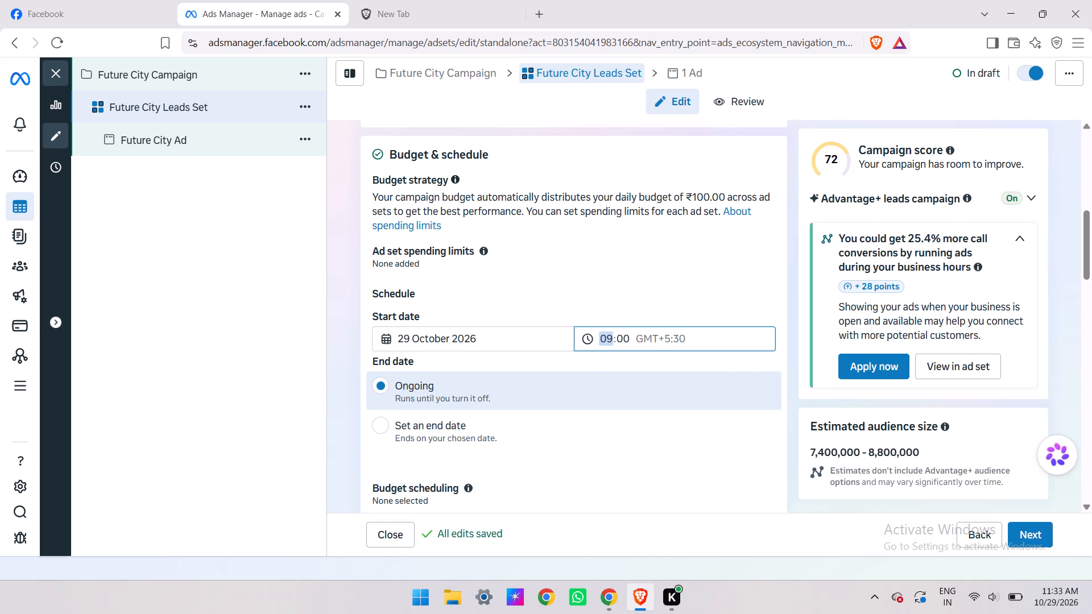
type("12")
left_click(673, 338)
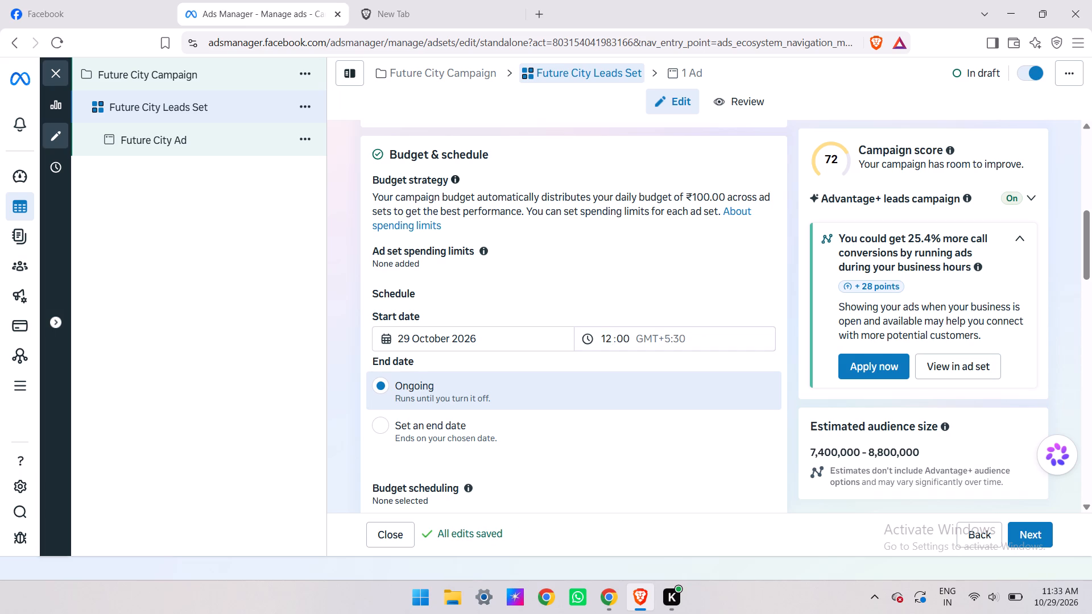
left_click(609, 340)
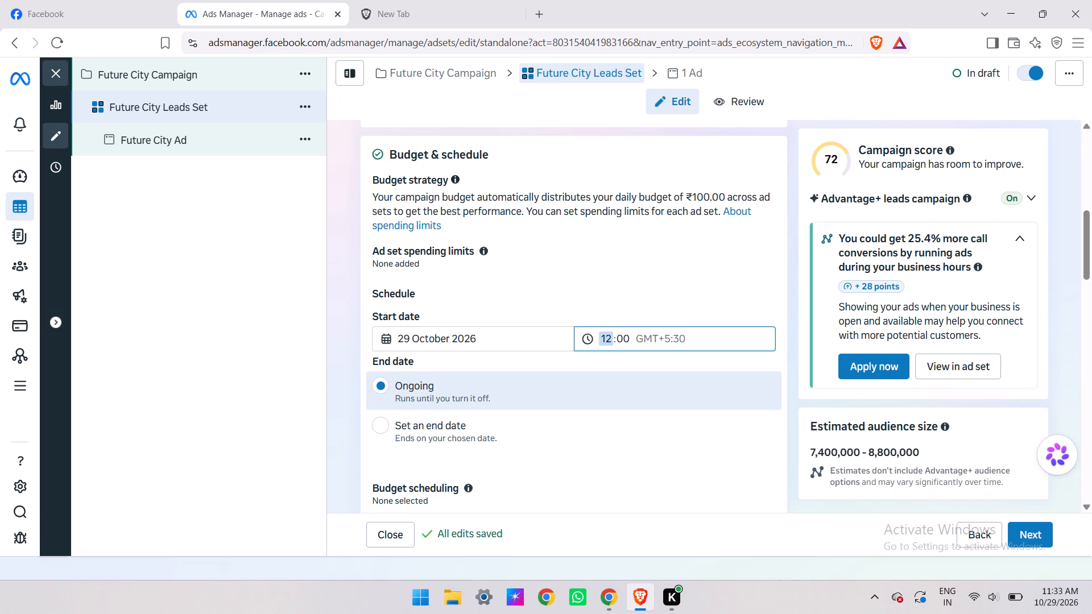
type("11")
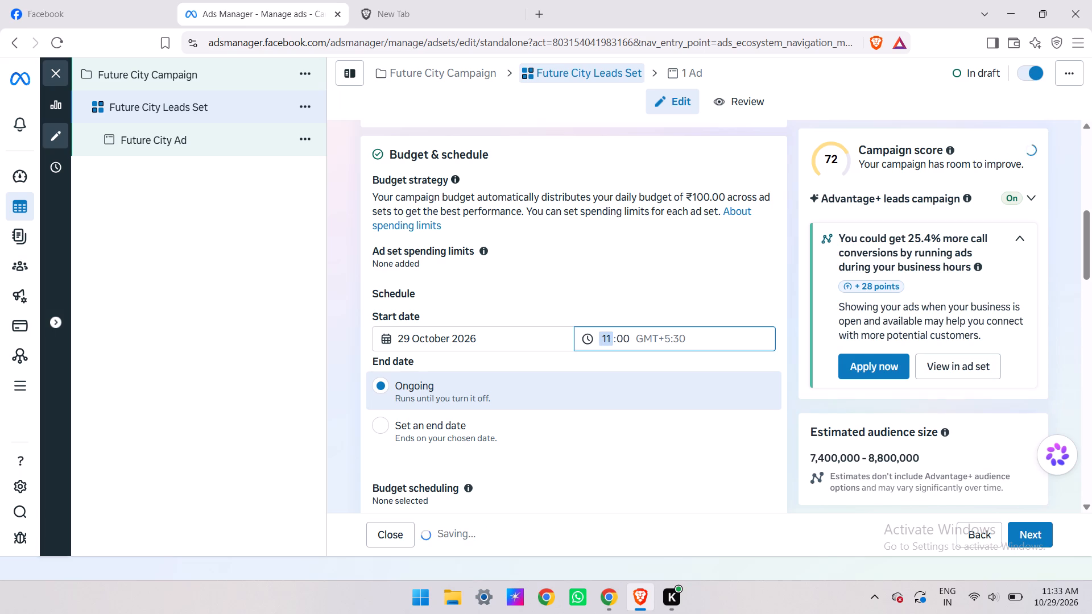
key("5")
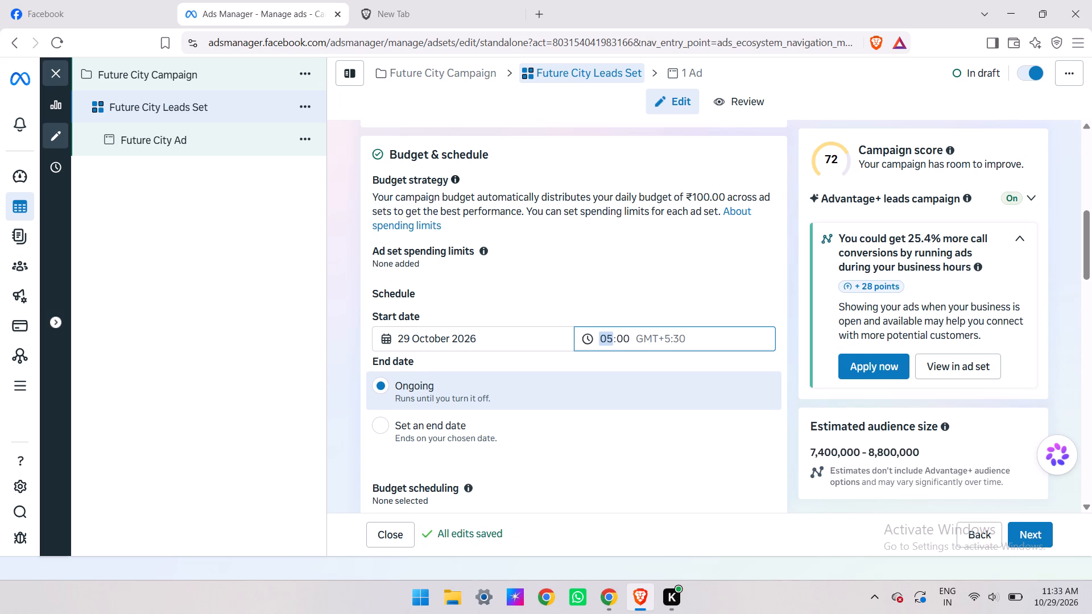
key("BackSpace")
type("11")
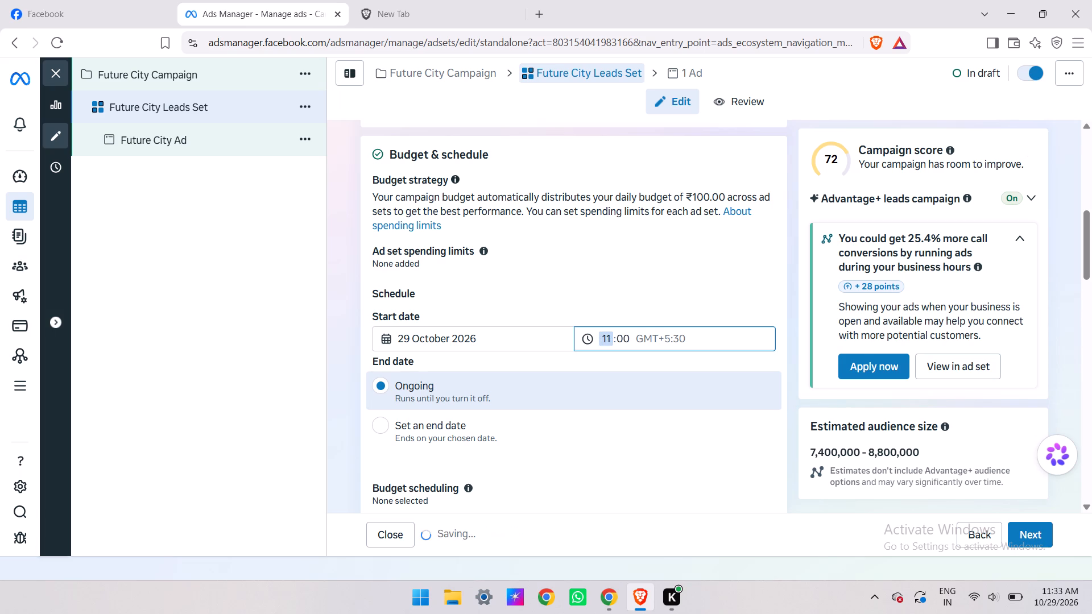
Set the minutes of the ad set's start time to 50.
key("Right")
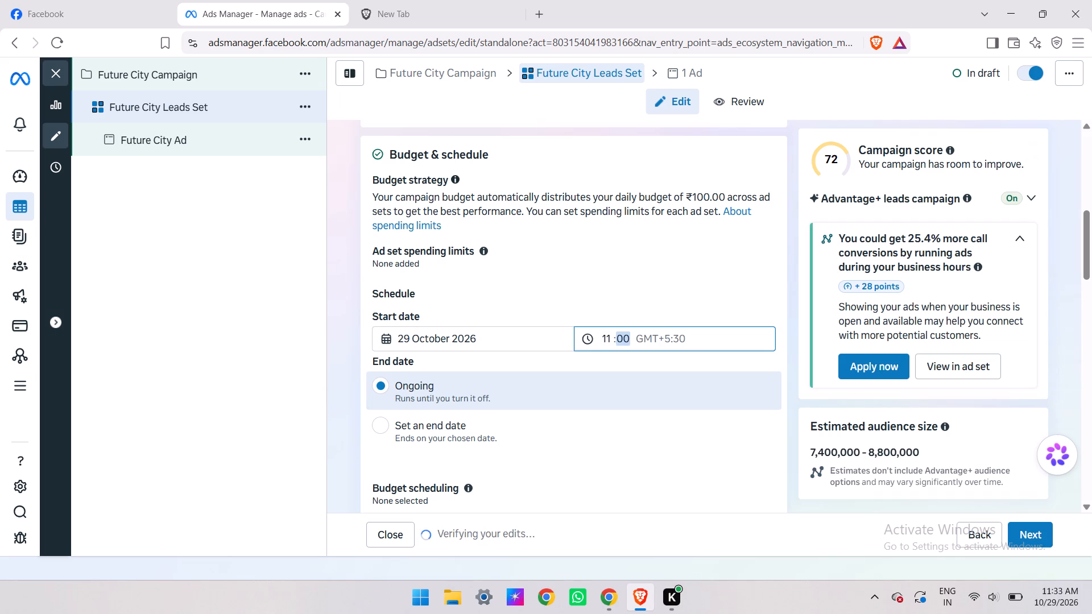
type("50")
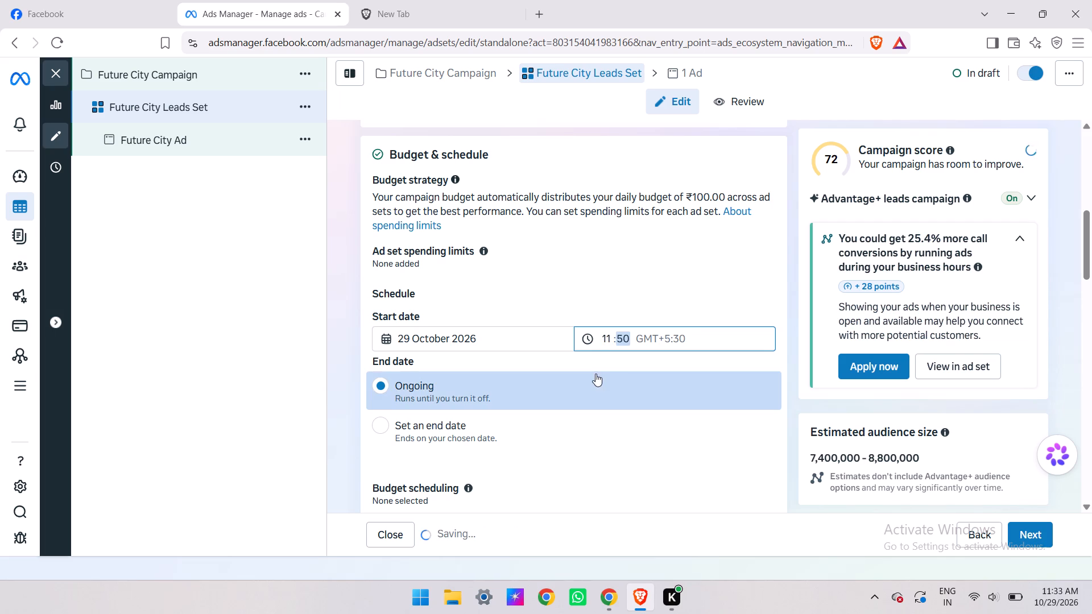
Check the rest of the ad set schedule, continue to Future City Ad and publish the campaign, ad set and ad.
scroll(583, 400, "down", 1)
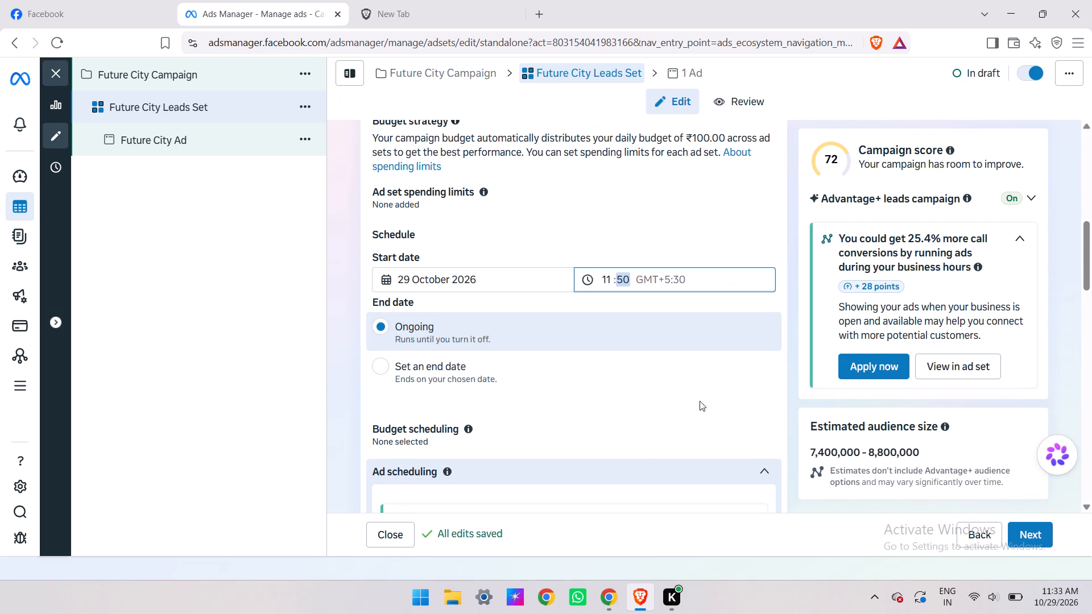
scroll(640, 392, "down", 1)
left_click(1026, 532)
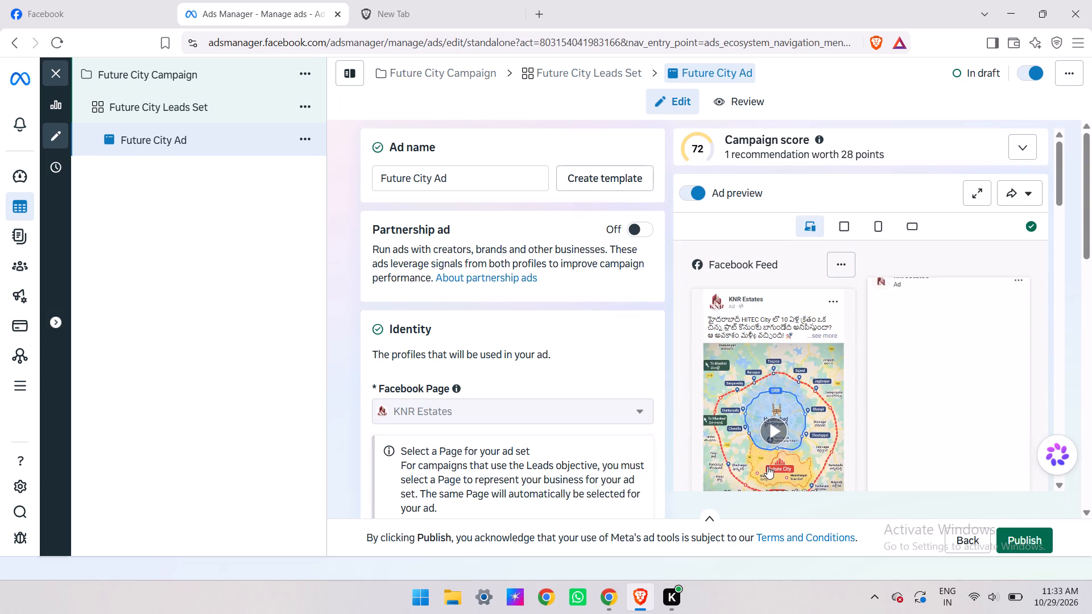
scroll(487, 350, "down", 2)
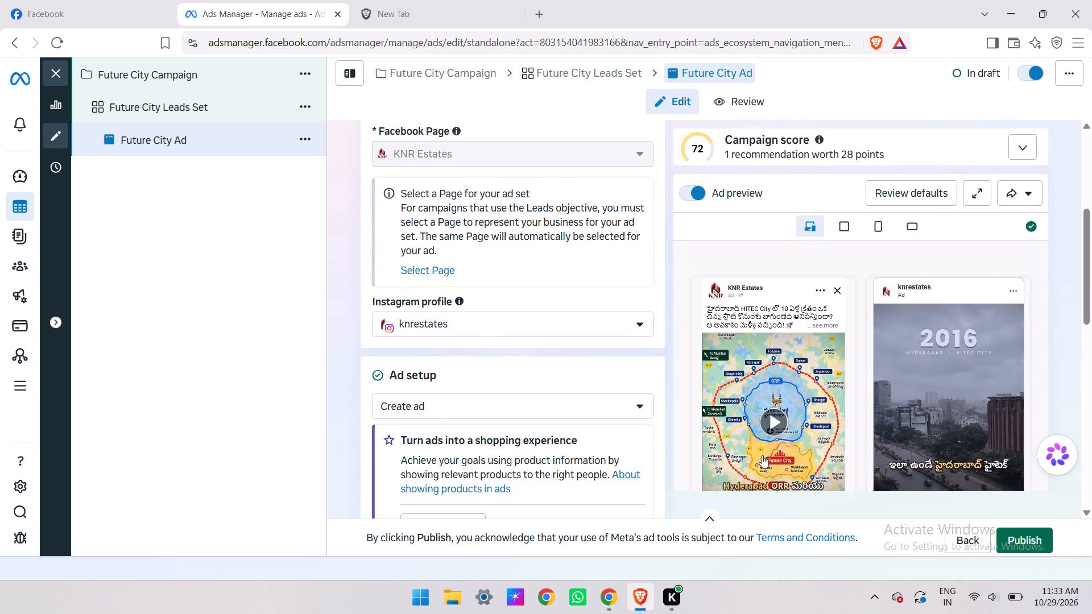
left_click(1011, 533)
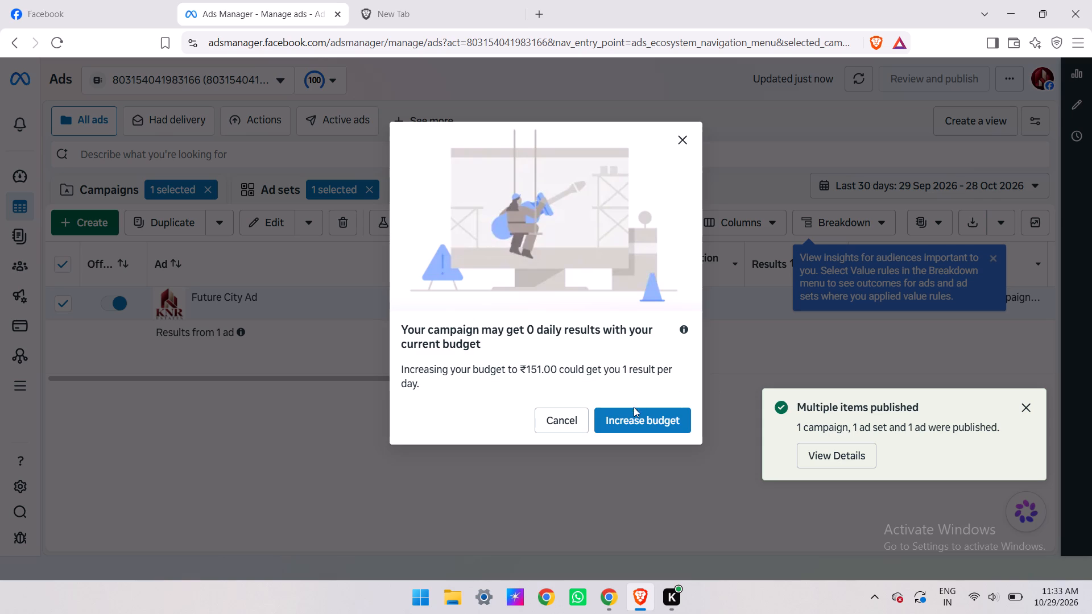
Accept the suggested increase of the campaign's daily budget to ₹151.00.
left_click(635, 421)
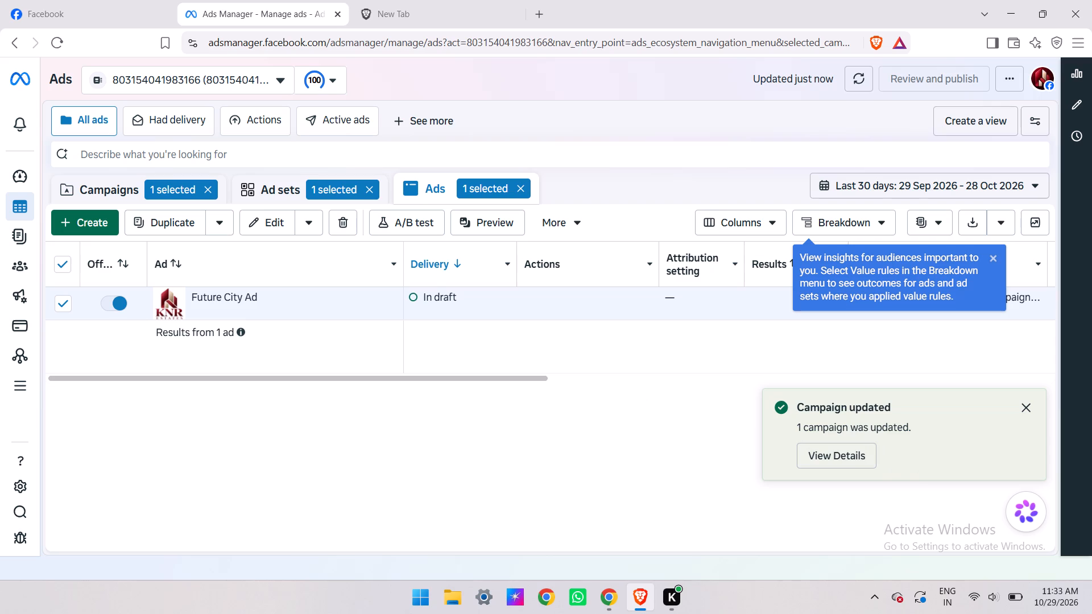
View the details of the campaign update and close the draft review dialog.
left_click(853, 454)
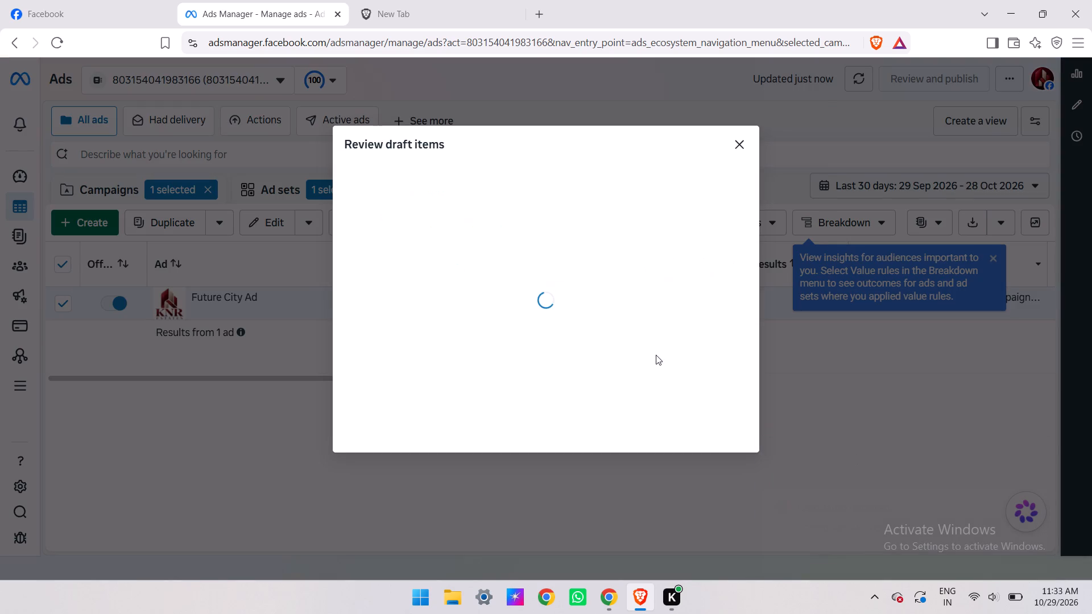
left_click(785, 216)
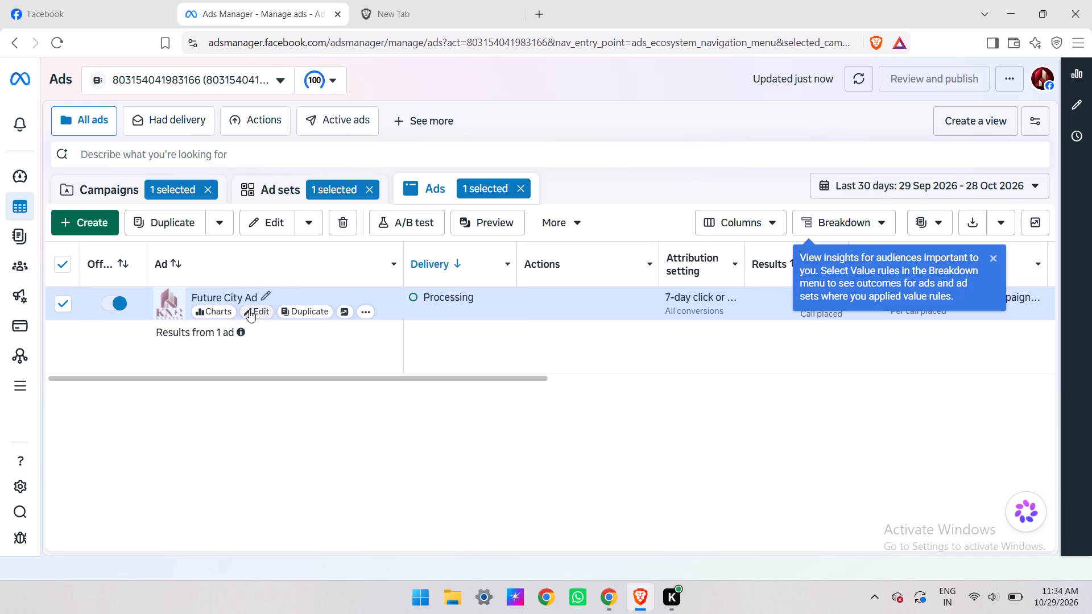
Open Future City Ad for editing and examine its settings, plus Future City Campaign's budget, A/B test and Special Ad Categories settings.
left_click(252, 310)
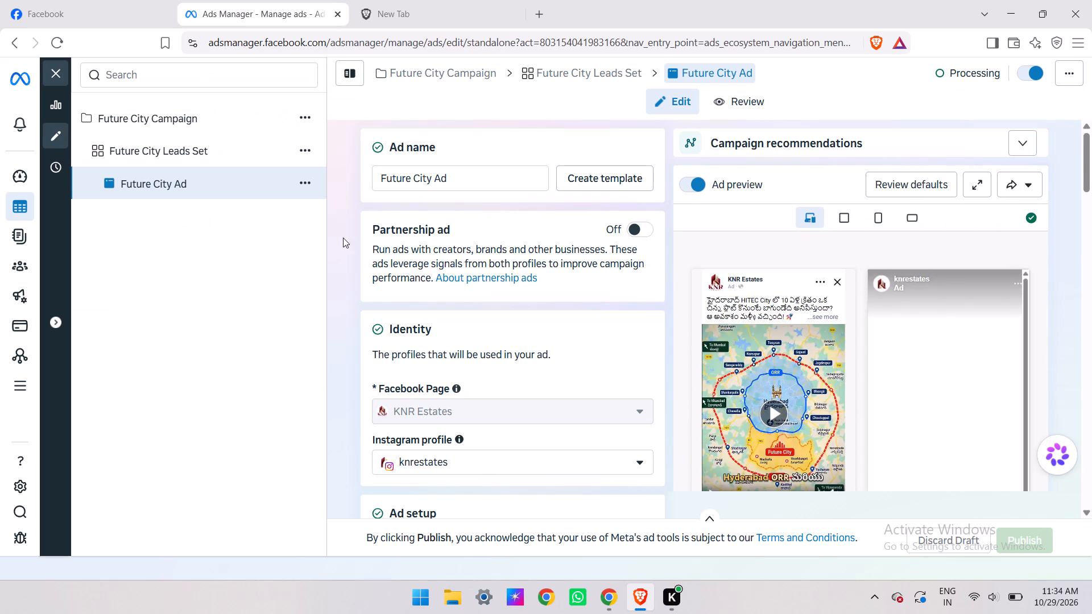
scroll(481, 338, "right", 1)
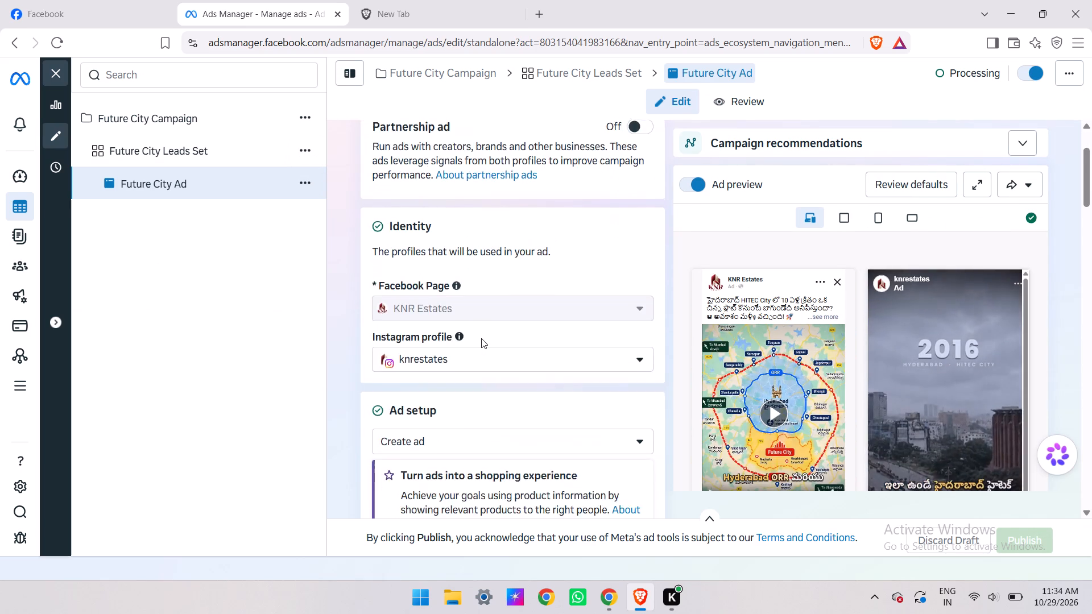
scroll(481, 338, "right", 1)
left_click(188, 129)
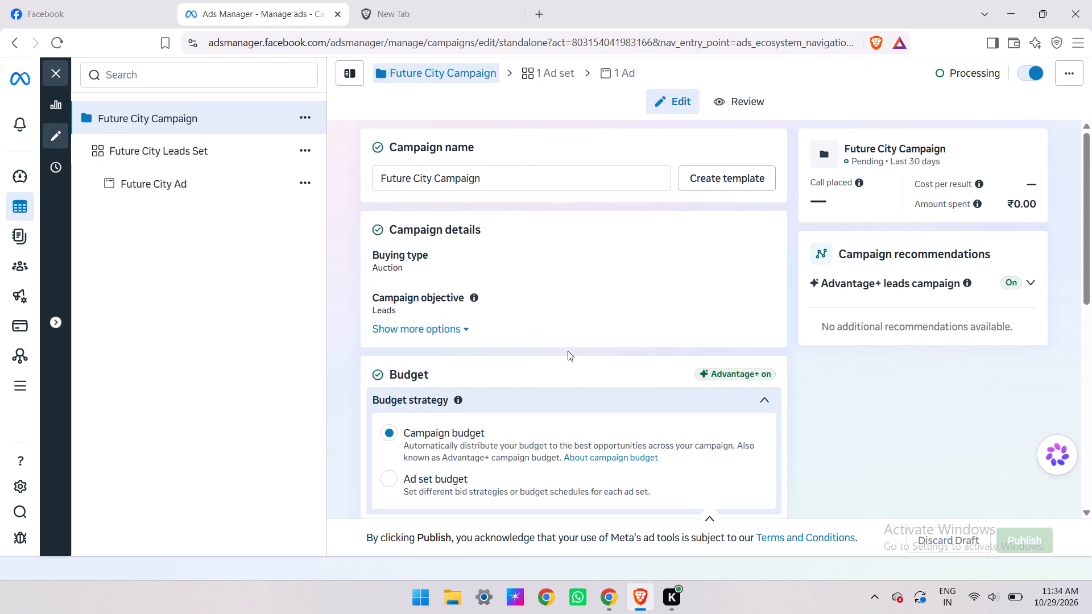
scroll(568, 351, "down", 2)
left_click(607, 370)
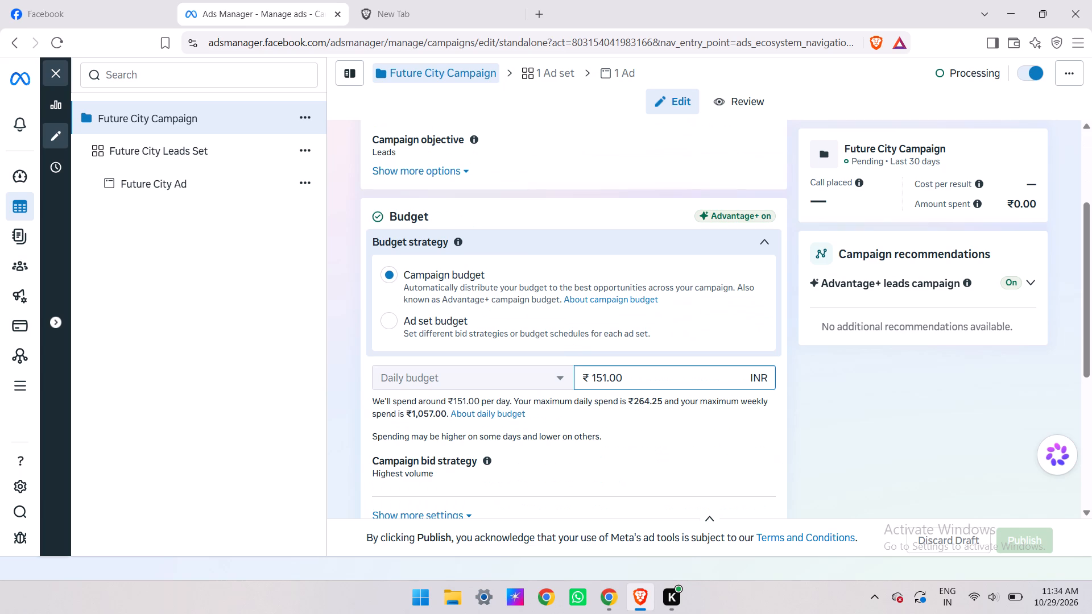
scroll(674, 405, "down", 3)
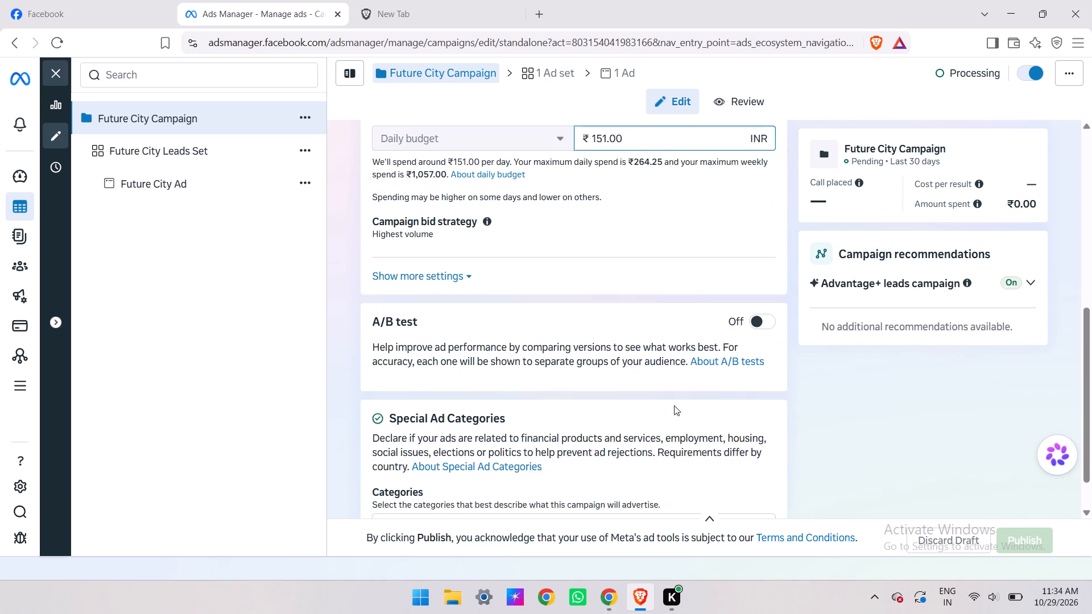
scroll(674, 405, "down", 2)
scroll(674, 405, "up", 4)
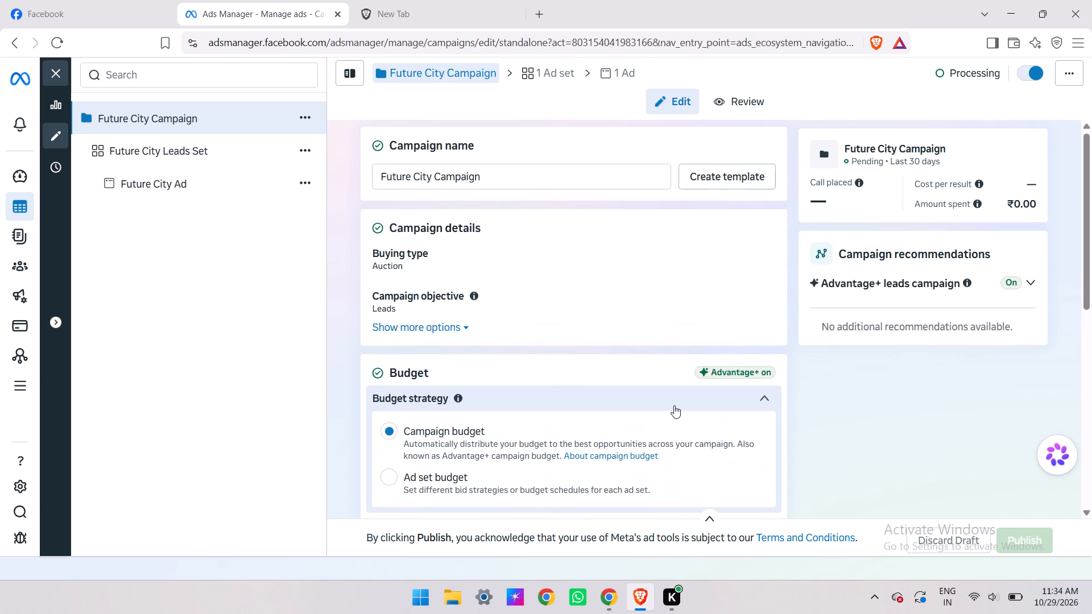
Look through the settings of Future City Leads Set, Future City Ad and Future City Campaign, the account overview and the campaigns list.
left_click(149, 163)
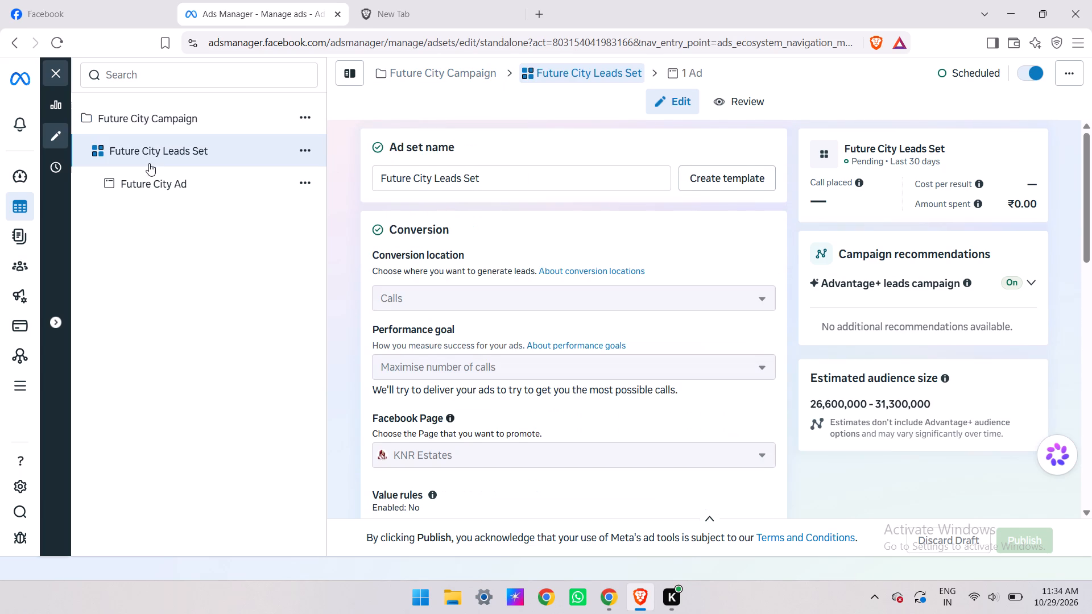
left_click(162, 180)
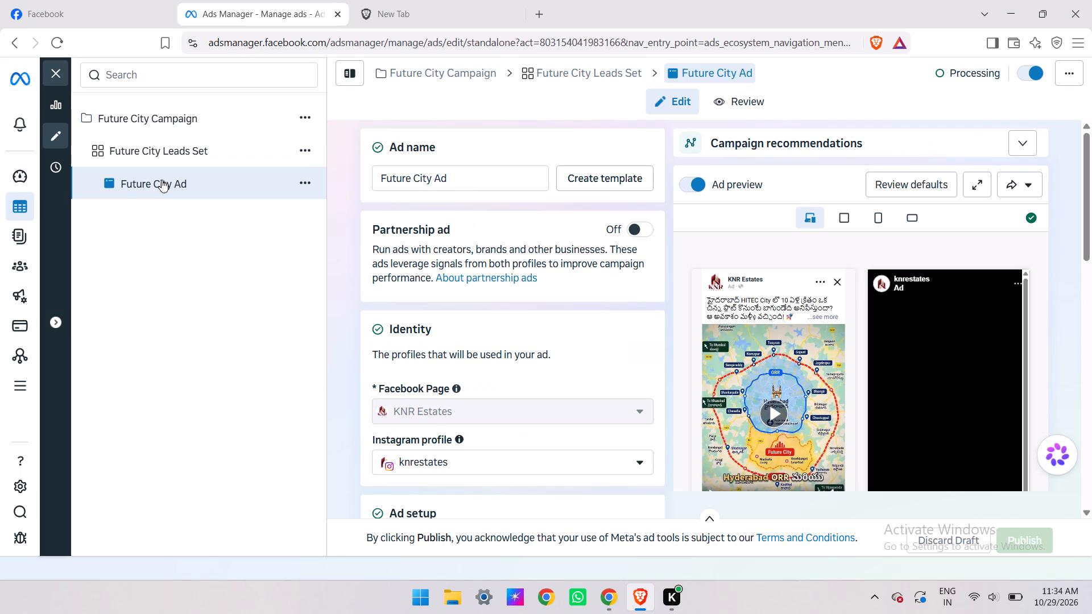
left_click(200, 121)
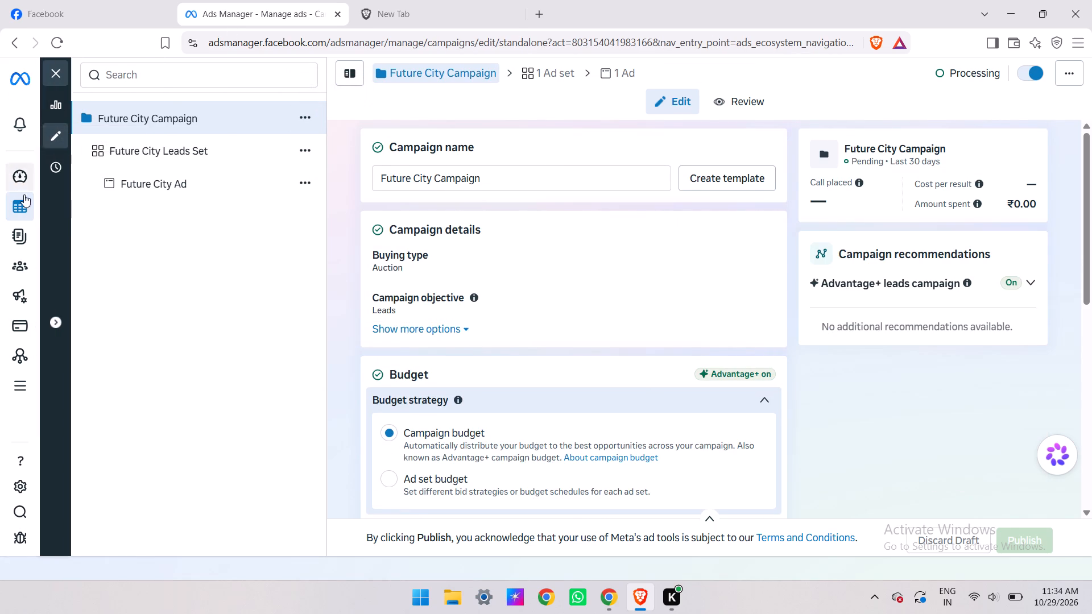
left_click(69, 185)
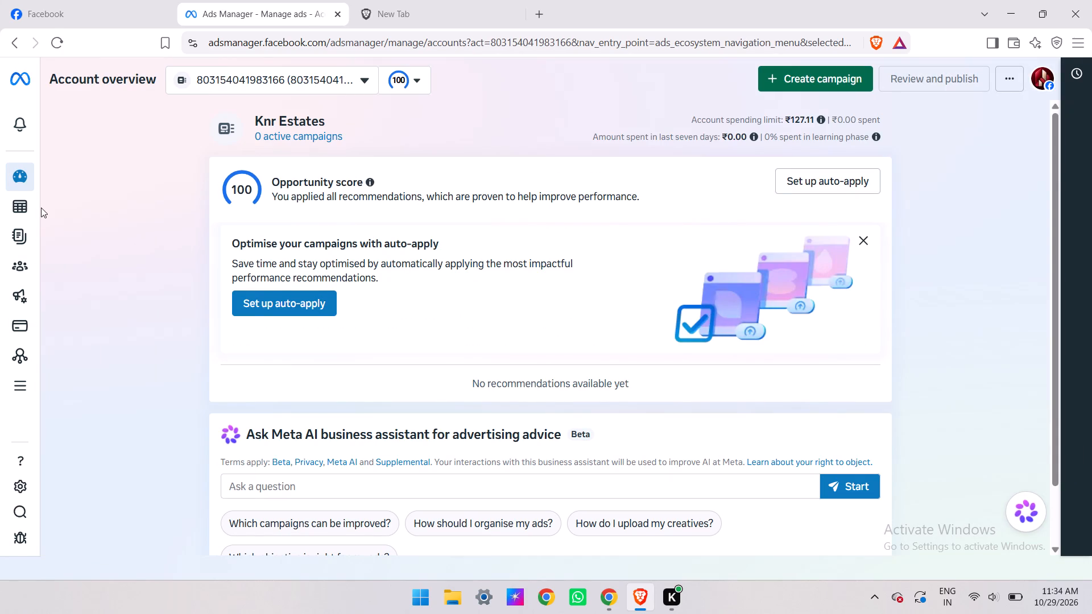
left_click(25, 217)
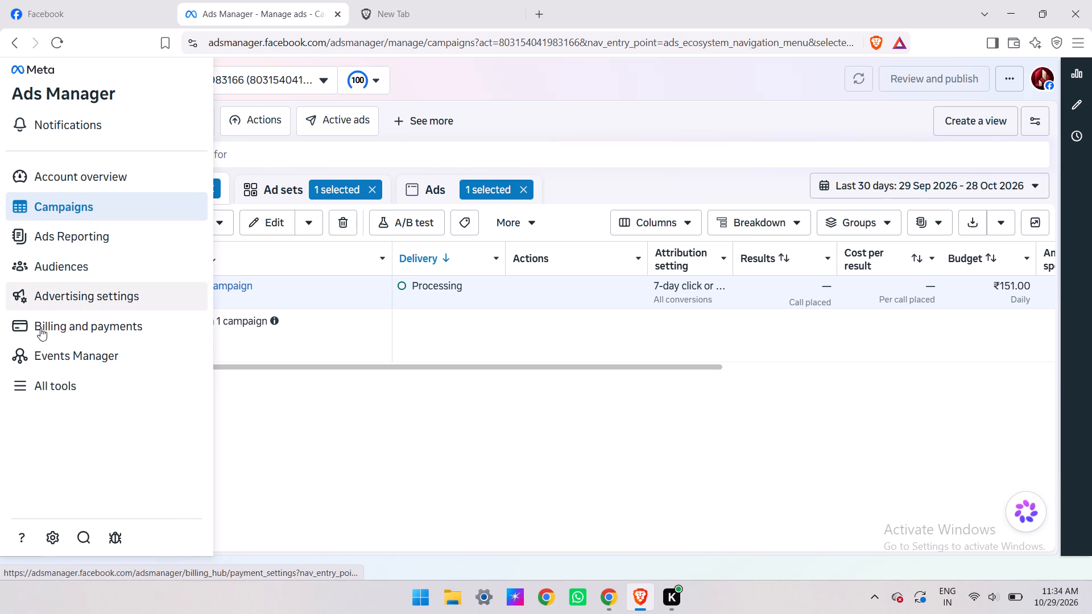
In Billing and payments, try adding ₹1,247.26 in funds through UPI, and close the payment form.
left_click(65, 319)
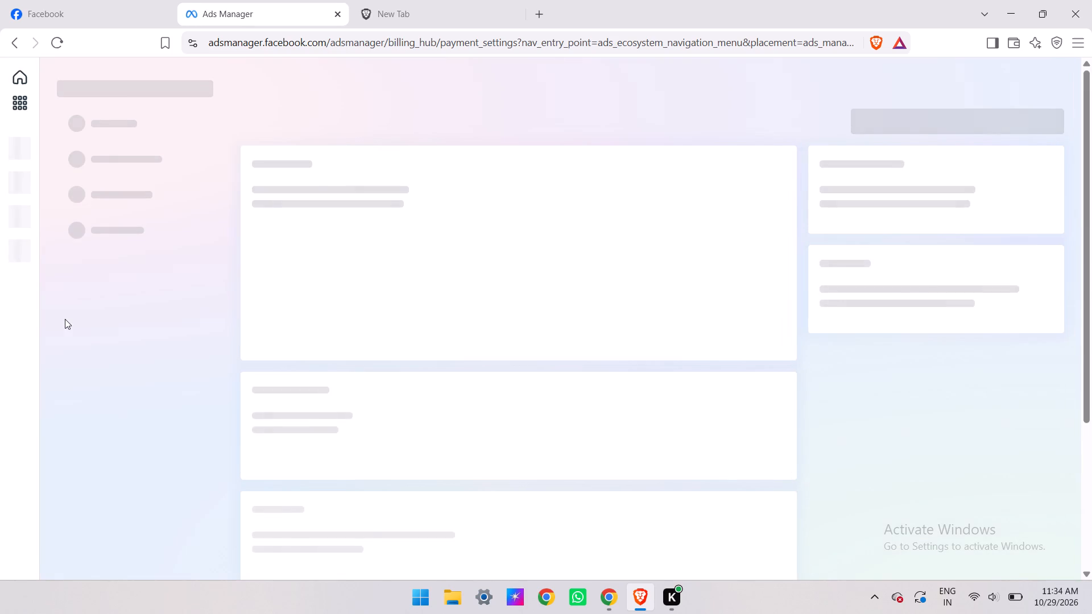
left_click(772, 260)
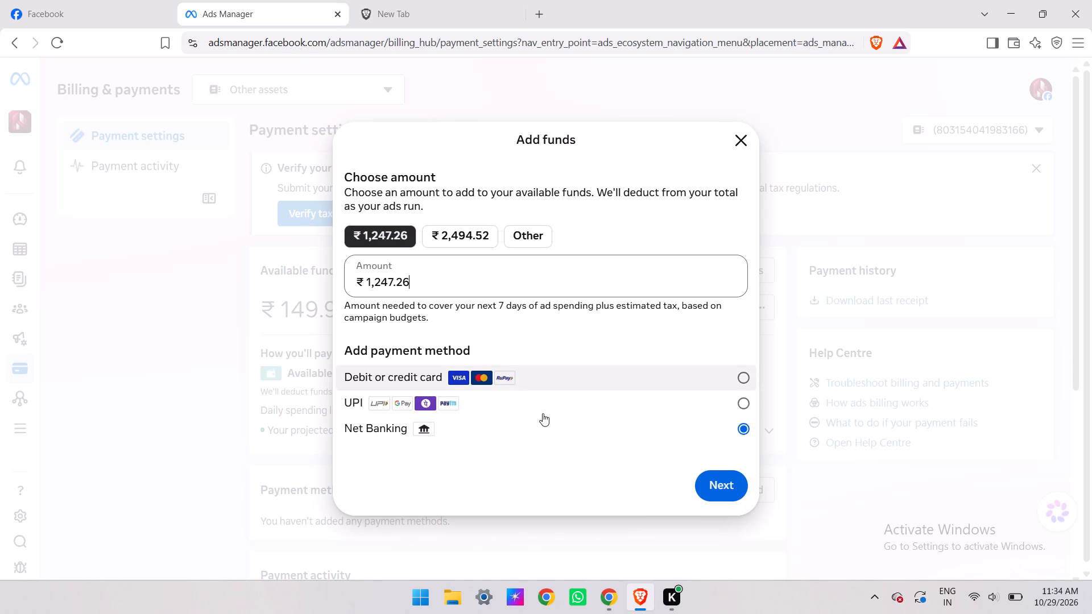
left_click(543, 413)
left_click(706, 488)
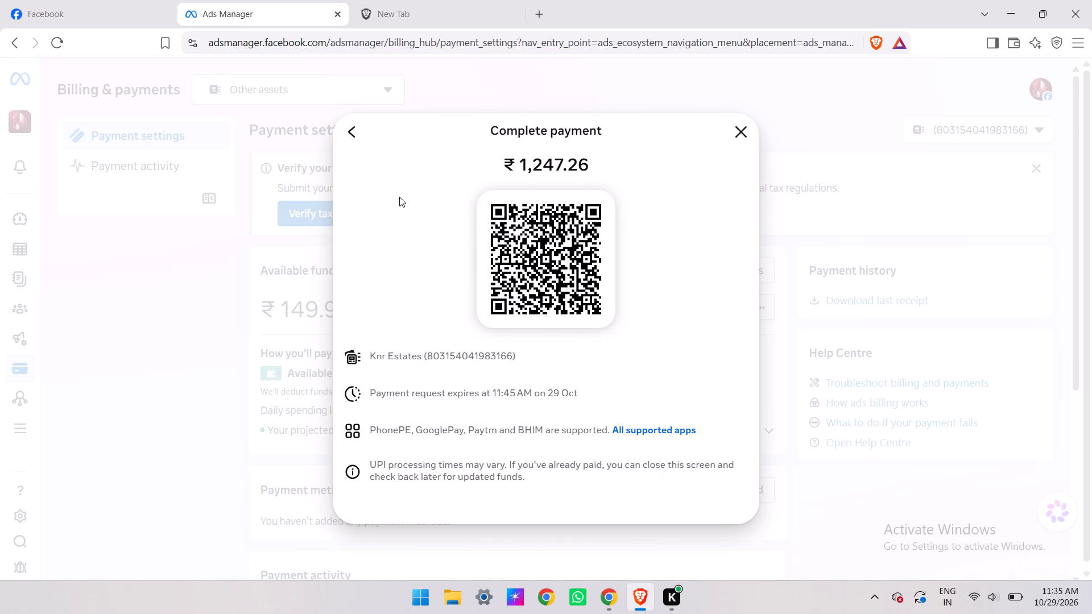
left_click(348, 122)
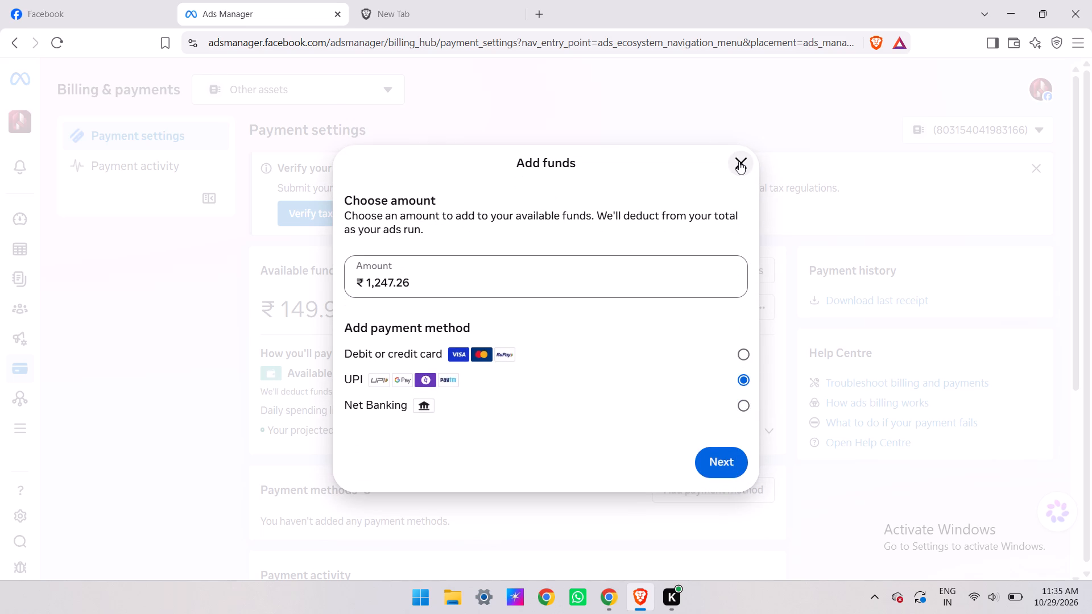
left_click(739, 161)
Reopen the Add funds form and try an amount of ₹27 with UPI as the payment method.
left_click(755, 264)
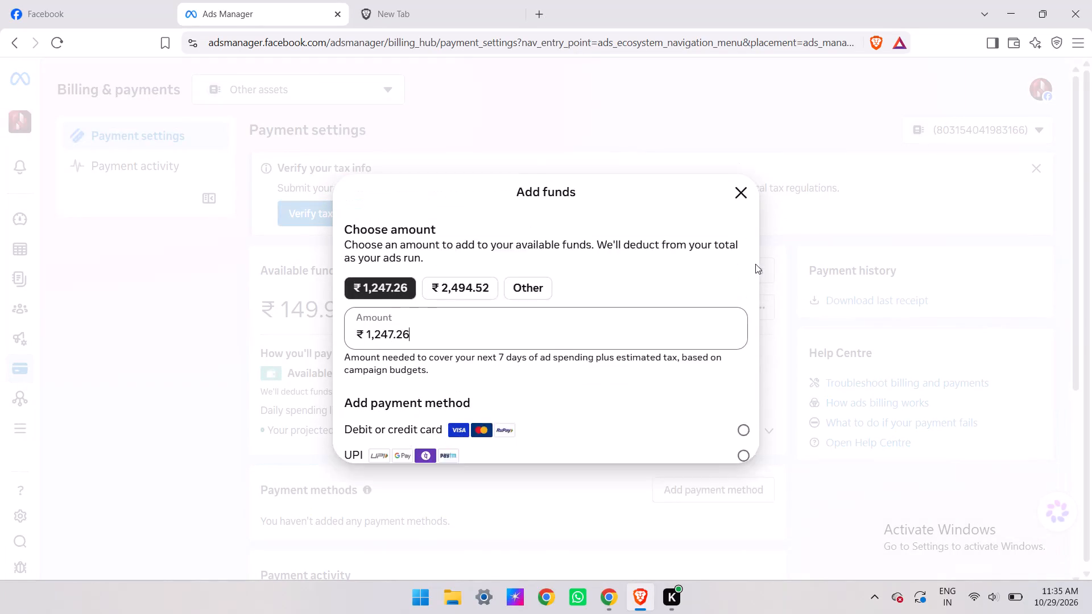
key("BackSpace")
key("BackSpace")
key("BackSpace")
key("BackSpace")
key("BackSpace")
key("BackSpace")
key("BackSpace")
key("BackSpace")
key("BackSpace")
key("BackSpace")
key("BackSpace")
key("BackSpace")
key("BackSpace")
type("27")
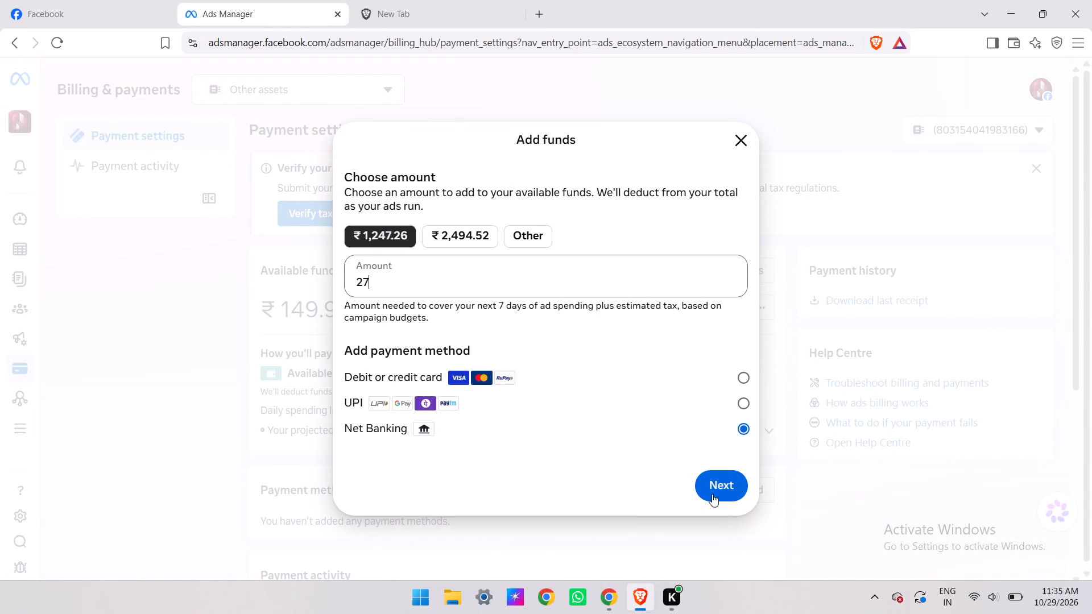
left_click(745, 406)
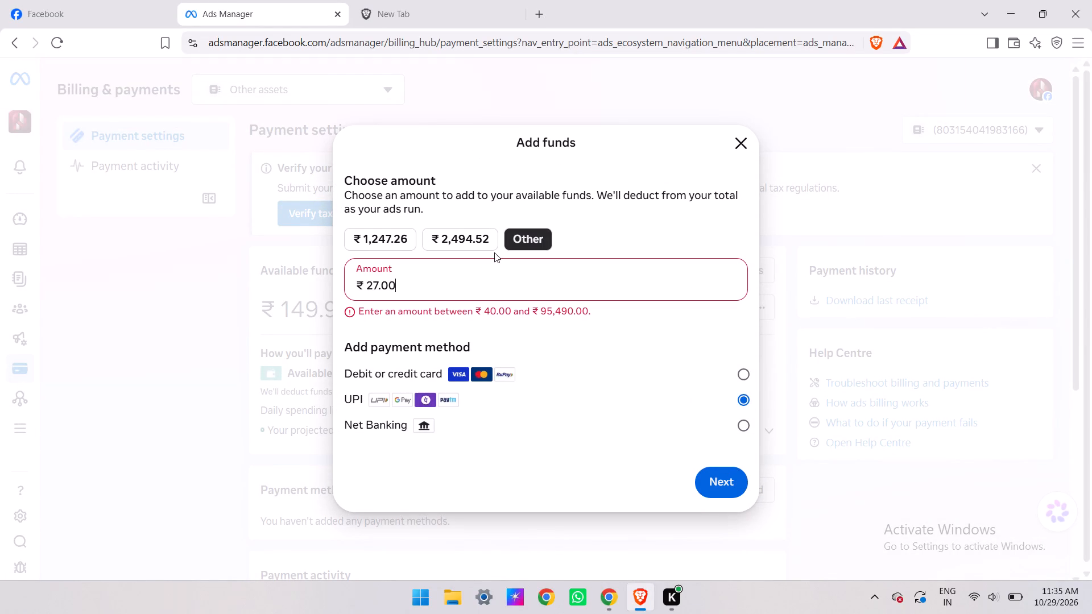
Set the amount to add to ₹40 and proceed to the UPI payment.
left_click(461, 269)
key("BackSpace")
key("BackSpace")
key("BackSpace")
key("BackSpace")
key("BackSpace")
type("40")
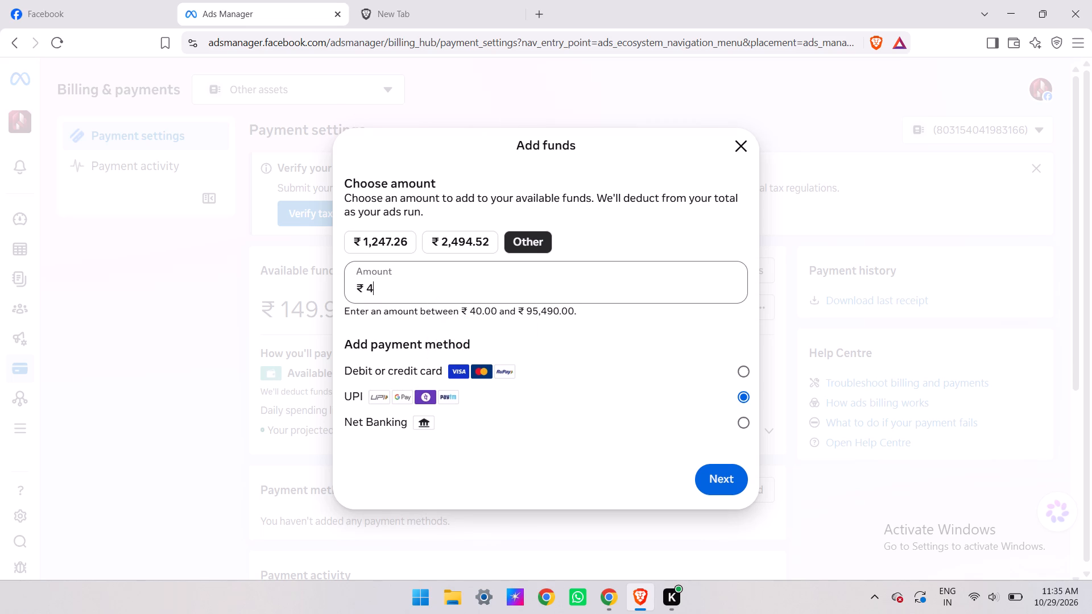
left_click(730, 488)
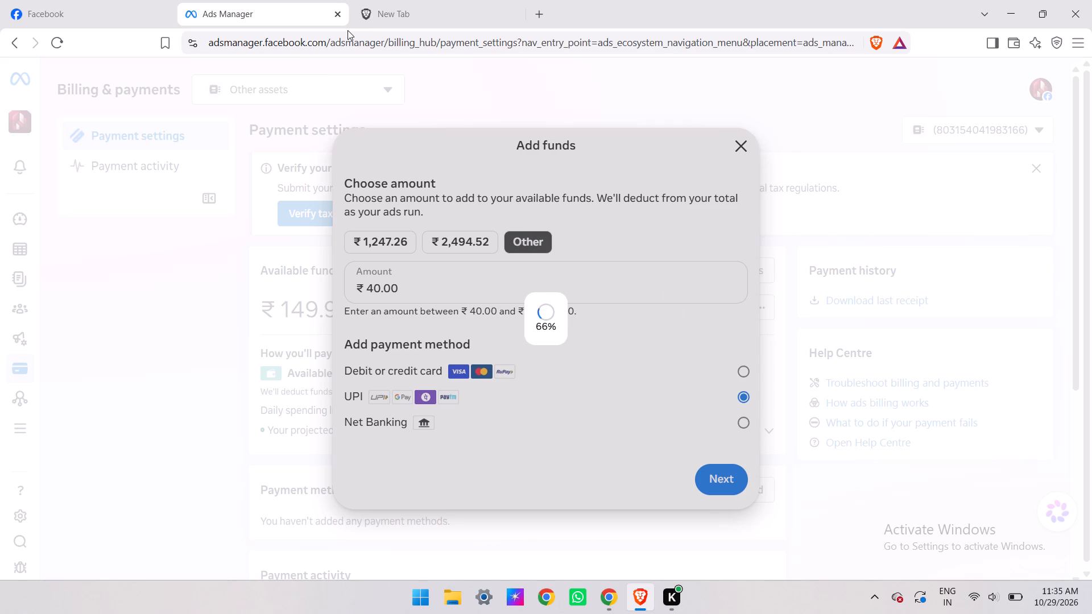
Close the Ads Manager tab and leave the site without saving changes.
left_click(339, 7)
left_click(336, 16)
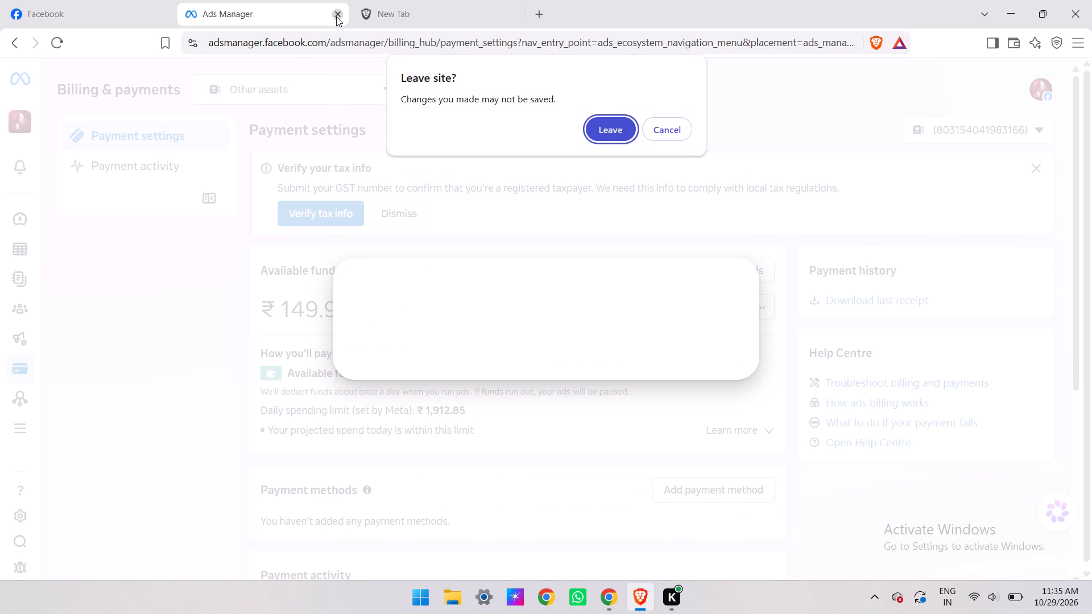
left_click(617, 128)
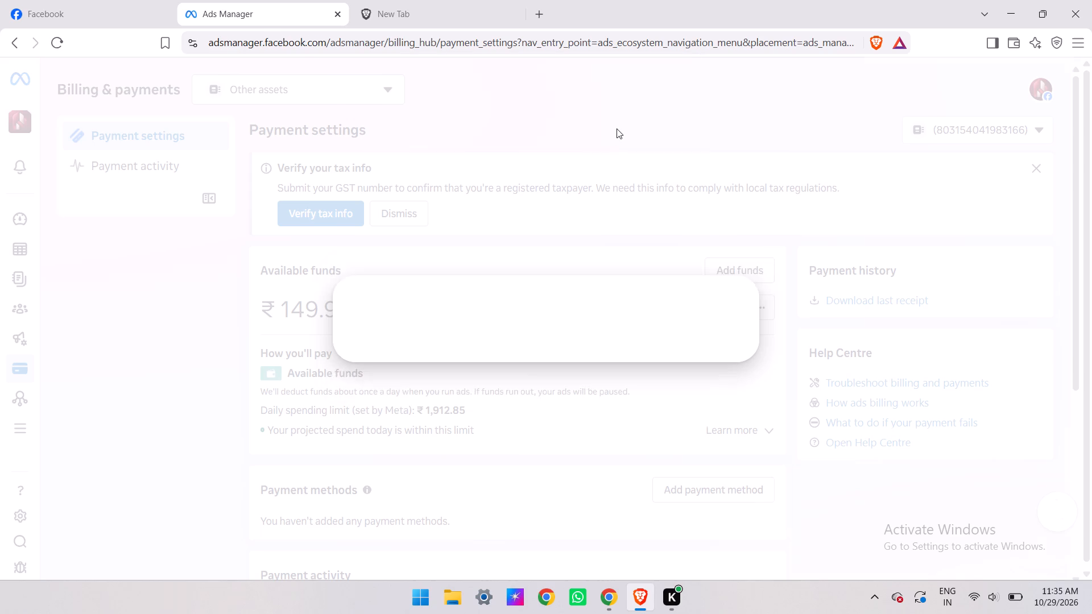
Reopen Ads Manager at Future City Leads Set and examine its conversion, budget and schedule, and audience settings.
left_click(314, 36)
key("a")
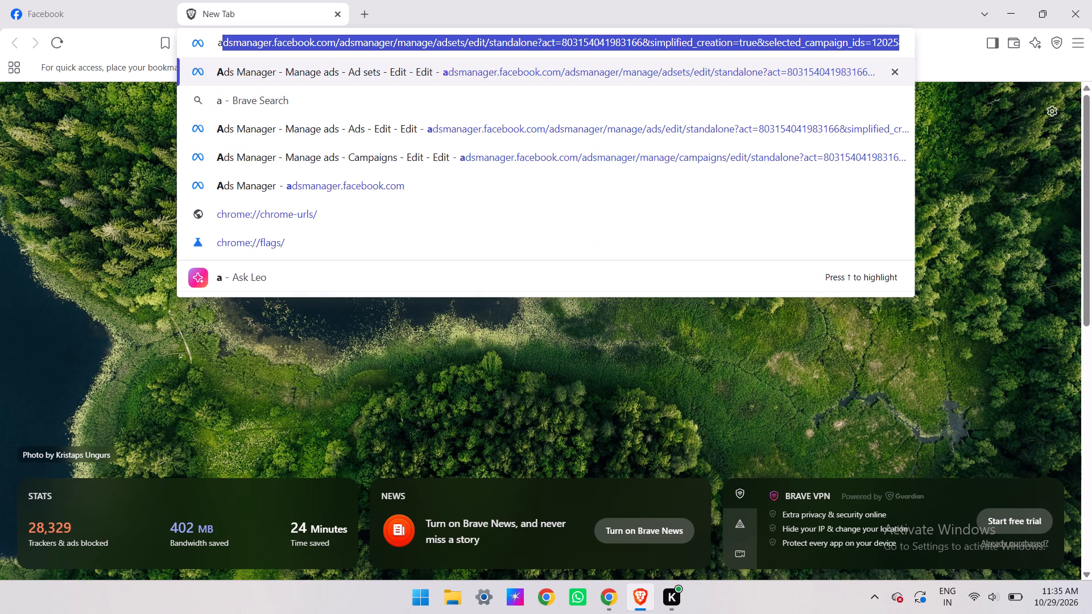
key("Return")
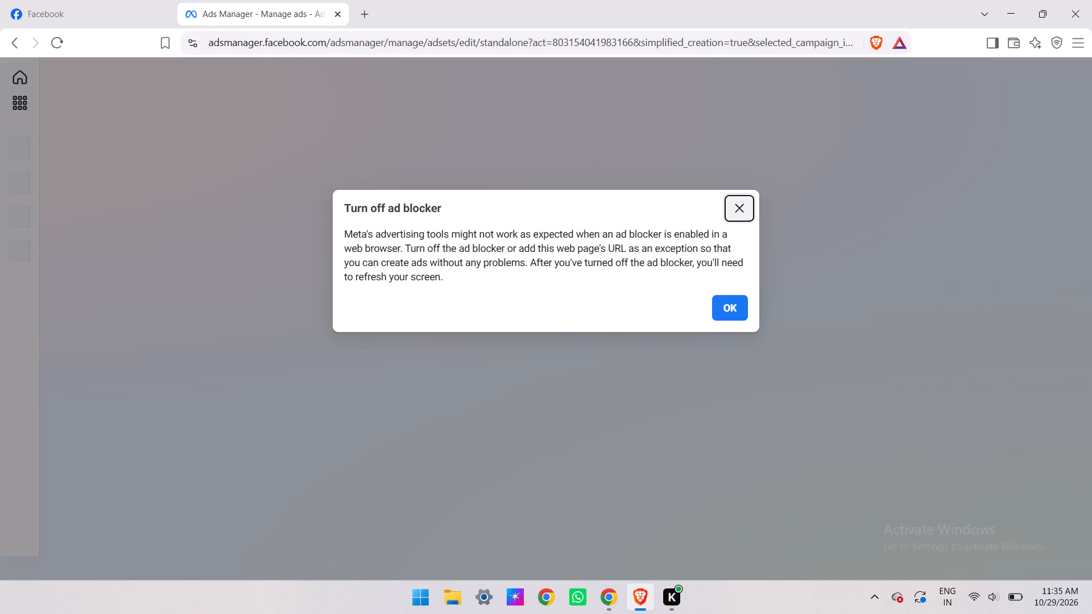
left_click(730, 311)
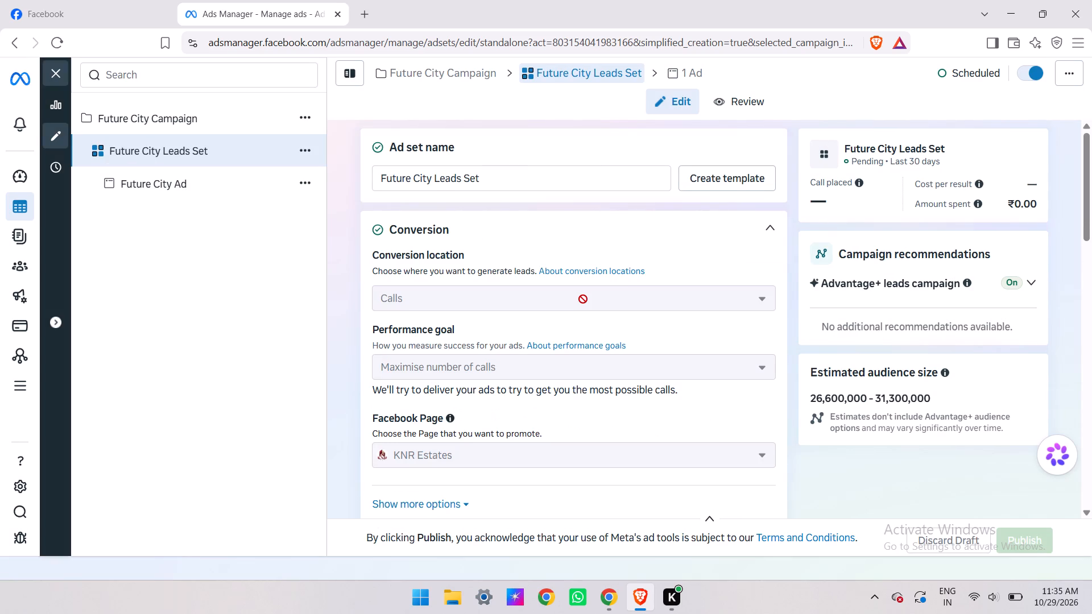
scroll(583, 299, "down", 1)
scroll(593, 379, "down", 1)
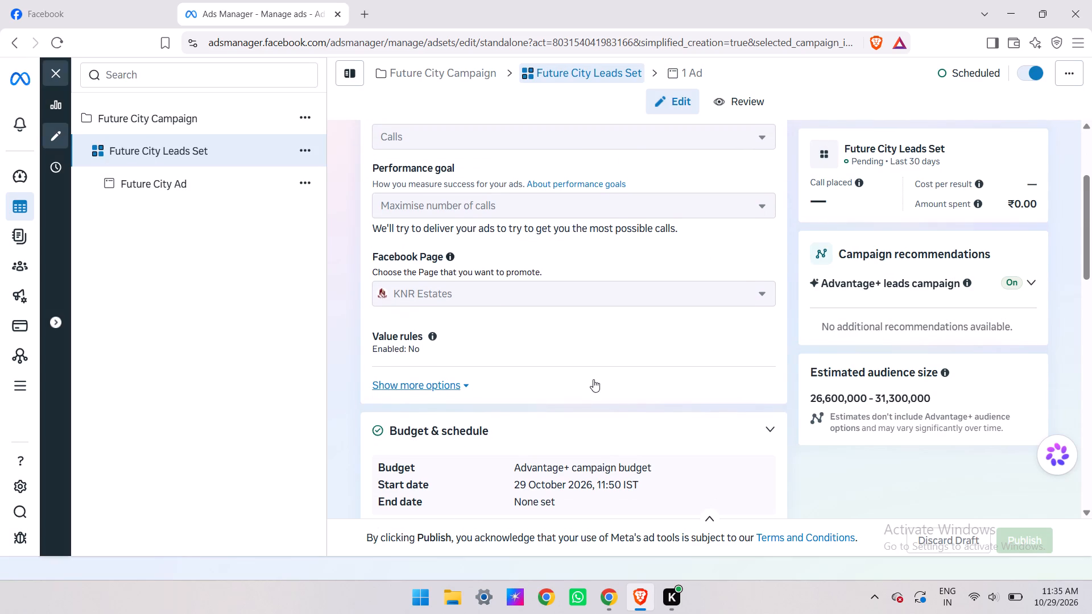
scroll(460, 387, "down", 1)
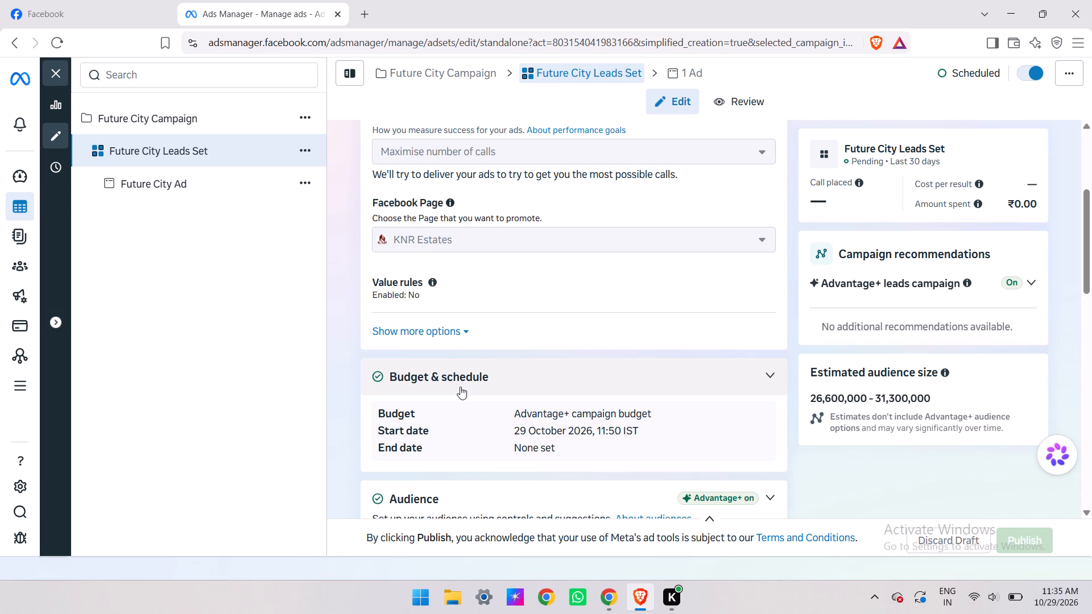
scroll(460, 387, "down", 1)
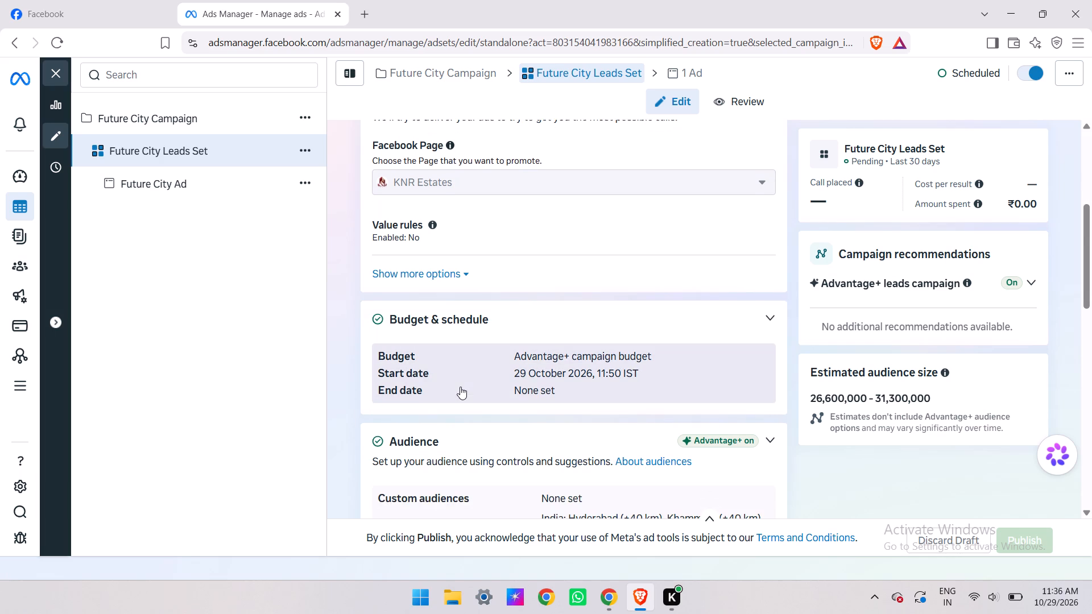
scroll(460, 387, "down", 2)
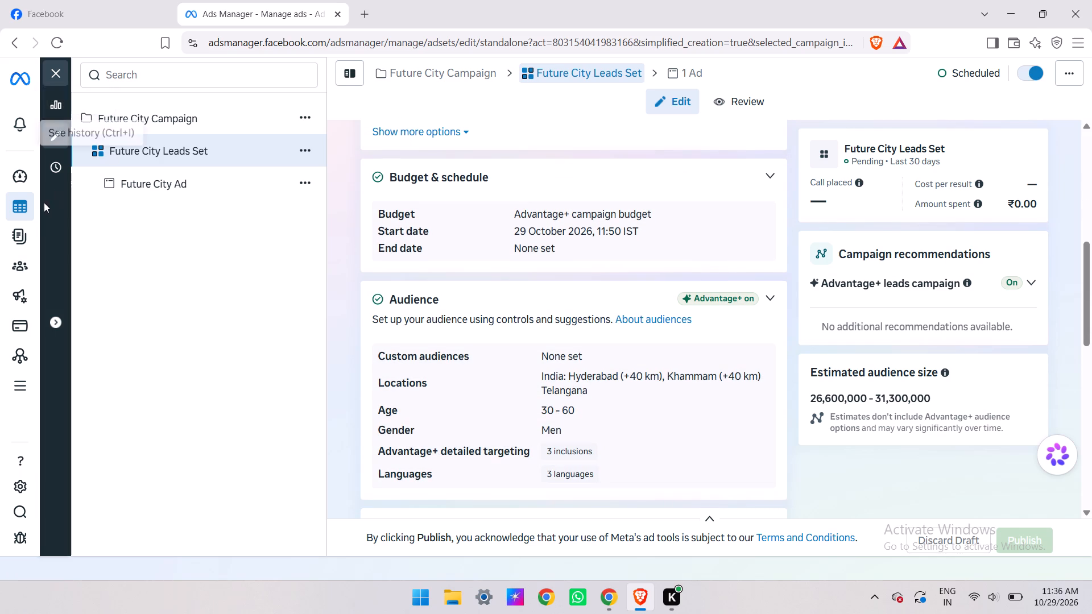
Go to the campaigns view and examine Future City Leads Set's delivery, cost, budget and schedule columns, plus the ad it contains.
left_click(65, 208)
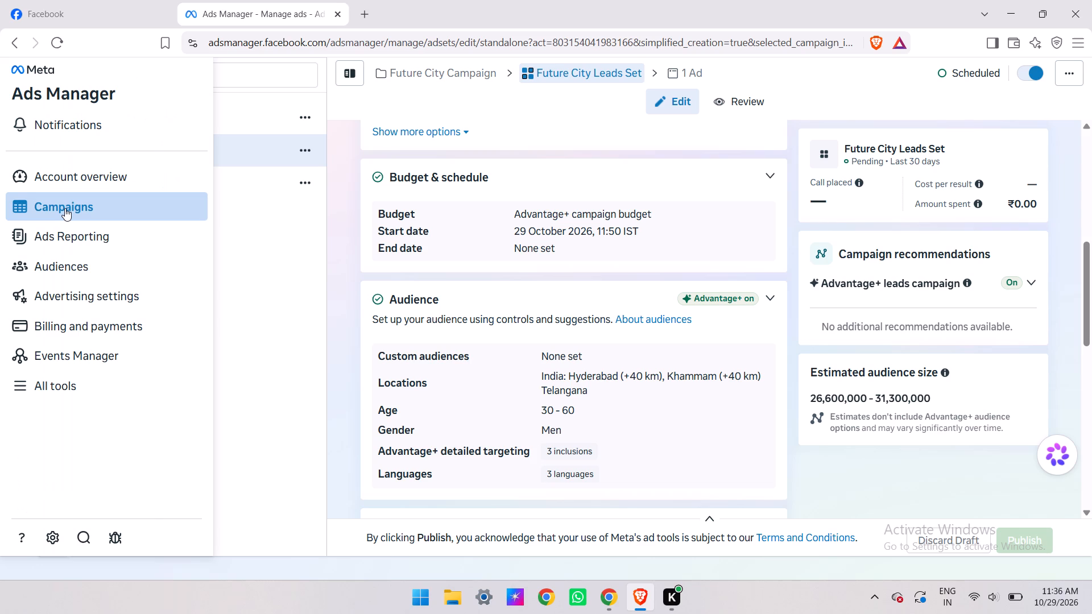
left_click(65, 208)
left_click(94, 184)
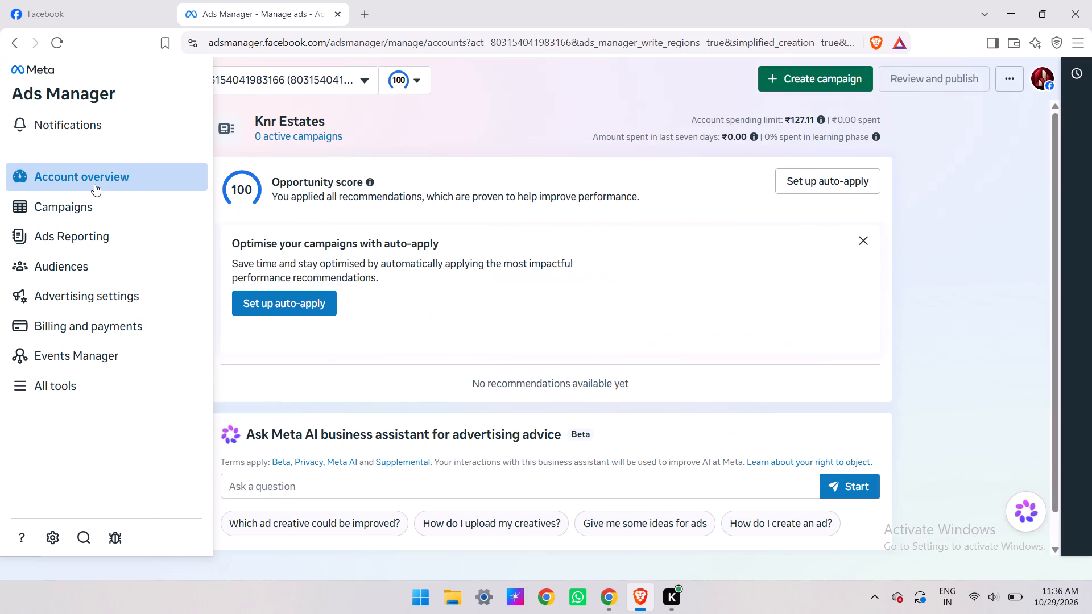
left_click(98, 207)
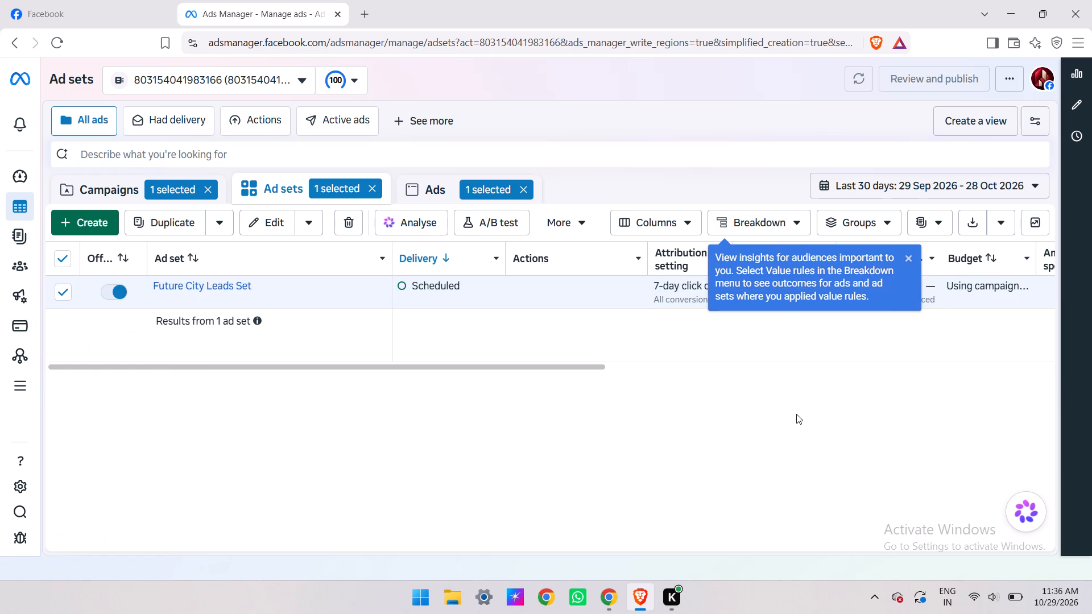
left_click(908, 258)
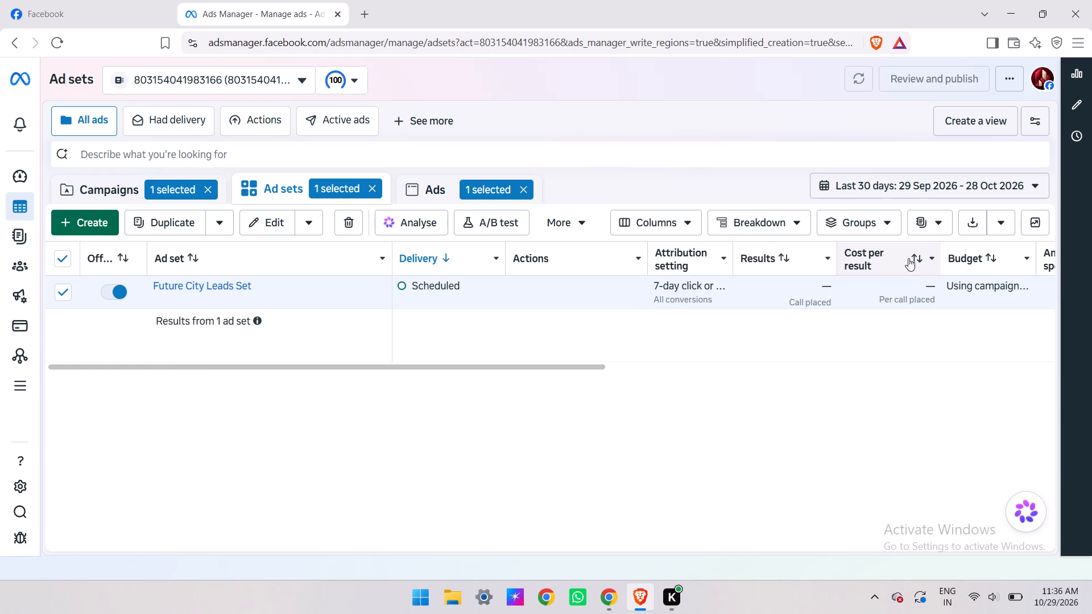
left_click(663, 377)
scroll(771, 287, "left", 7)
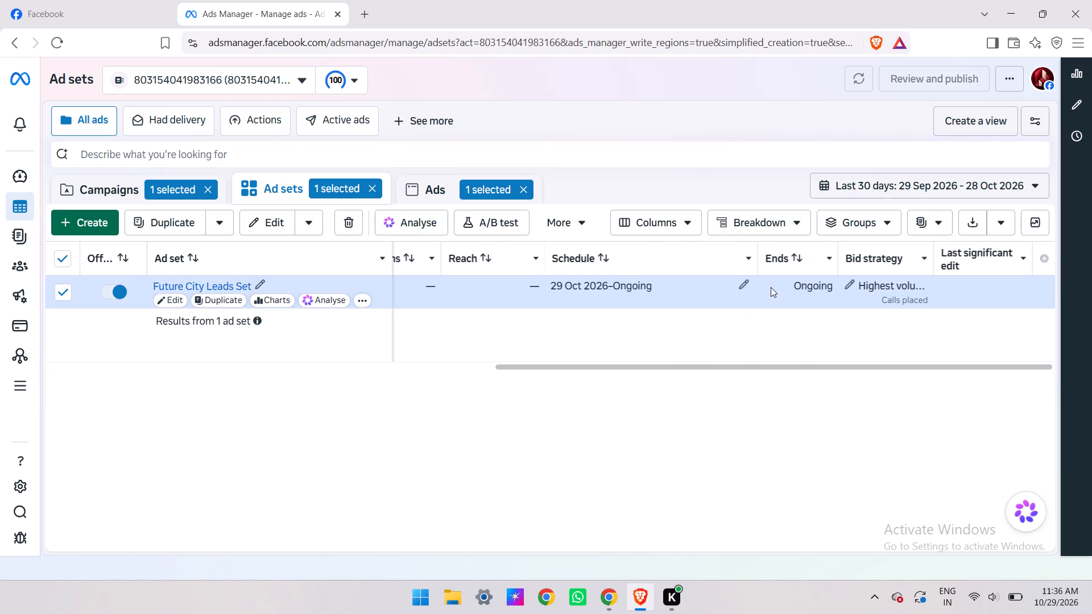
scroll(771, 287, "left", 1)
scroll(771, 287, "right", 4)
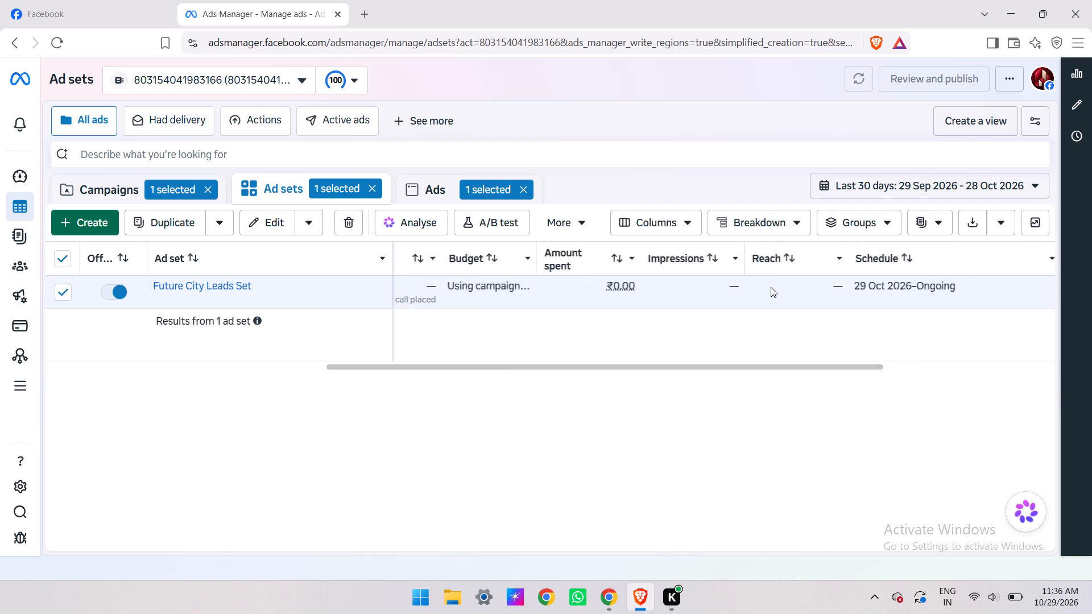
scroll(771, 287, "right", 2)
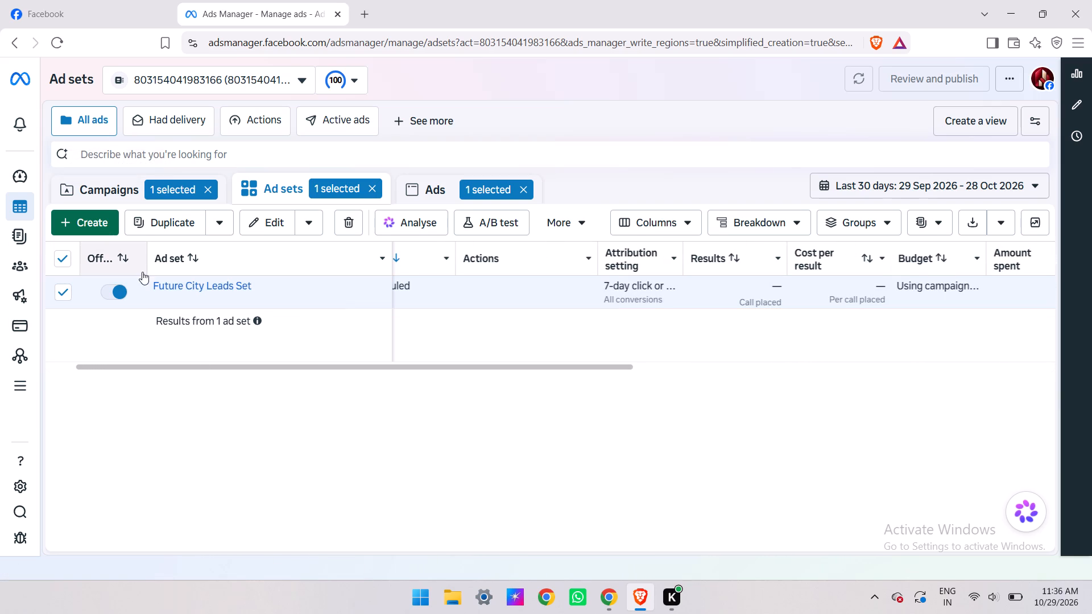